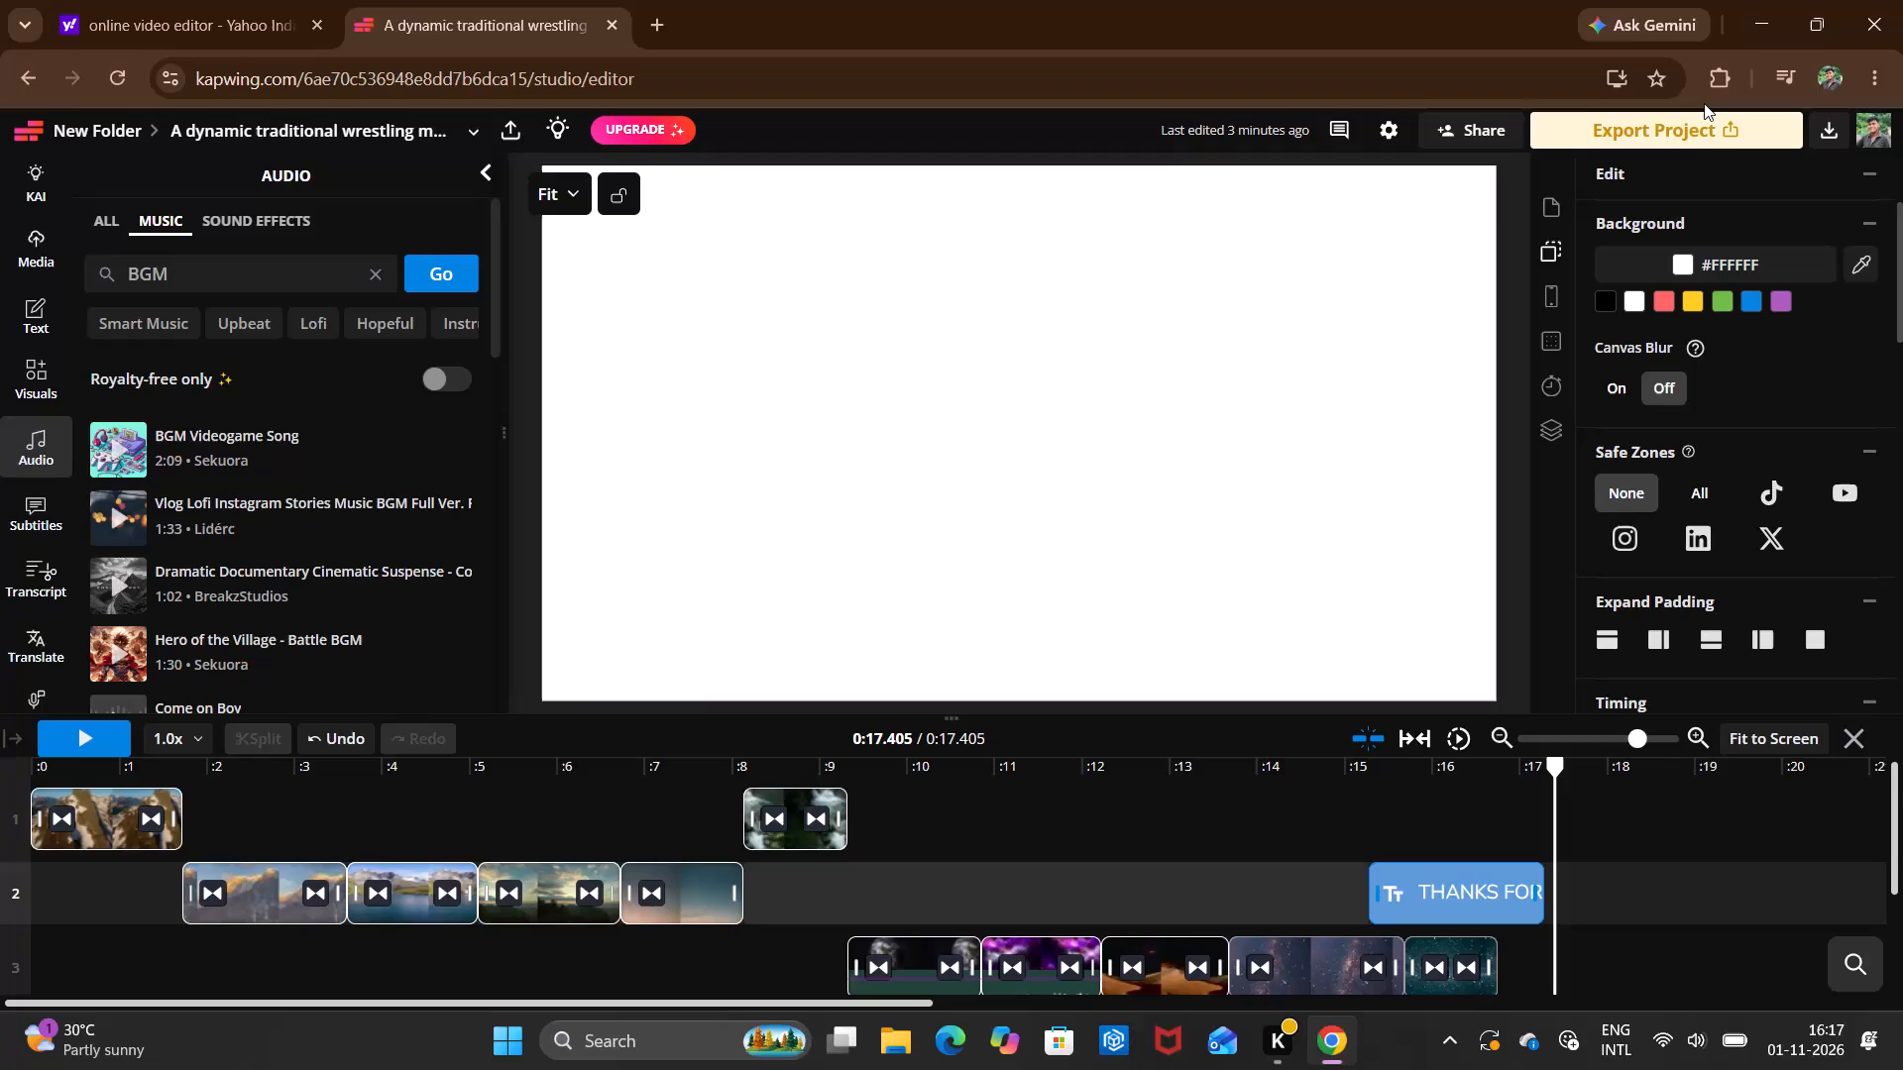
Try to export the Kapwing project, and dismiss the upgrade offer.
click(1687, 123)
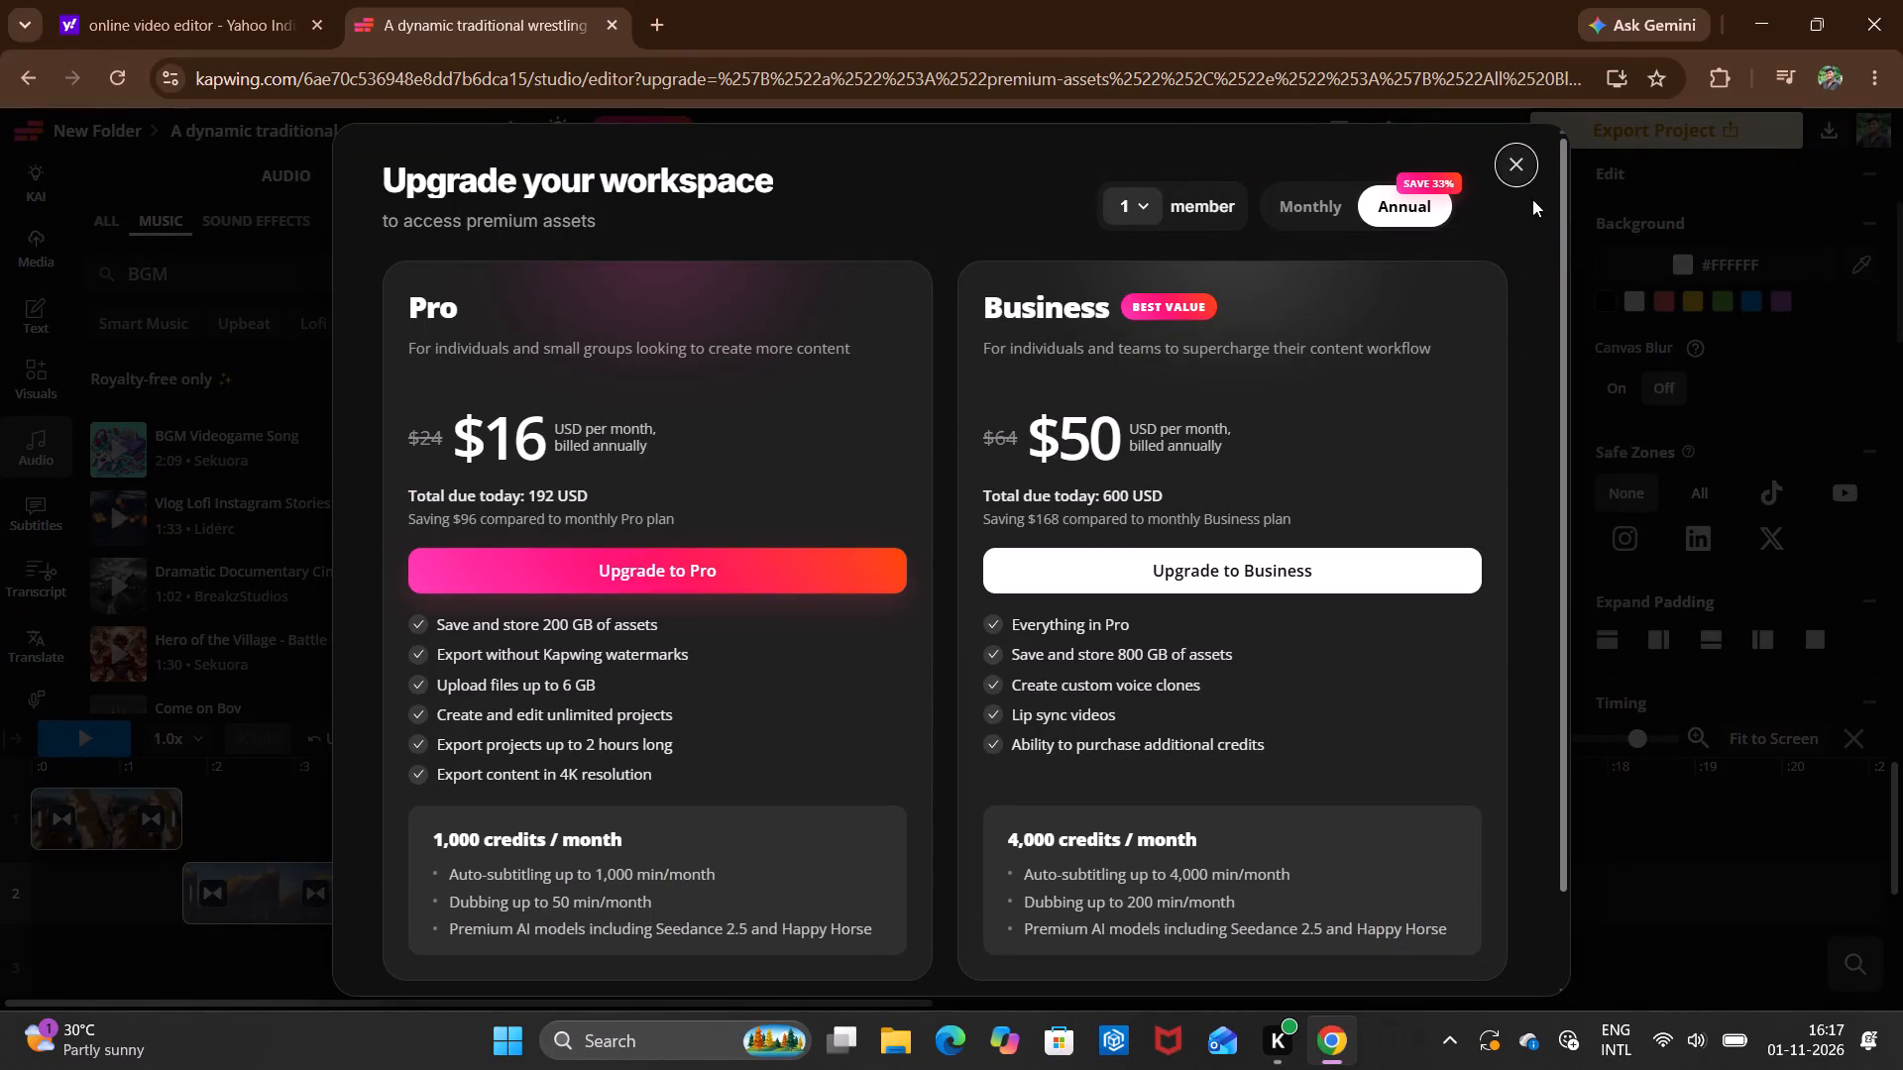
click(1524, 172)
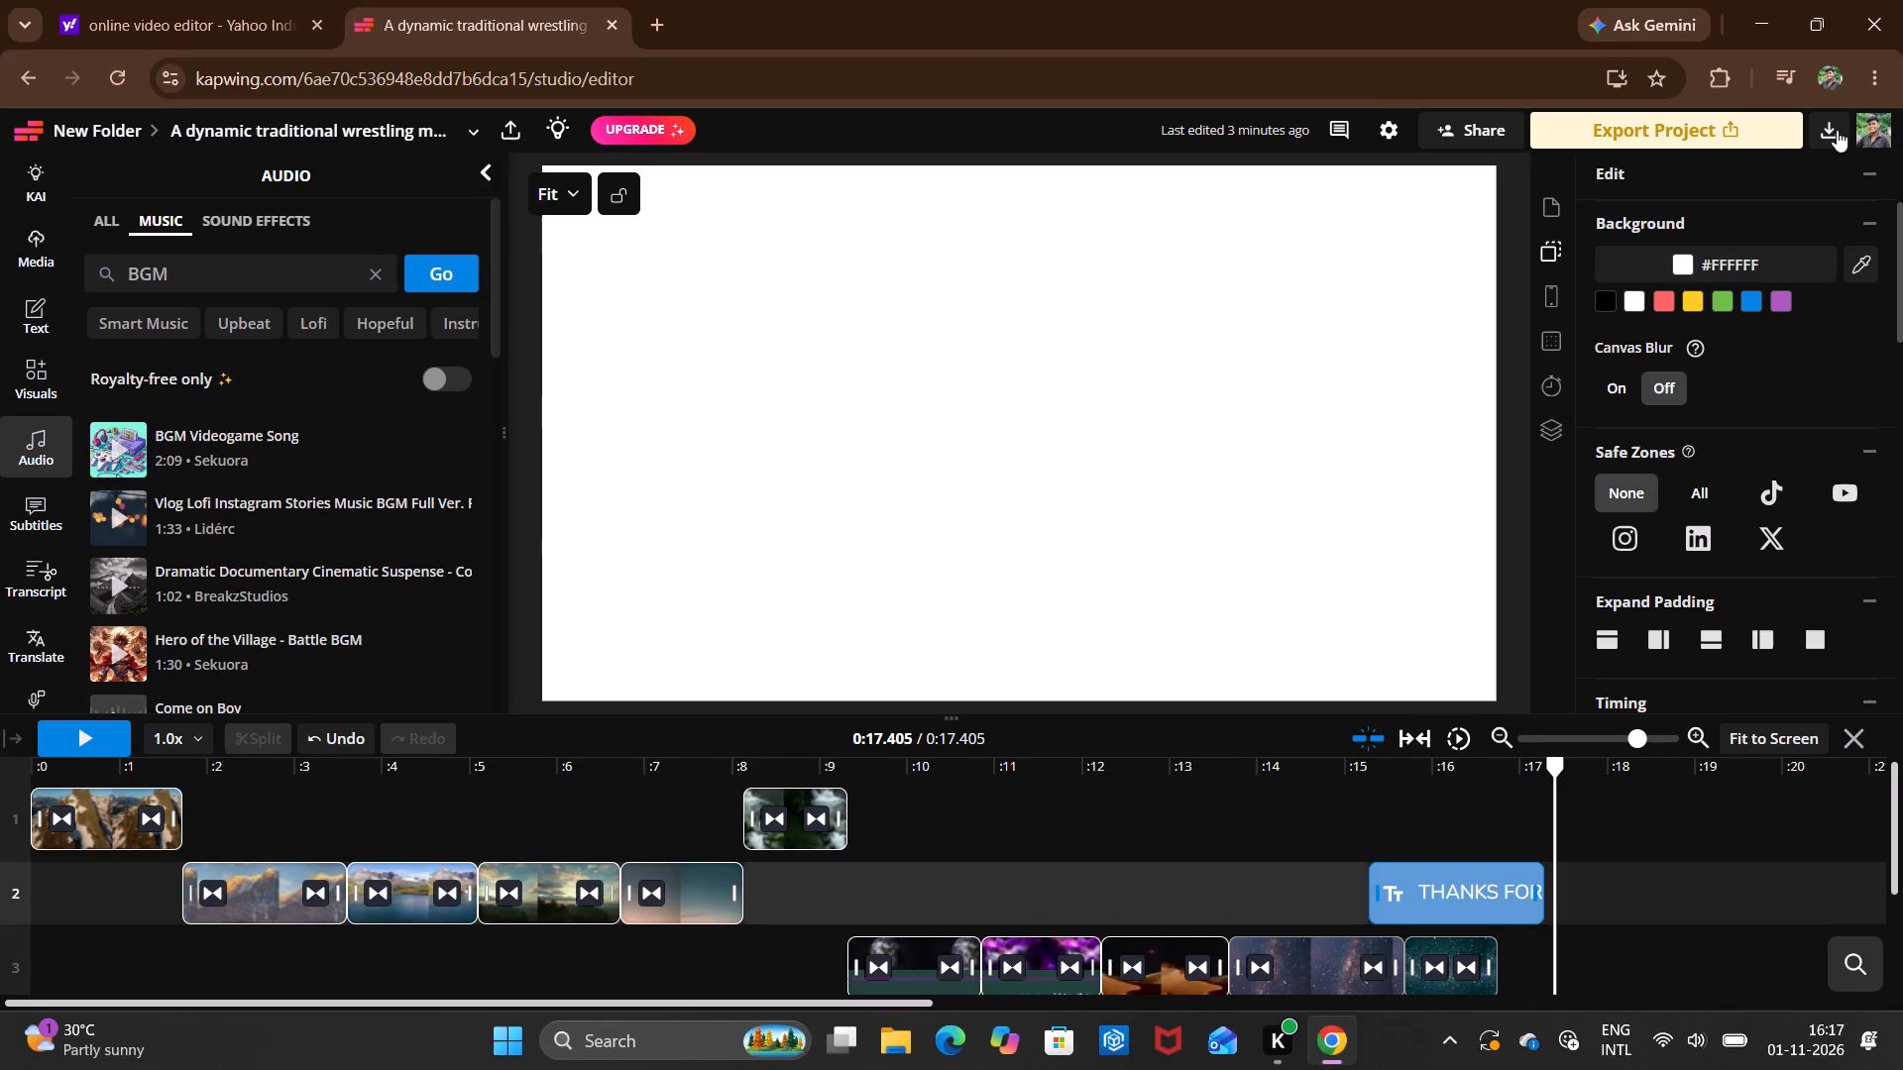
Examine the Kapwing project's recent exports and its video export settings, and return to the editor.
click(1837, 130)
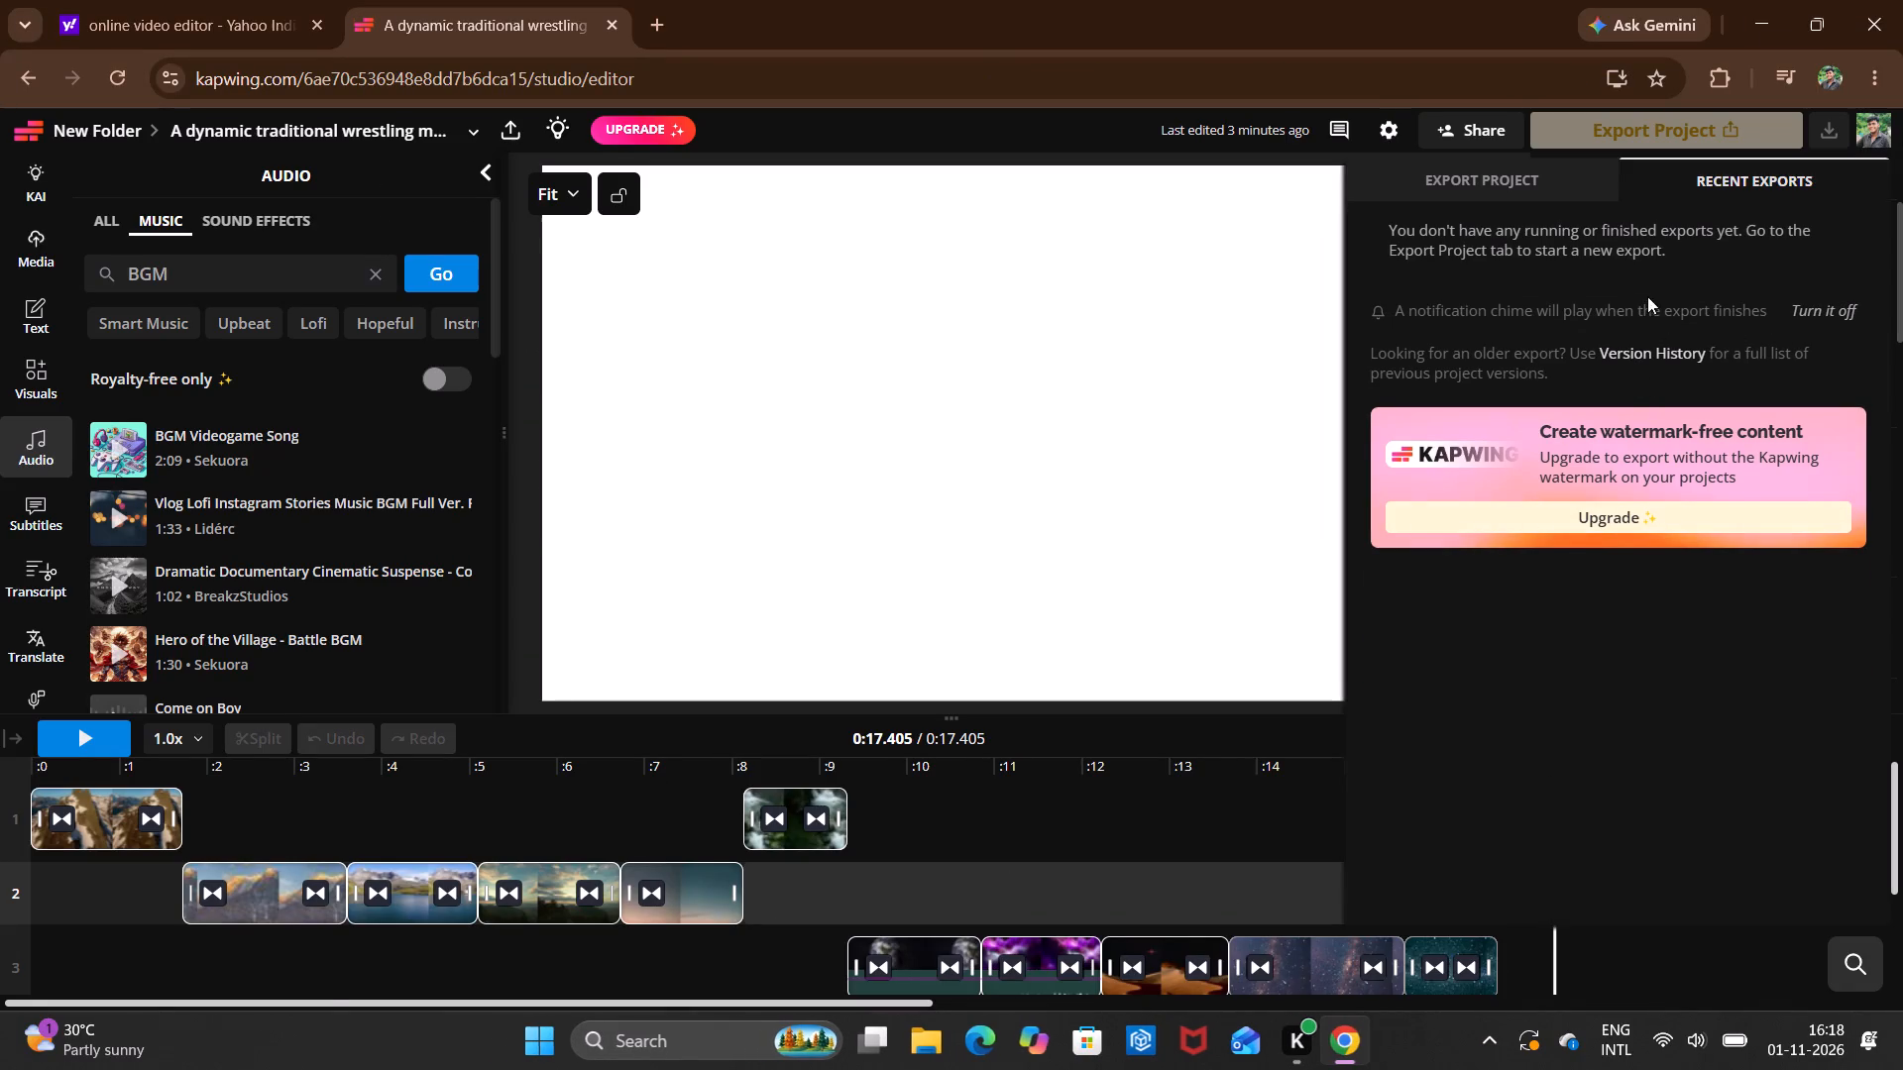
double_click(1595, 328)
drag(1595, 328, 1571, 248)
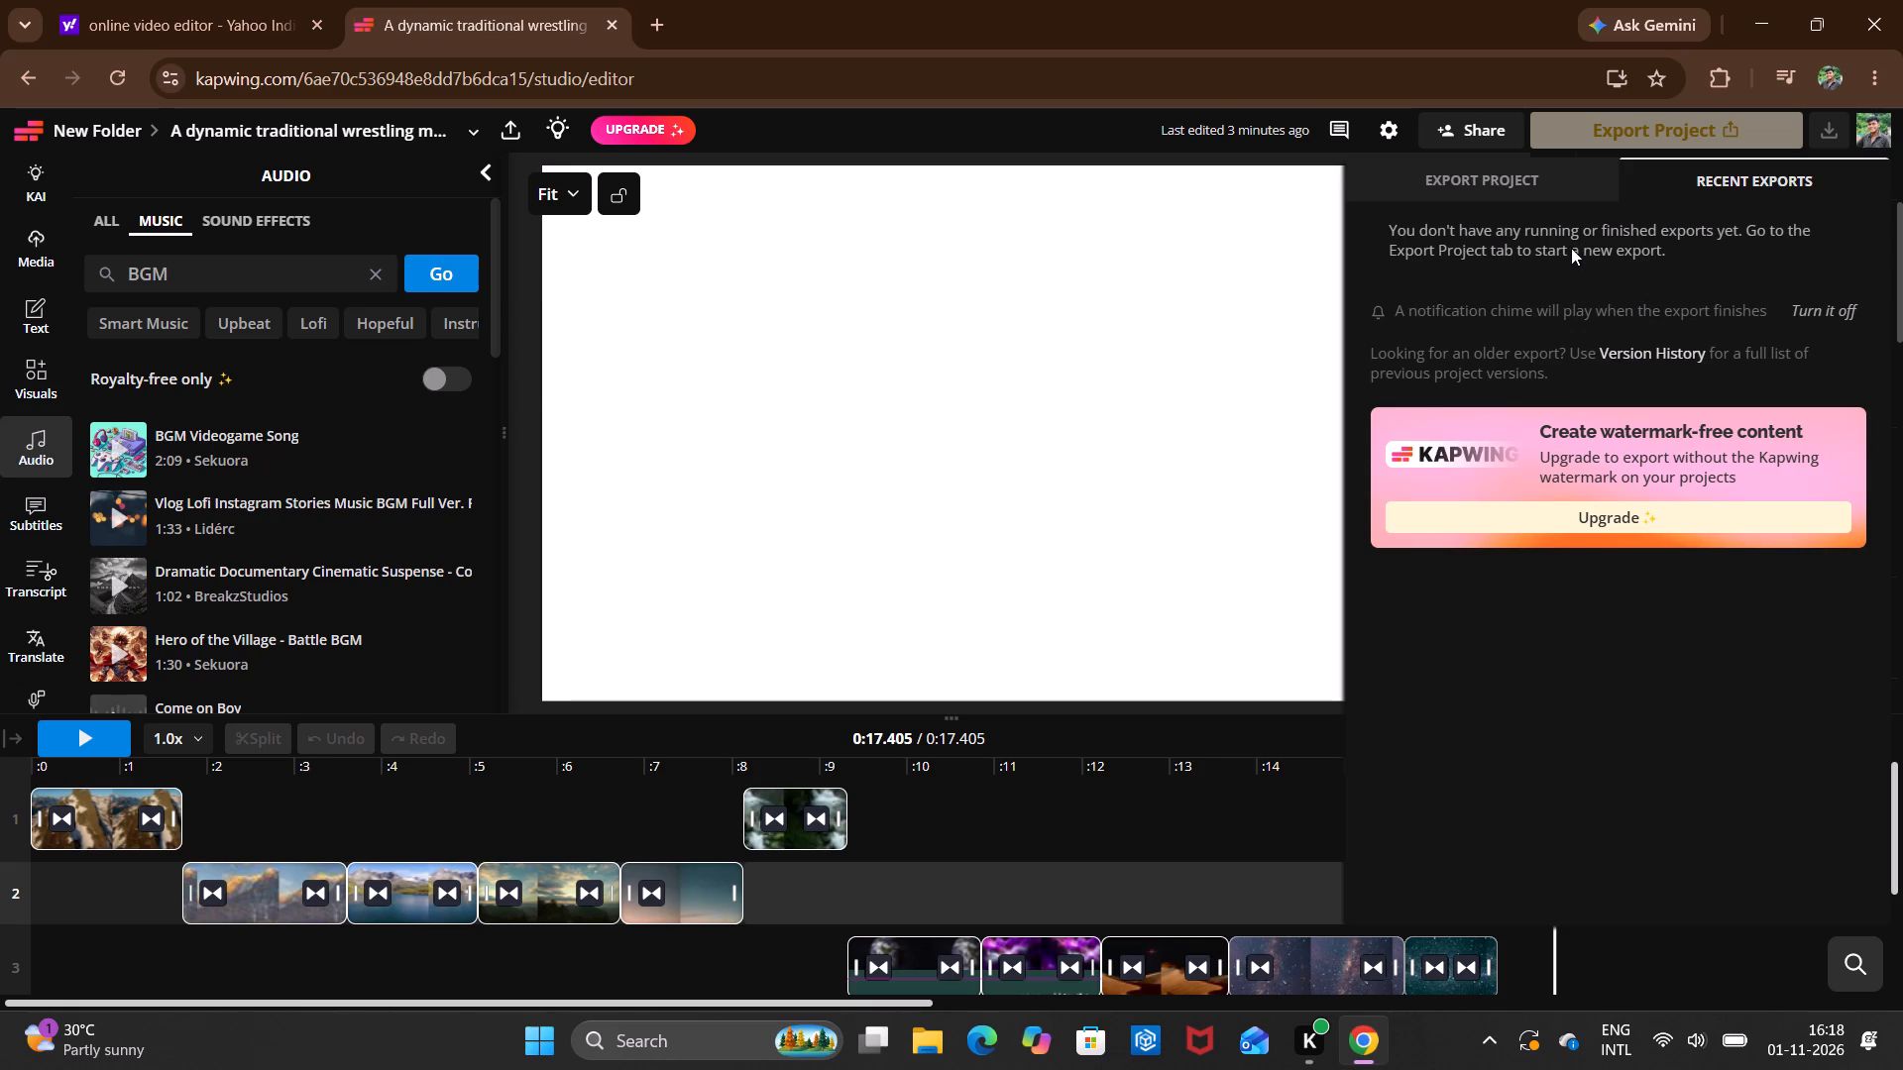
drag(1571, 248, 1567, 245)
double_click(1567, 245)
drag(1567, 245, 1560, 263)
scroll(1560, 263, down, 2)
click(1545, 166)
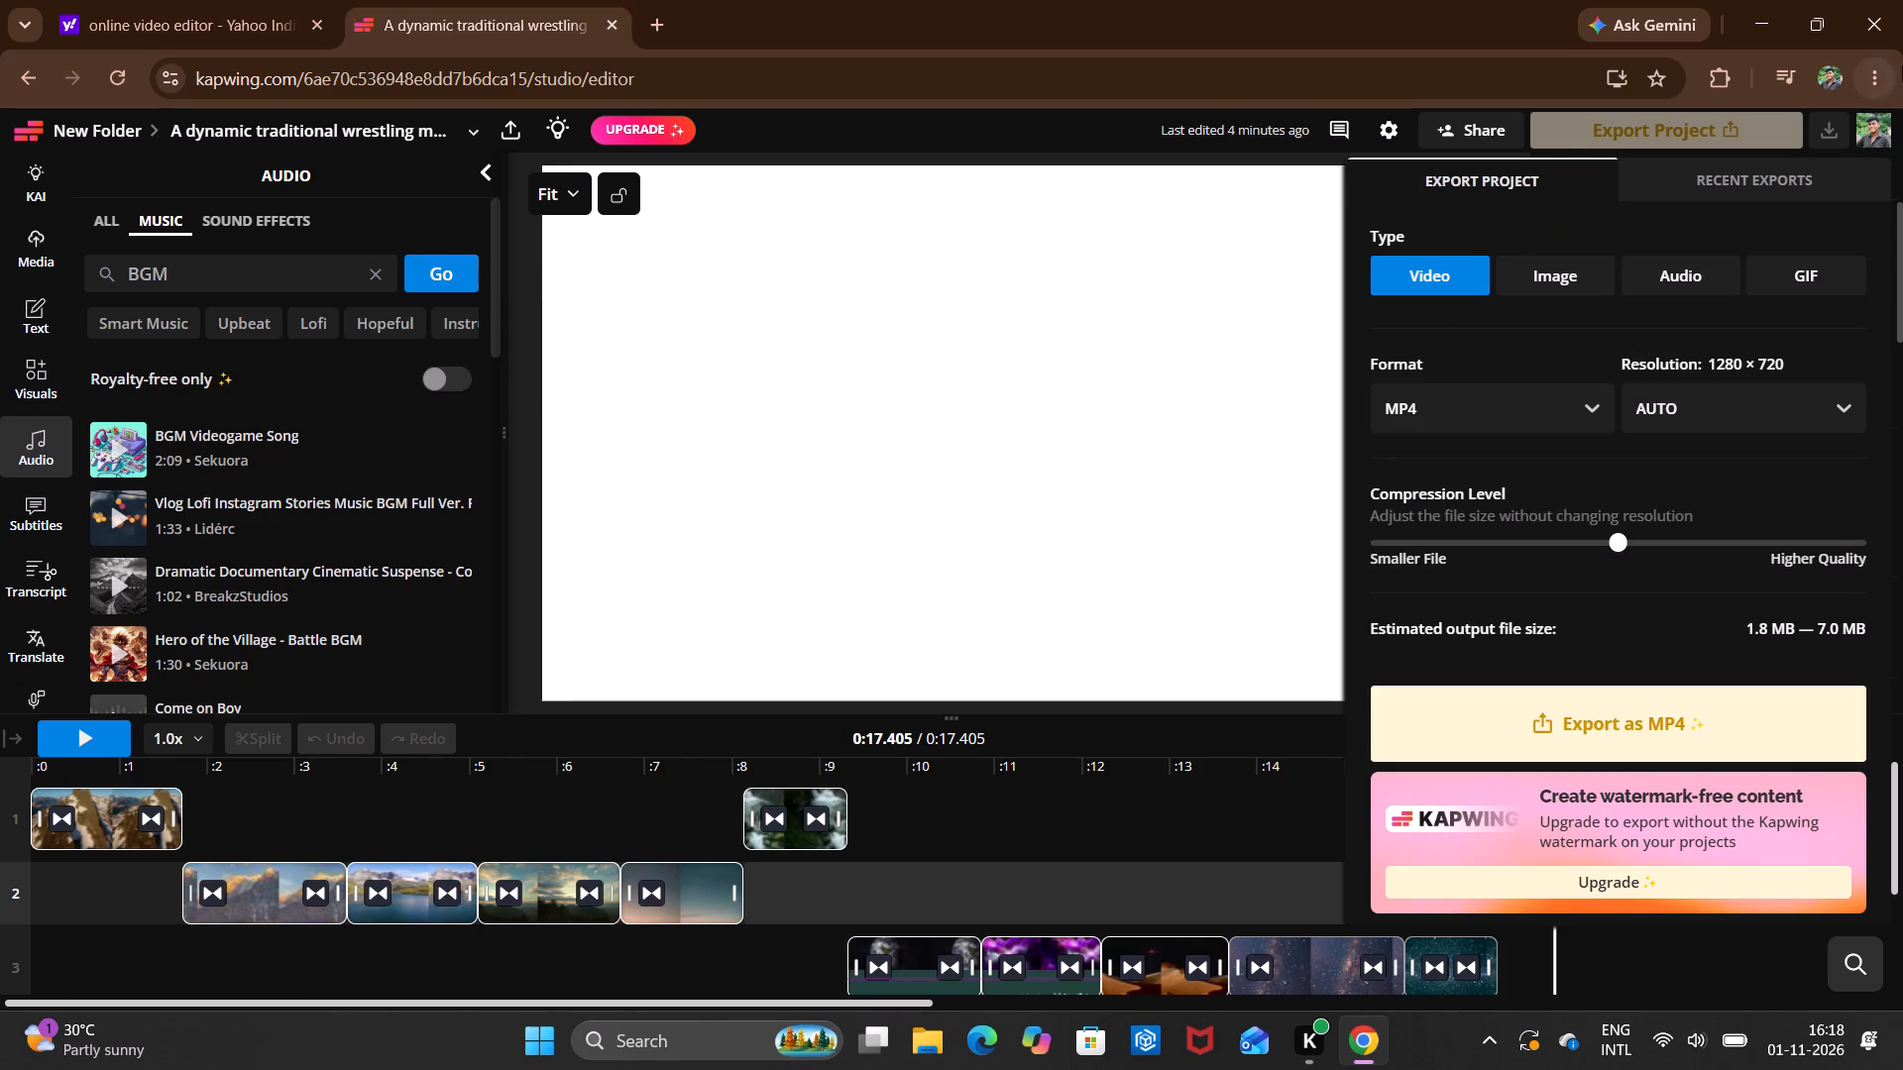
drag(1208, 426, 1399, 537)
drag(1399, 537, 1346, 710)
click(1279, 821)
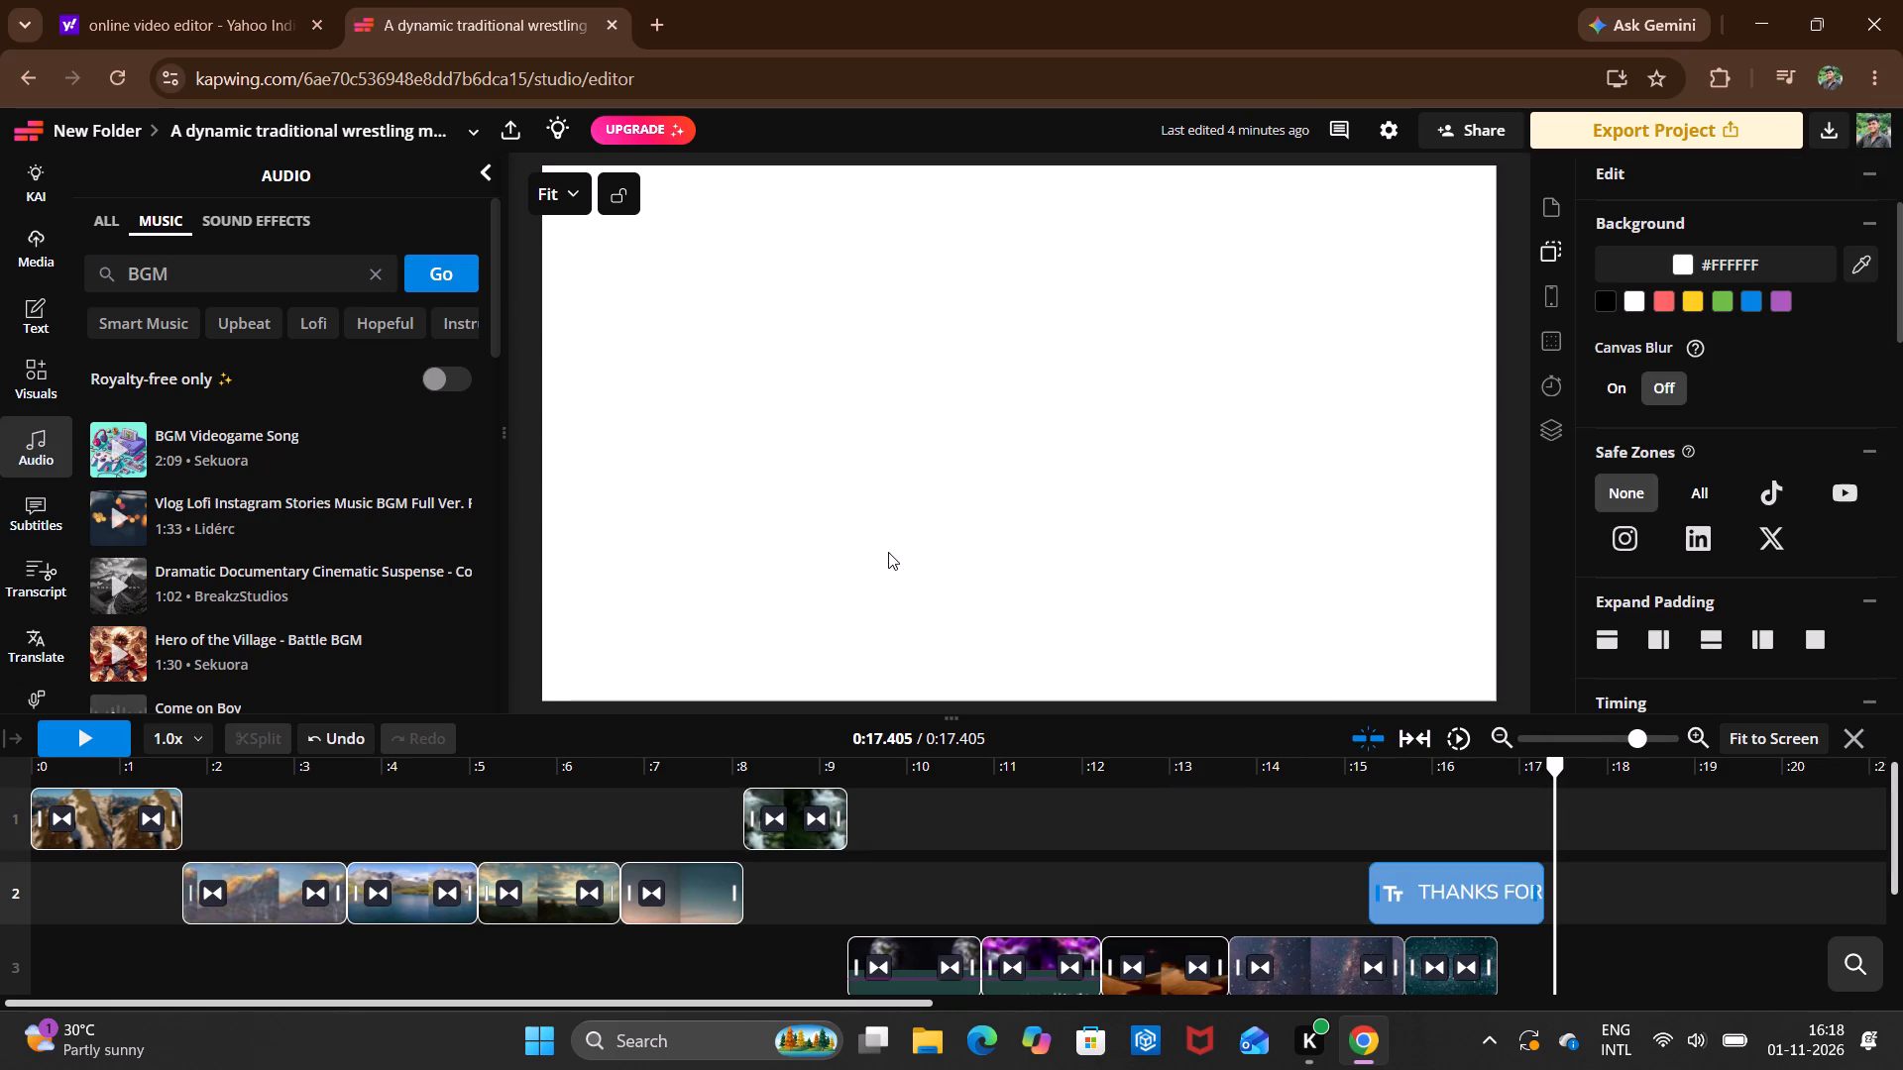
Open Clideo's online video editor from the Yahoo search results and start a new project.
click(644, 23)
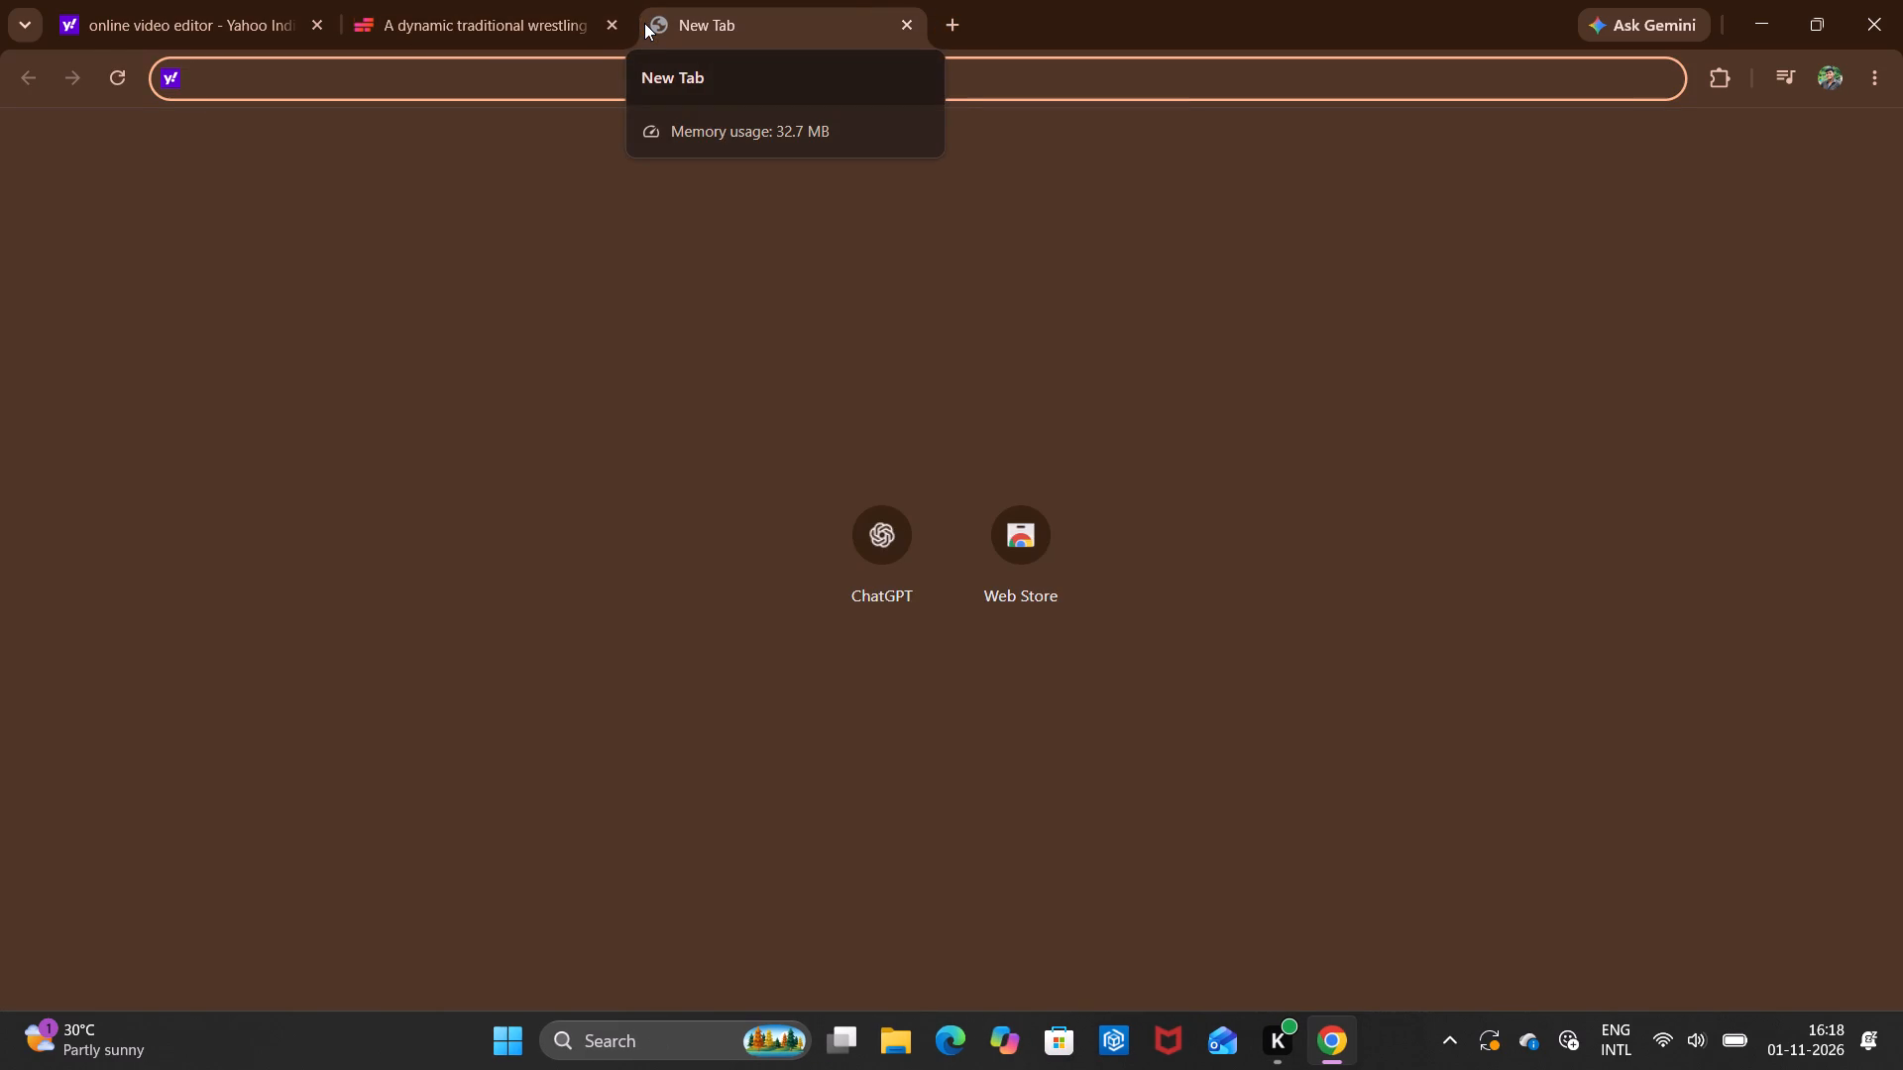
click(256, 7)
scroll(613, 407, up, 2)
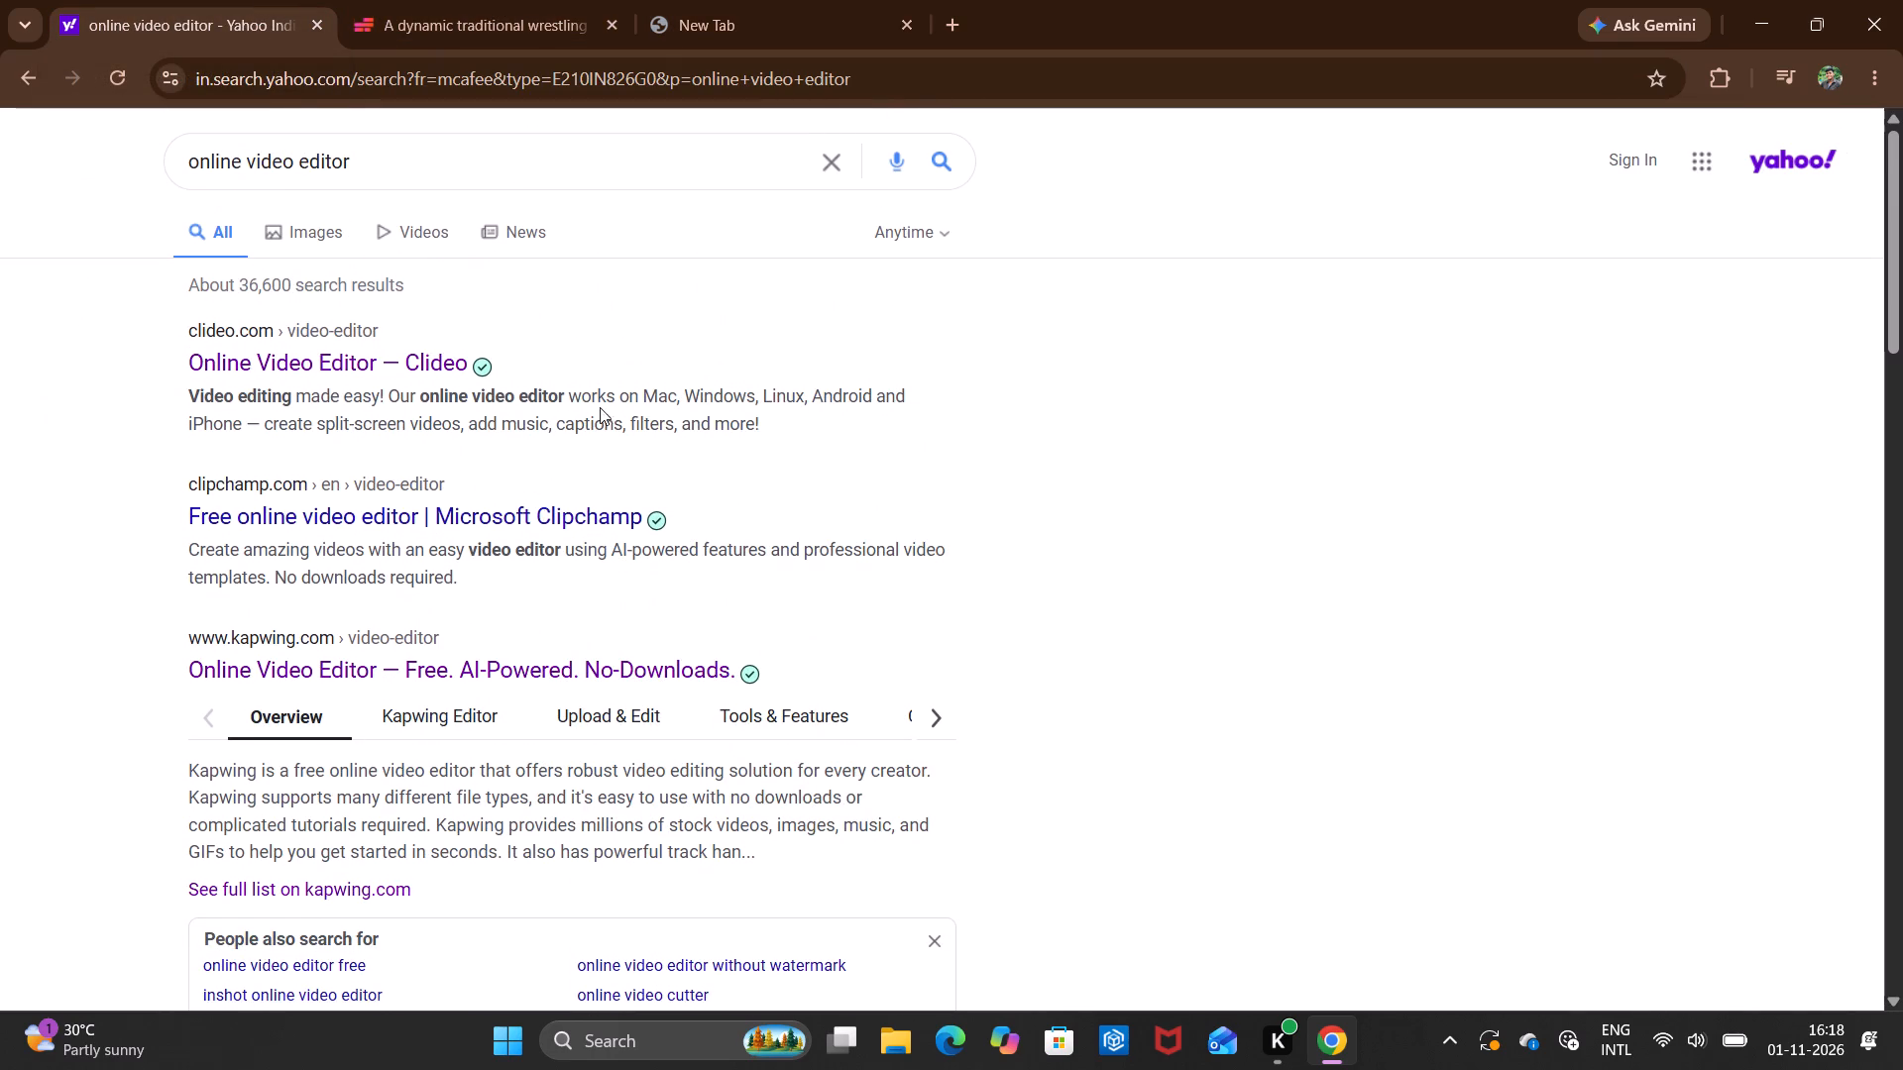
click(428, 371)
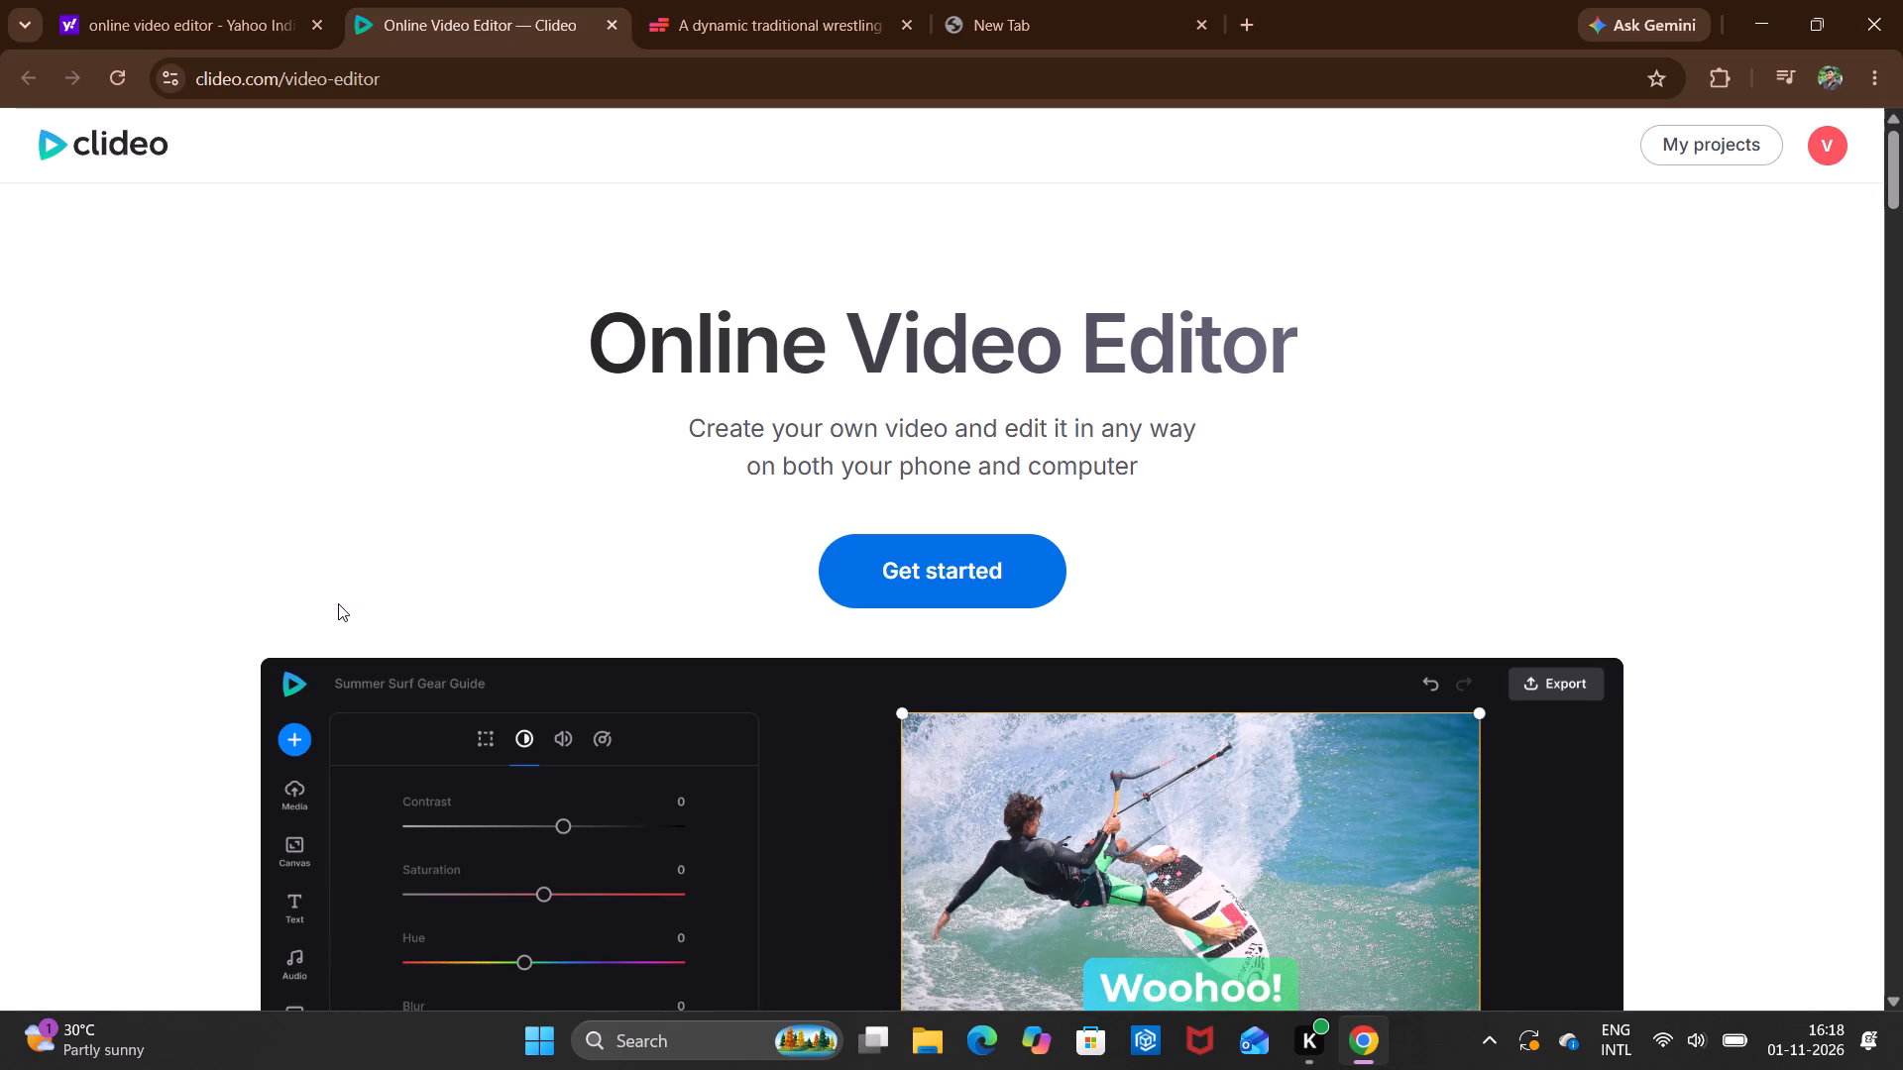
click(931, 567)
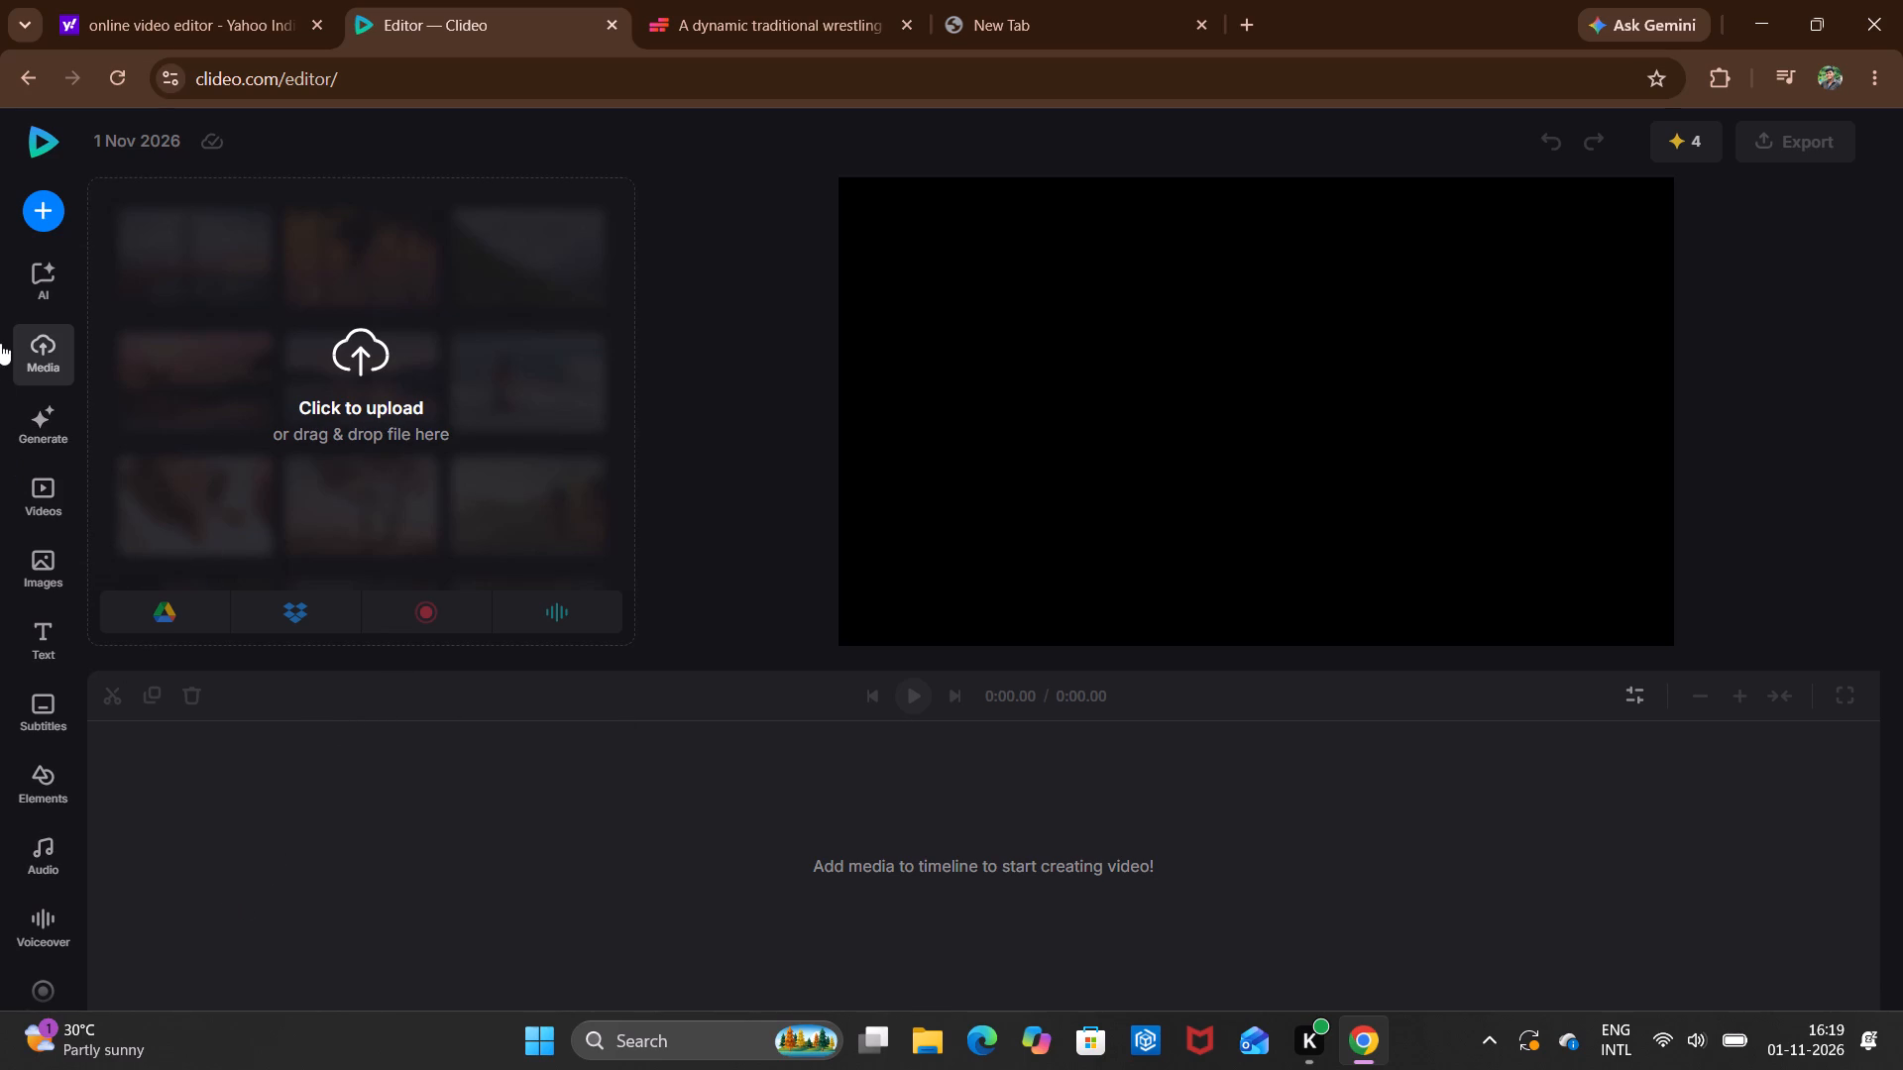
Find stock videos in the sunset category and add the 0:20 clip of seagulls over the sea to the timeline.
click(39, 432)
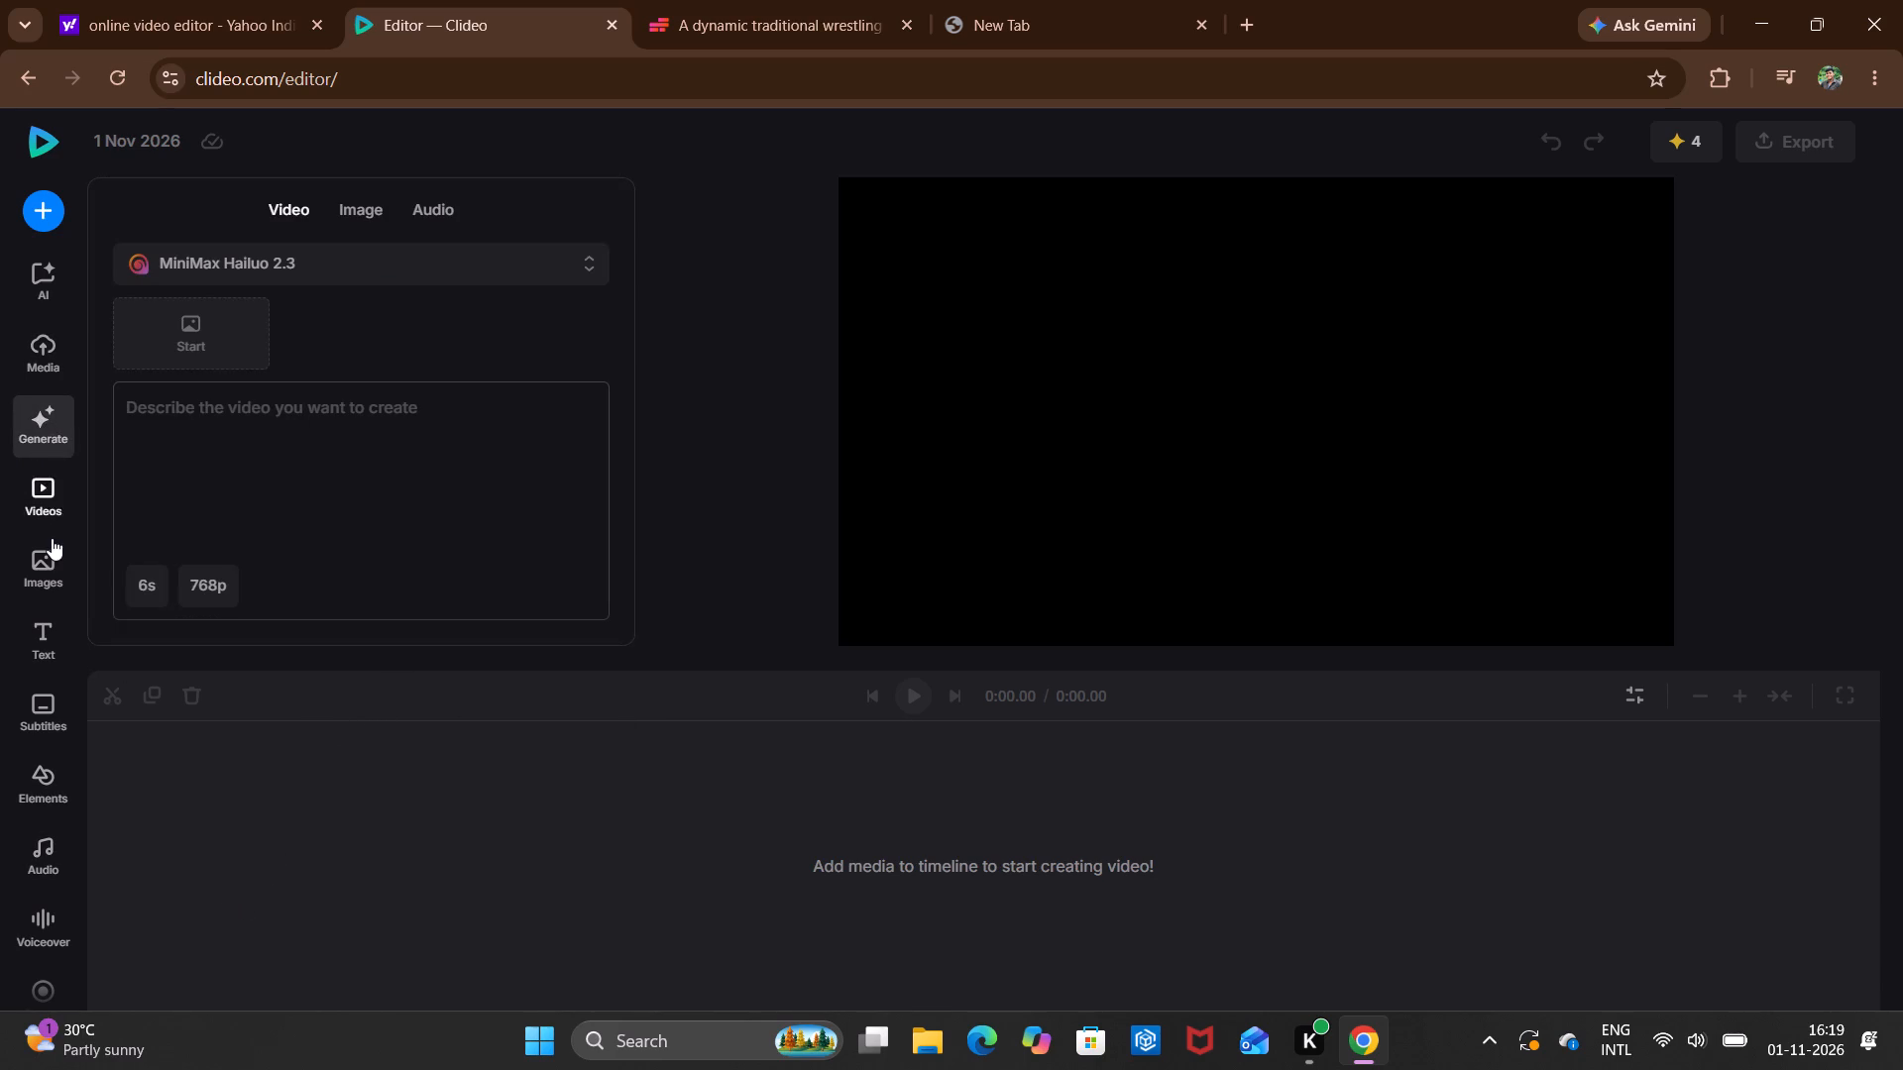
click(45, 516)
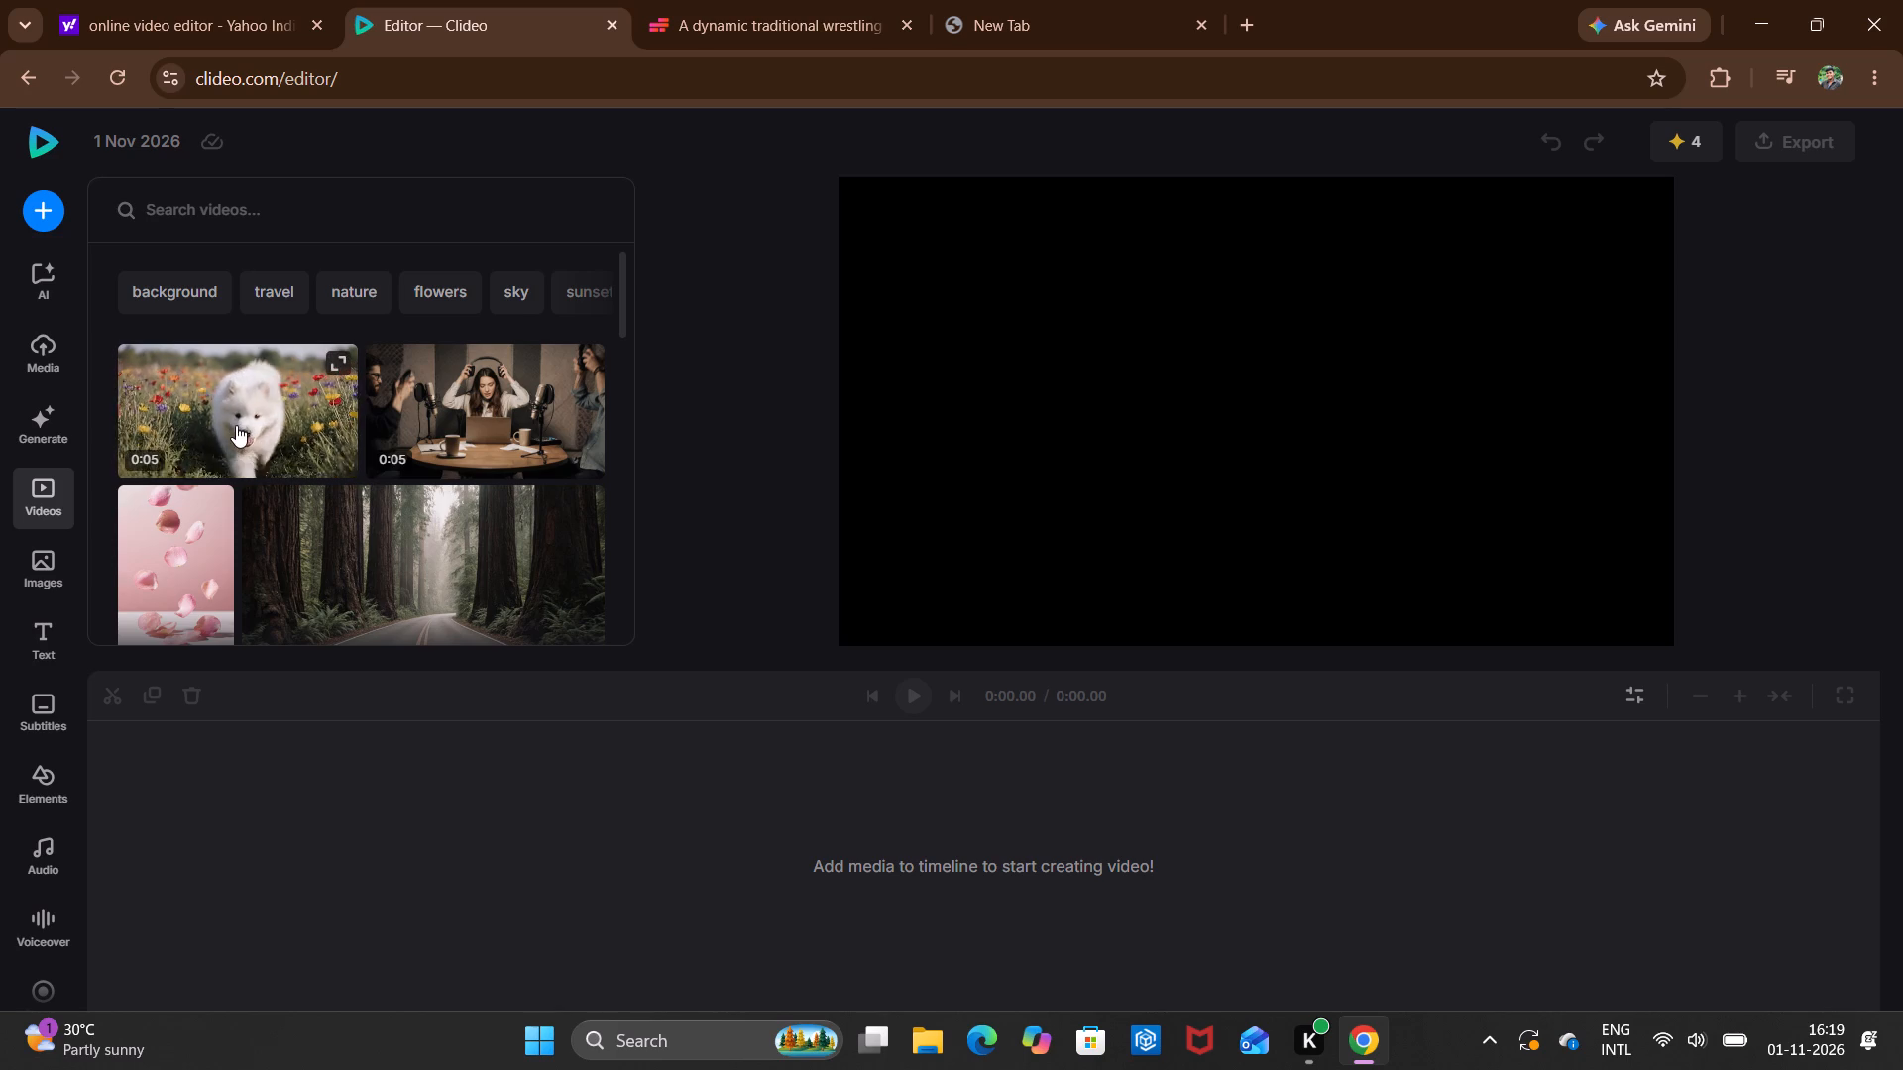
scroll(273, 302, left, 2)
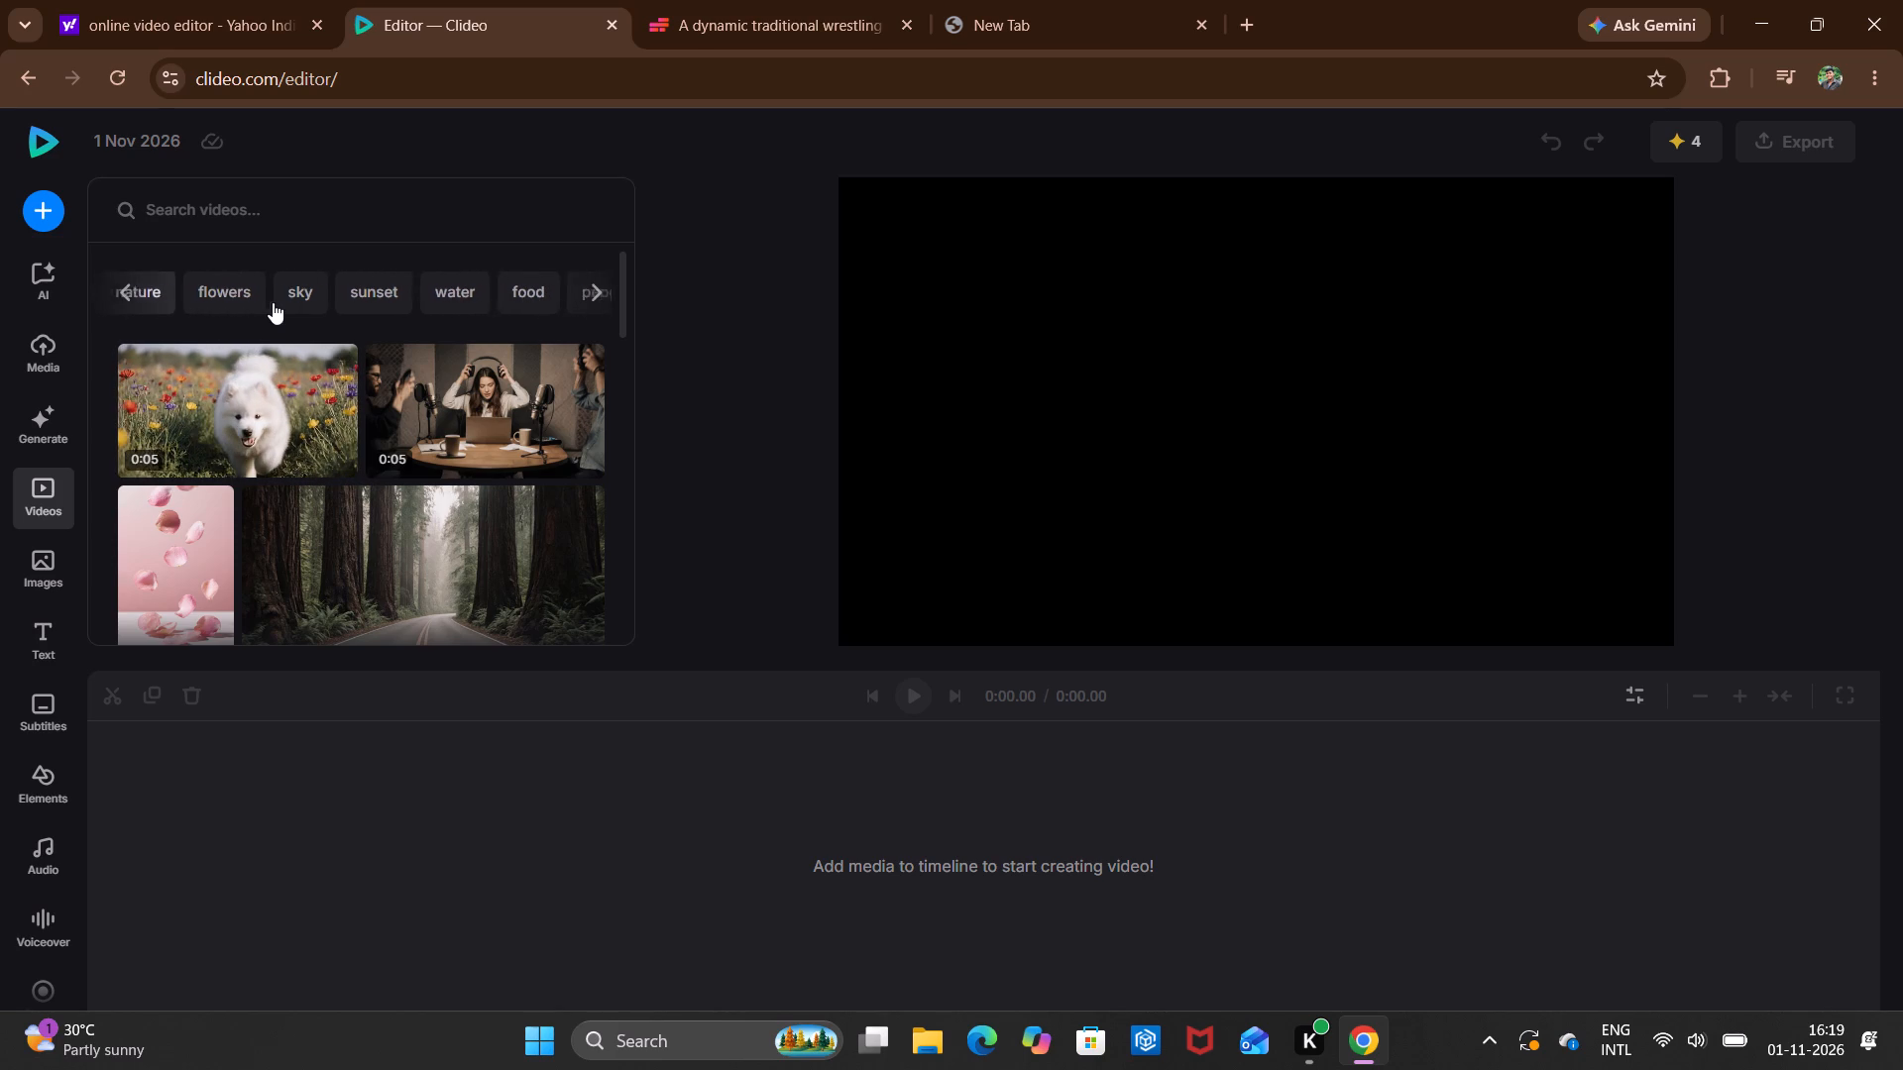
scroll(273, 302, left, 3)
double_click(273, 302)
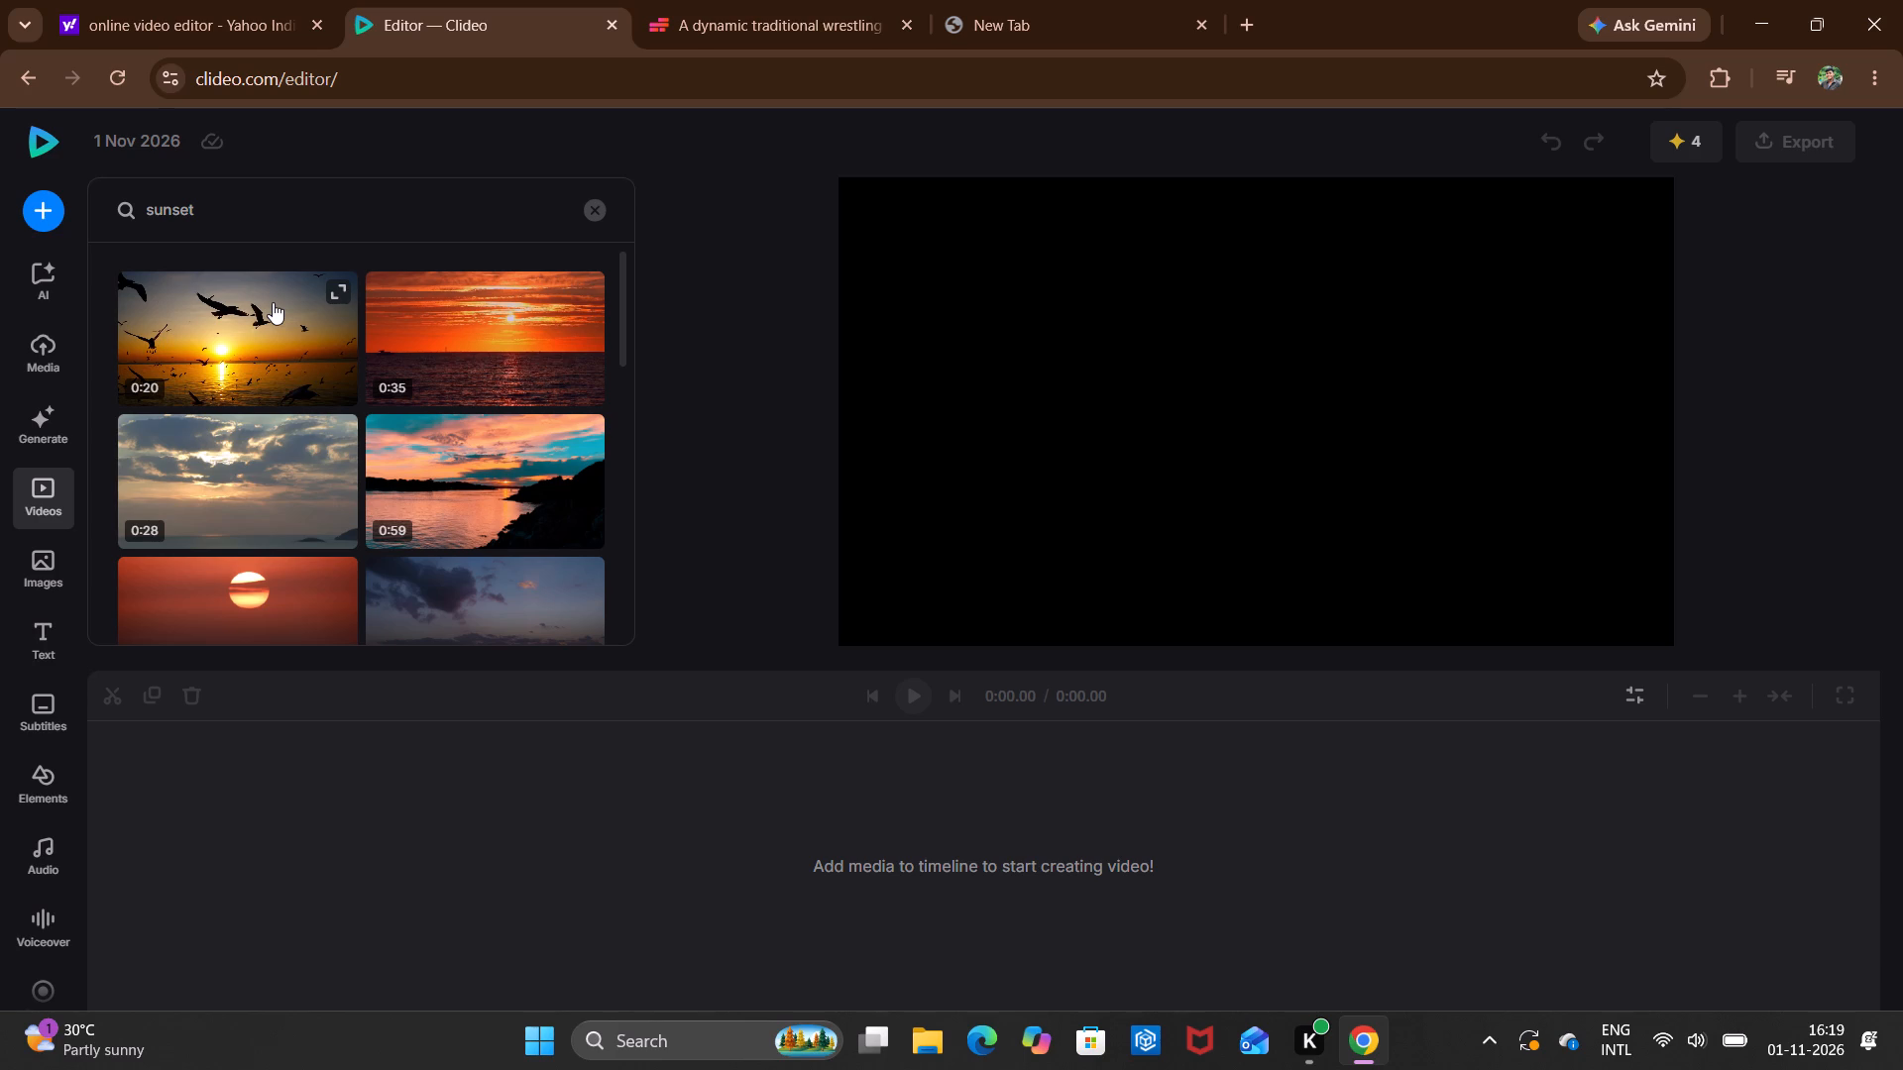
click(281, 338)
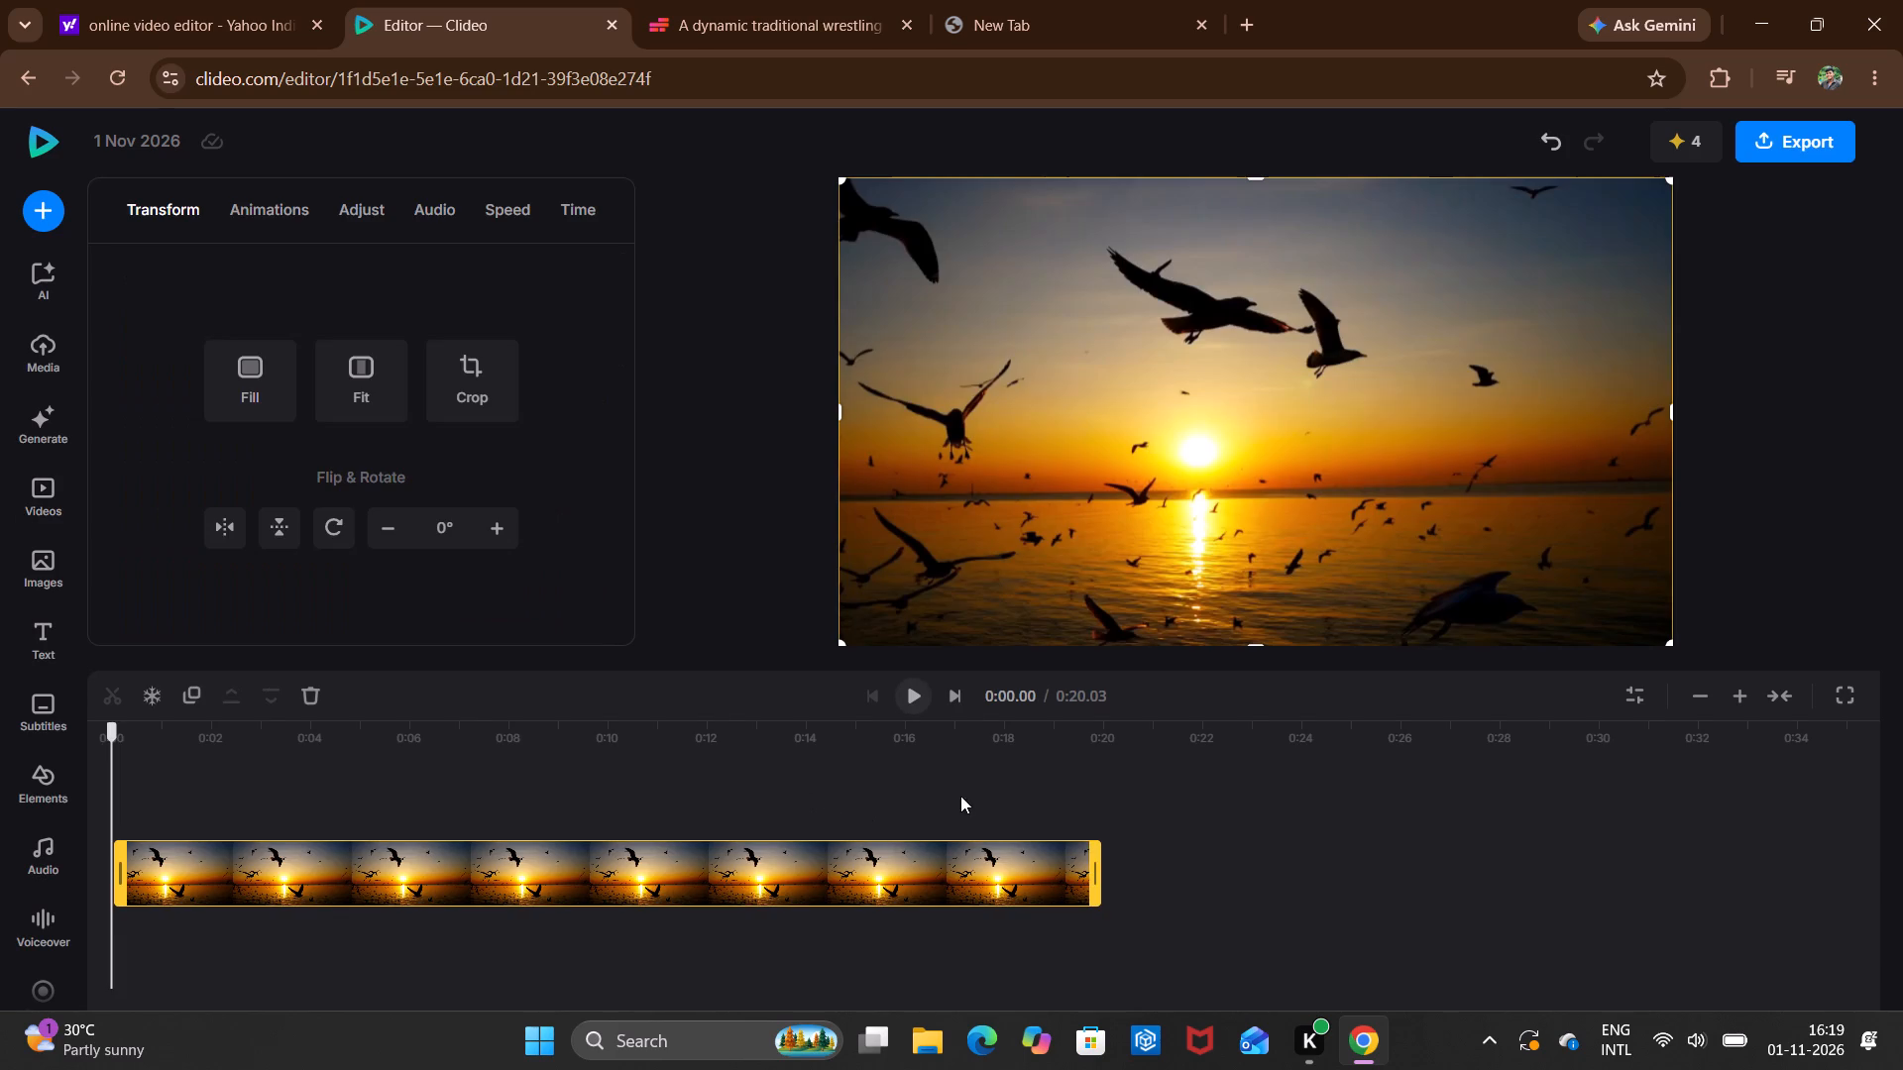
Split the seagull clip at about 0:03.35 and delete the part after the split.
click(1102, 872)
double_click(278, 855)
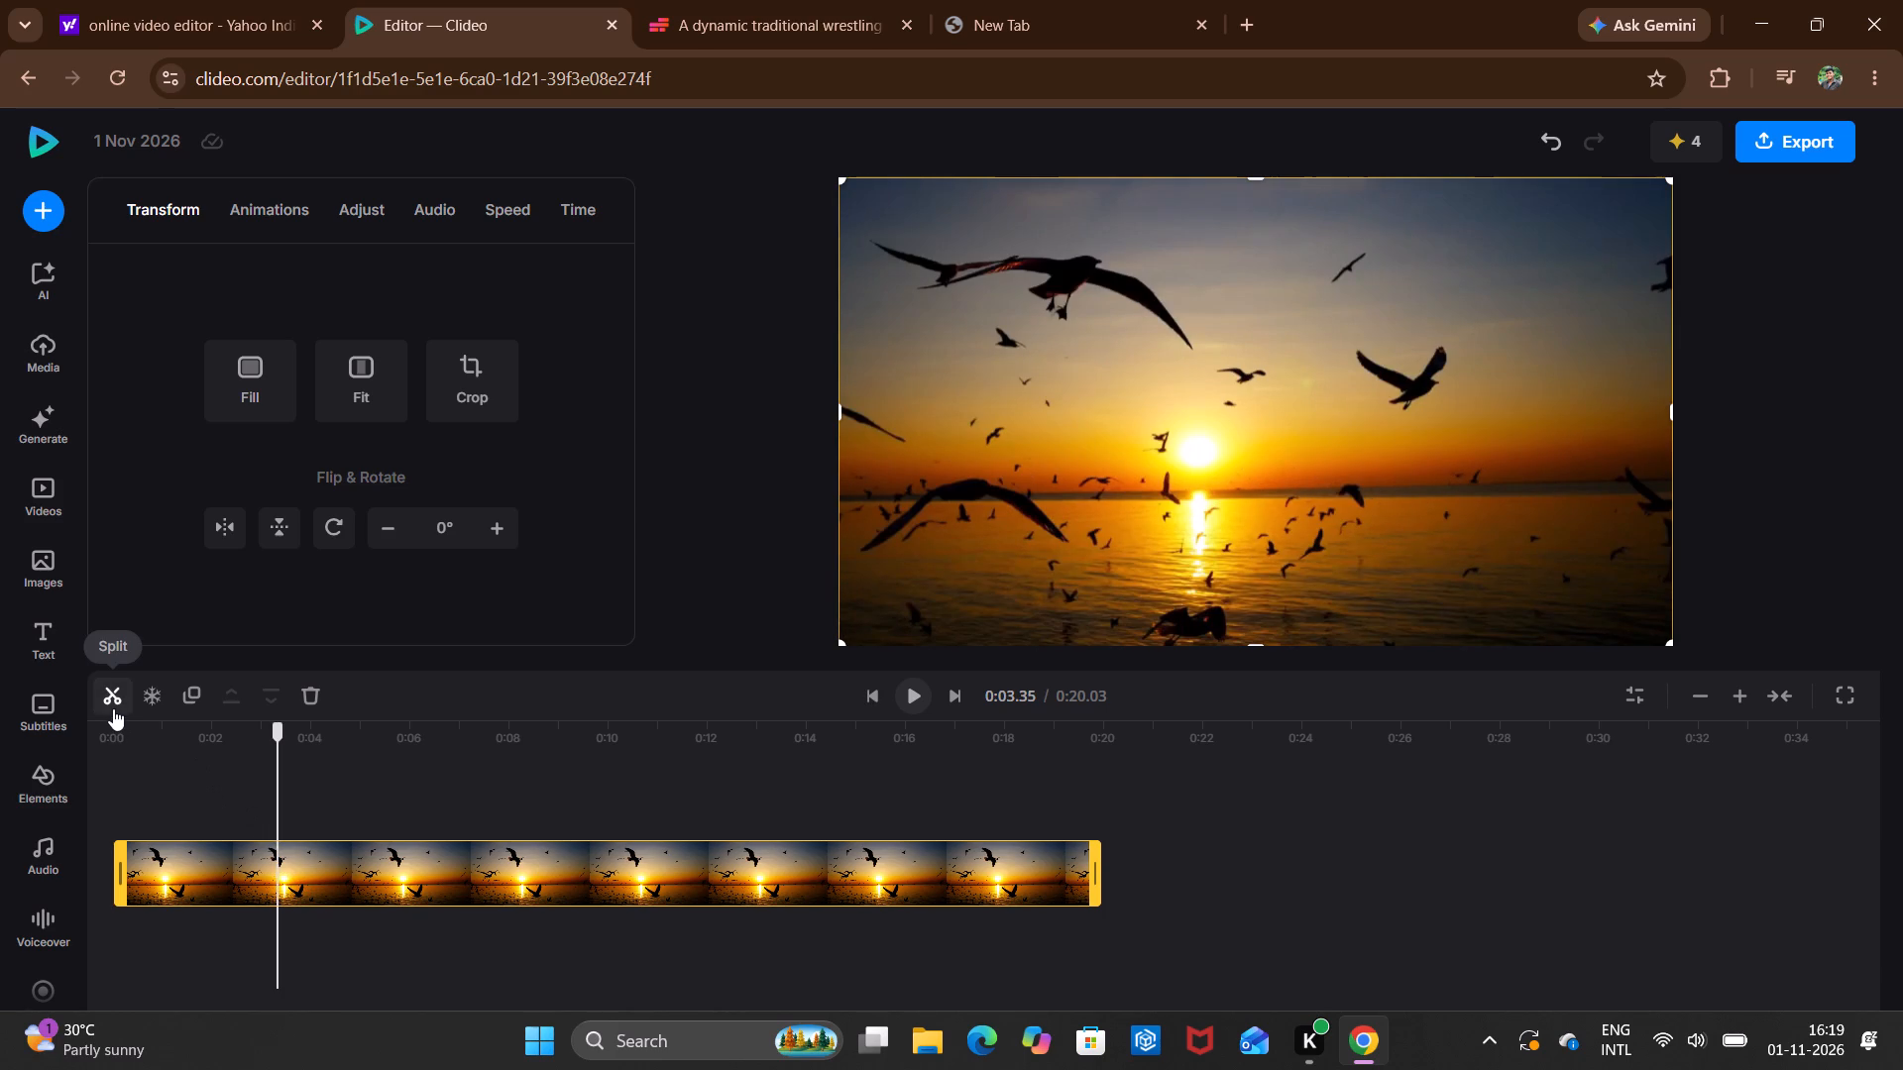
click(113, 708)
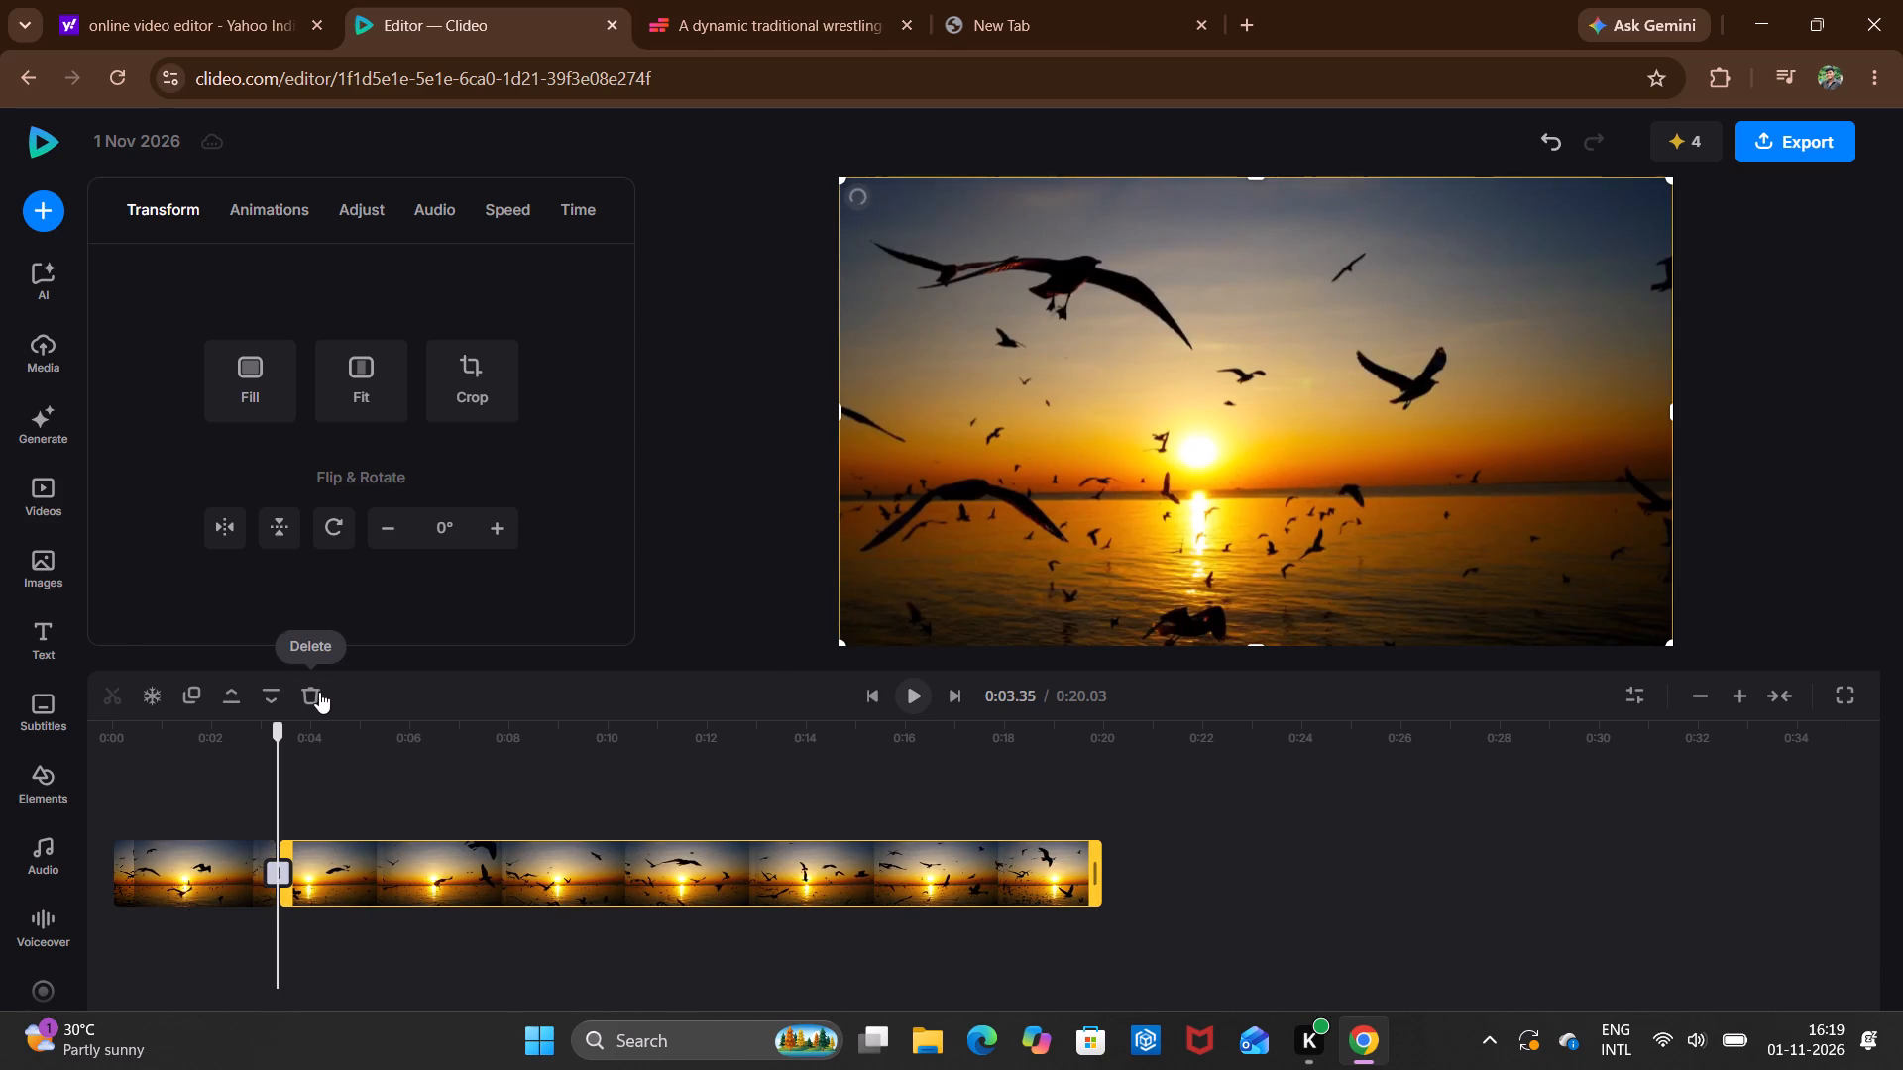
click(318, 694)
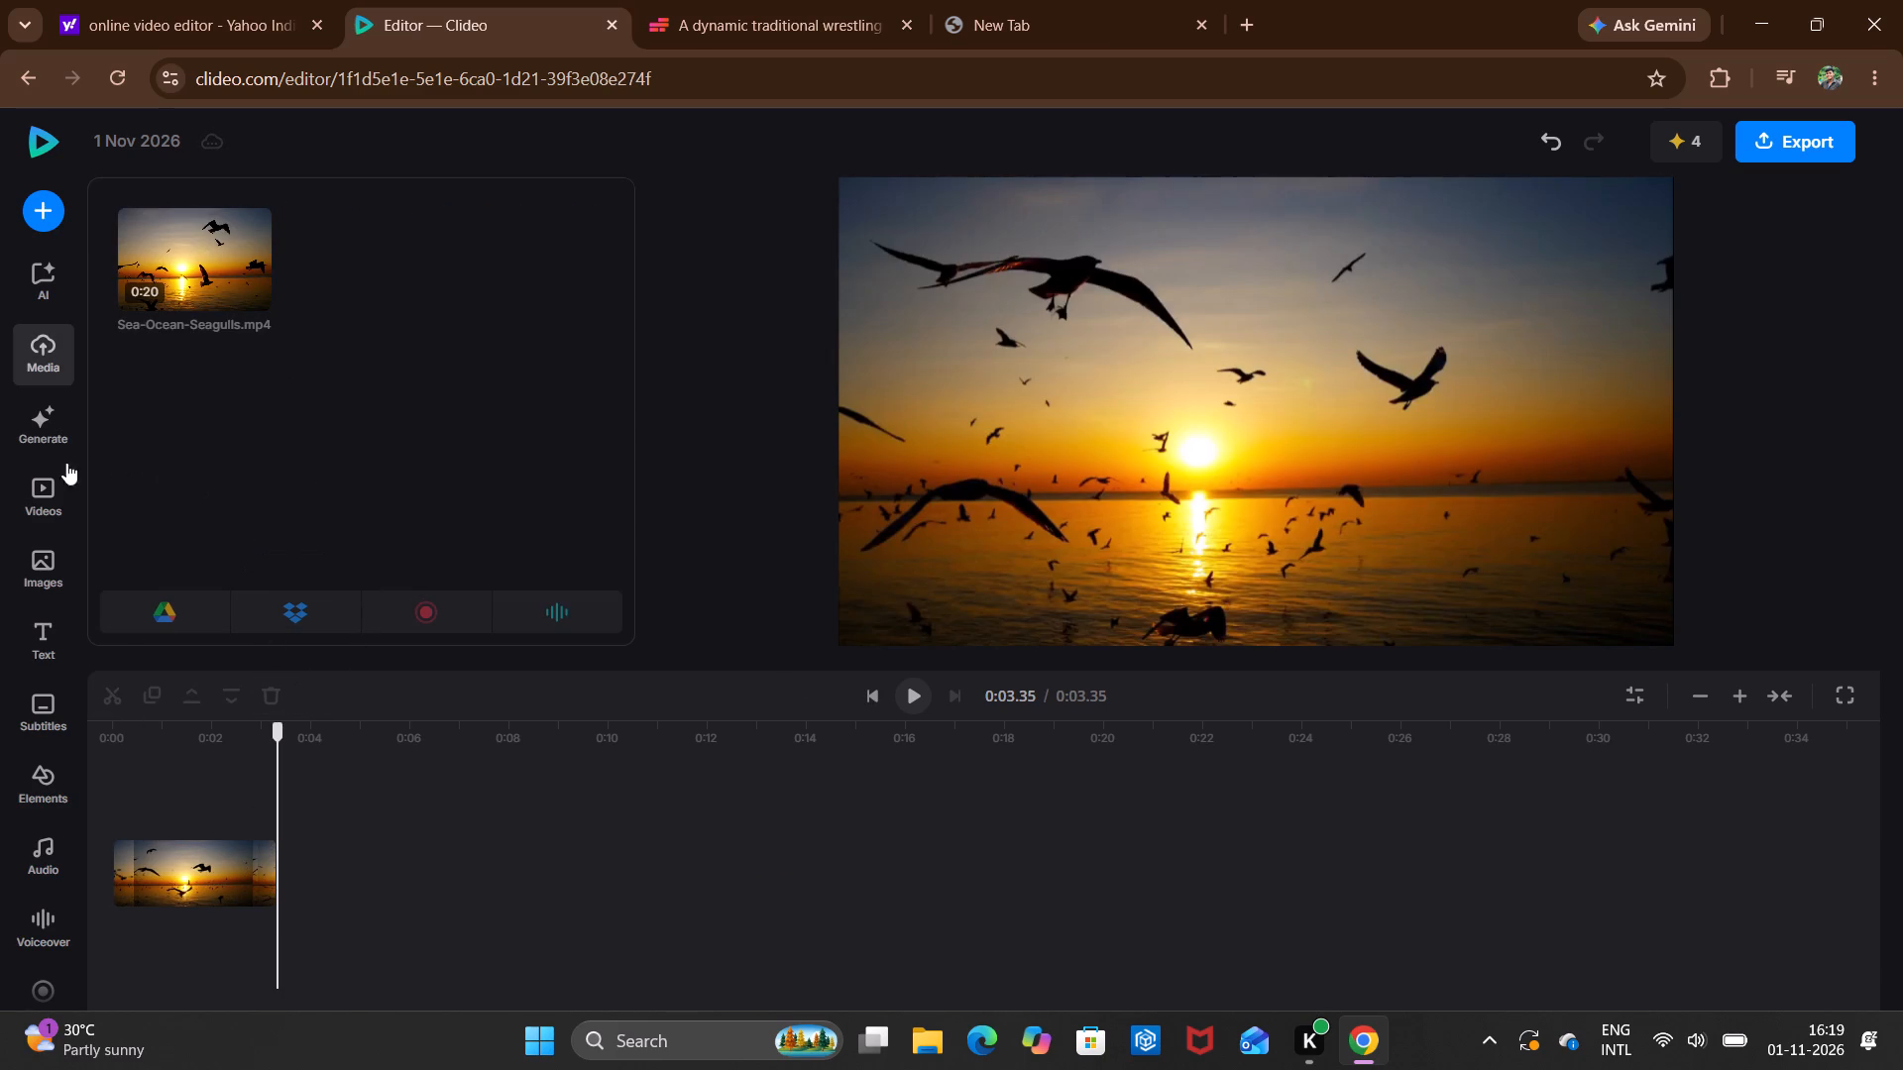
Append the 0:35 red ocean sunset stock clip, split it at about 0:06.42 on the timeline and delete the remainder.
click(30, 481)
click(451, 316)
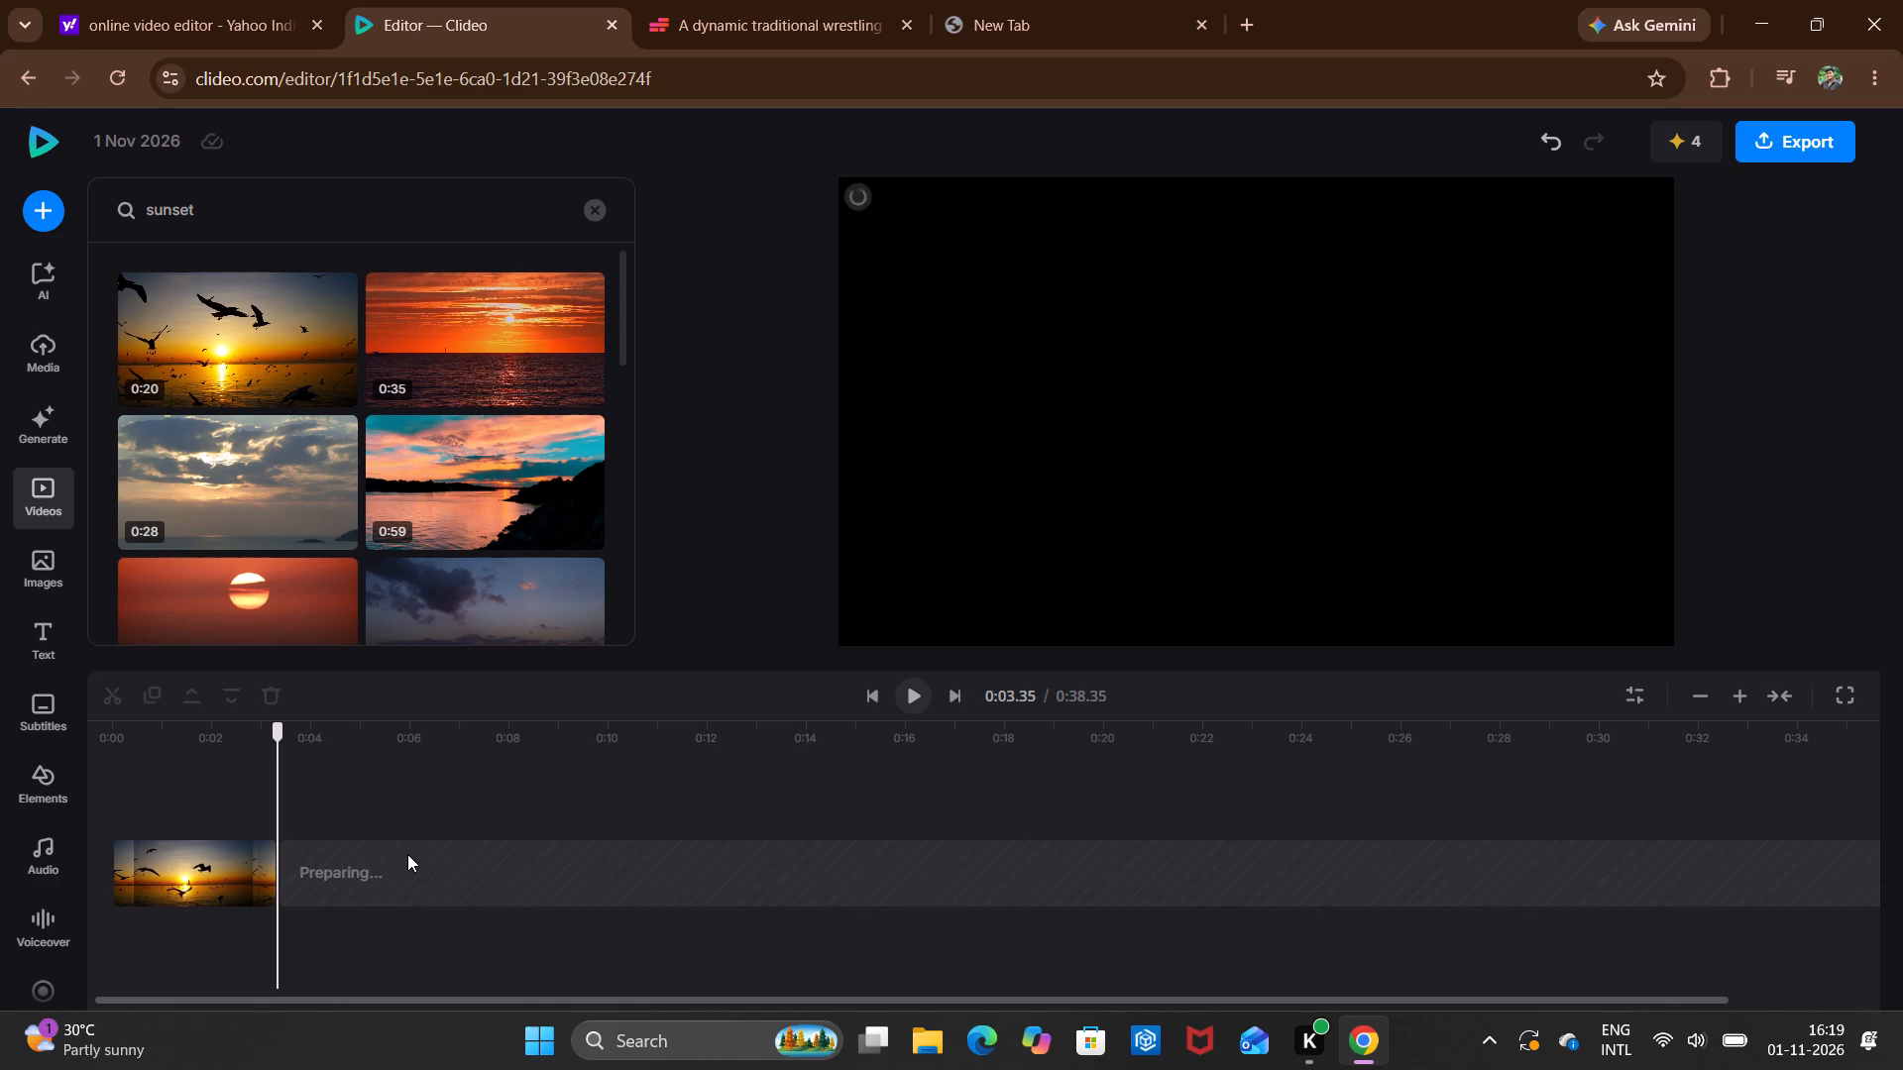
scroll(366, 635, down, 1)
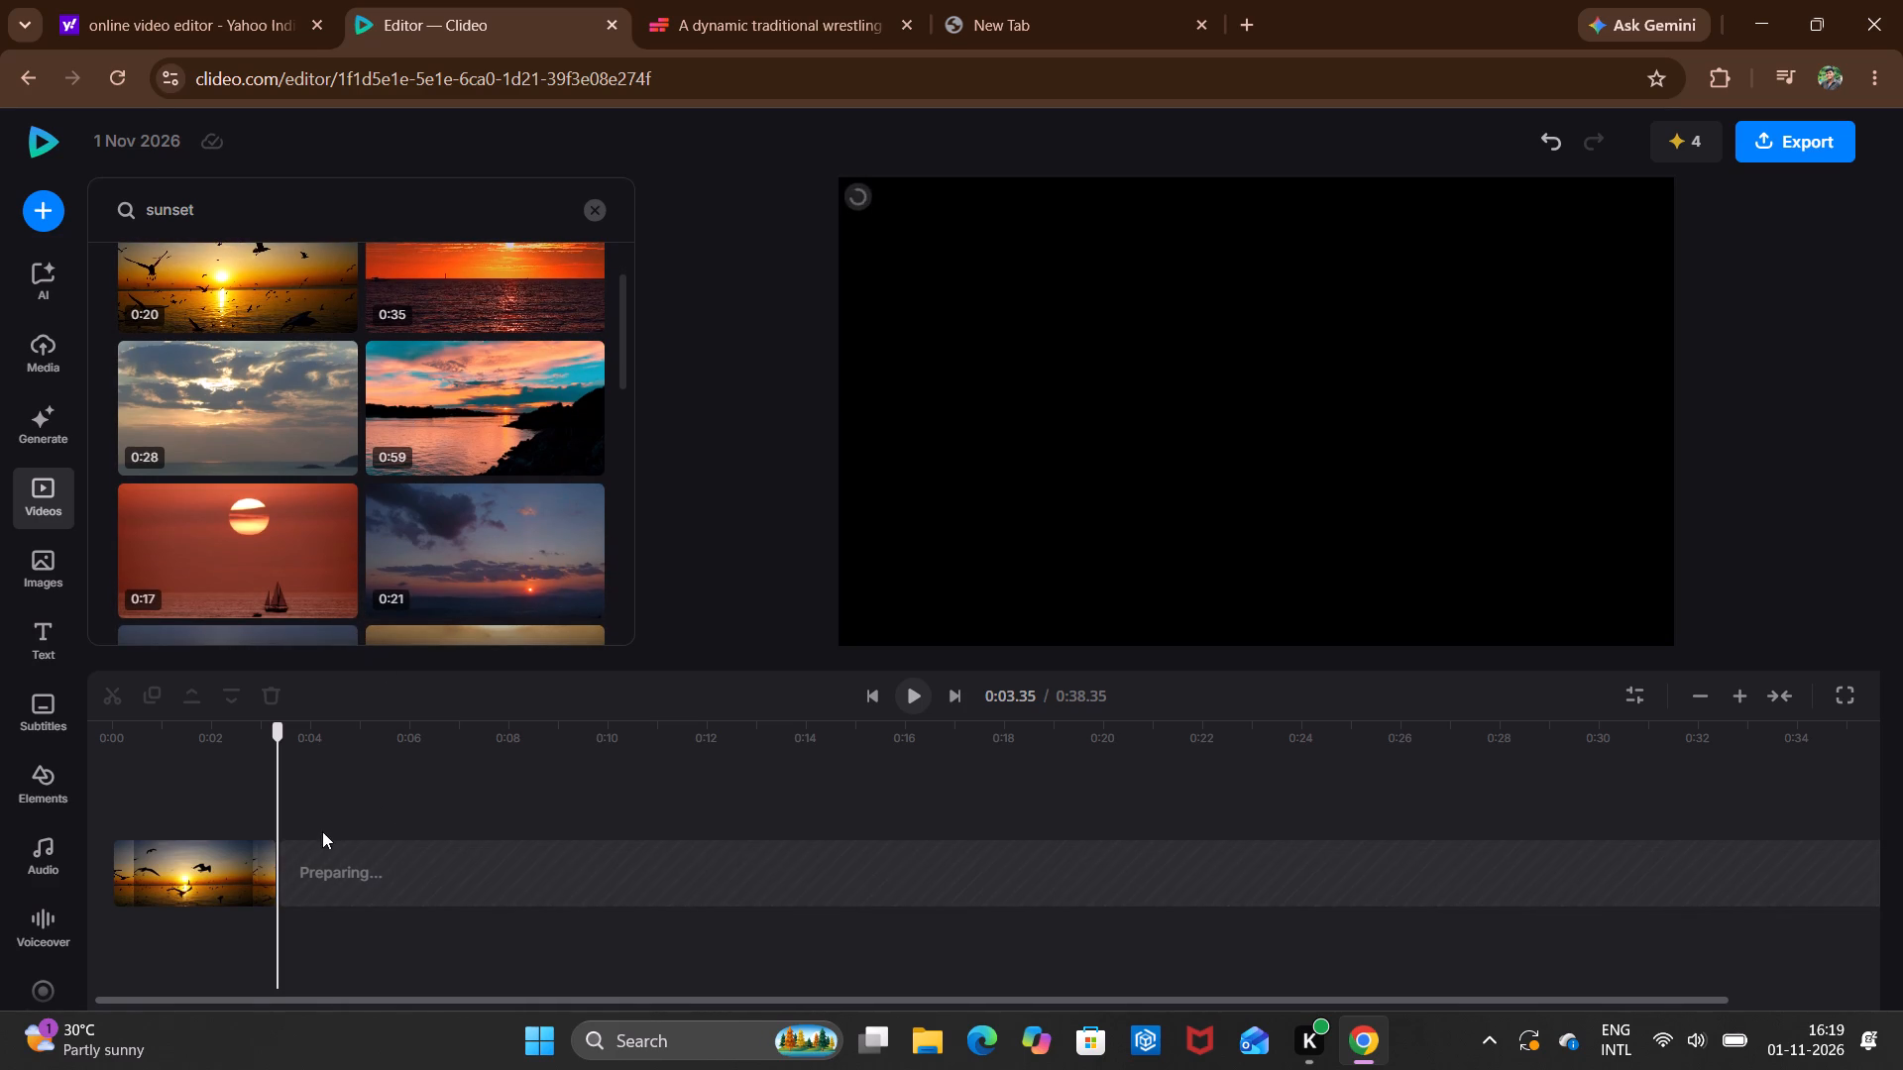
click(451, 864)
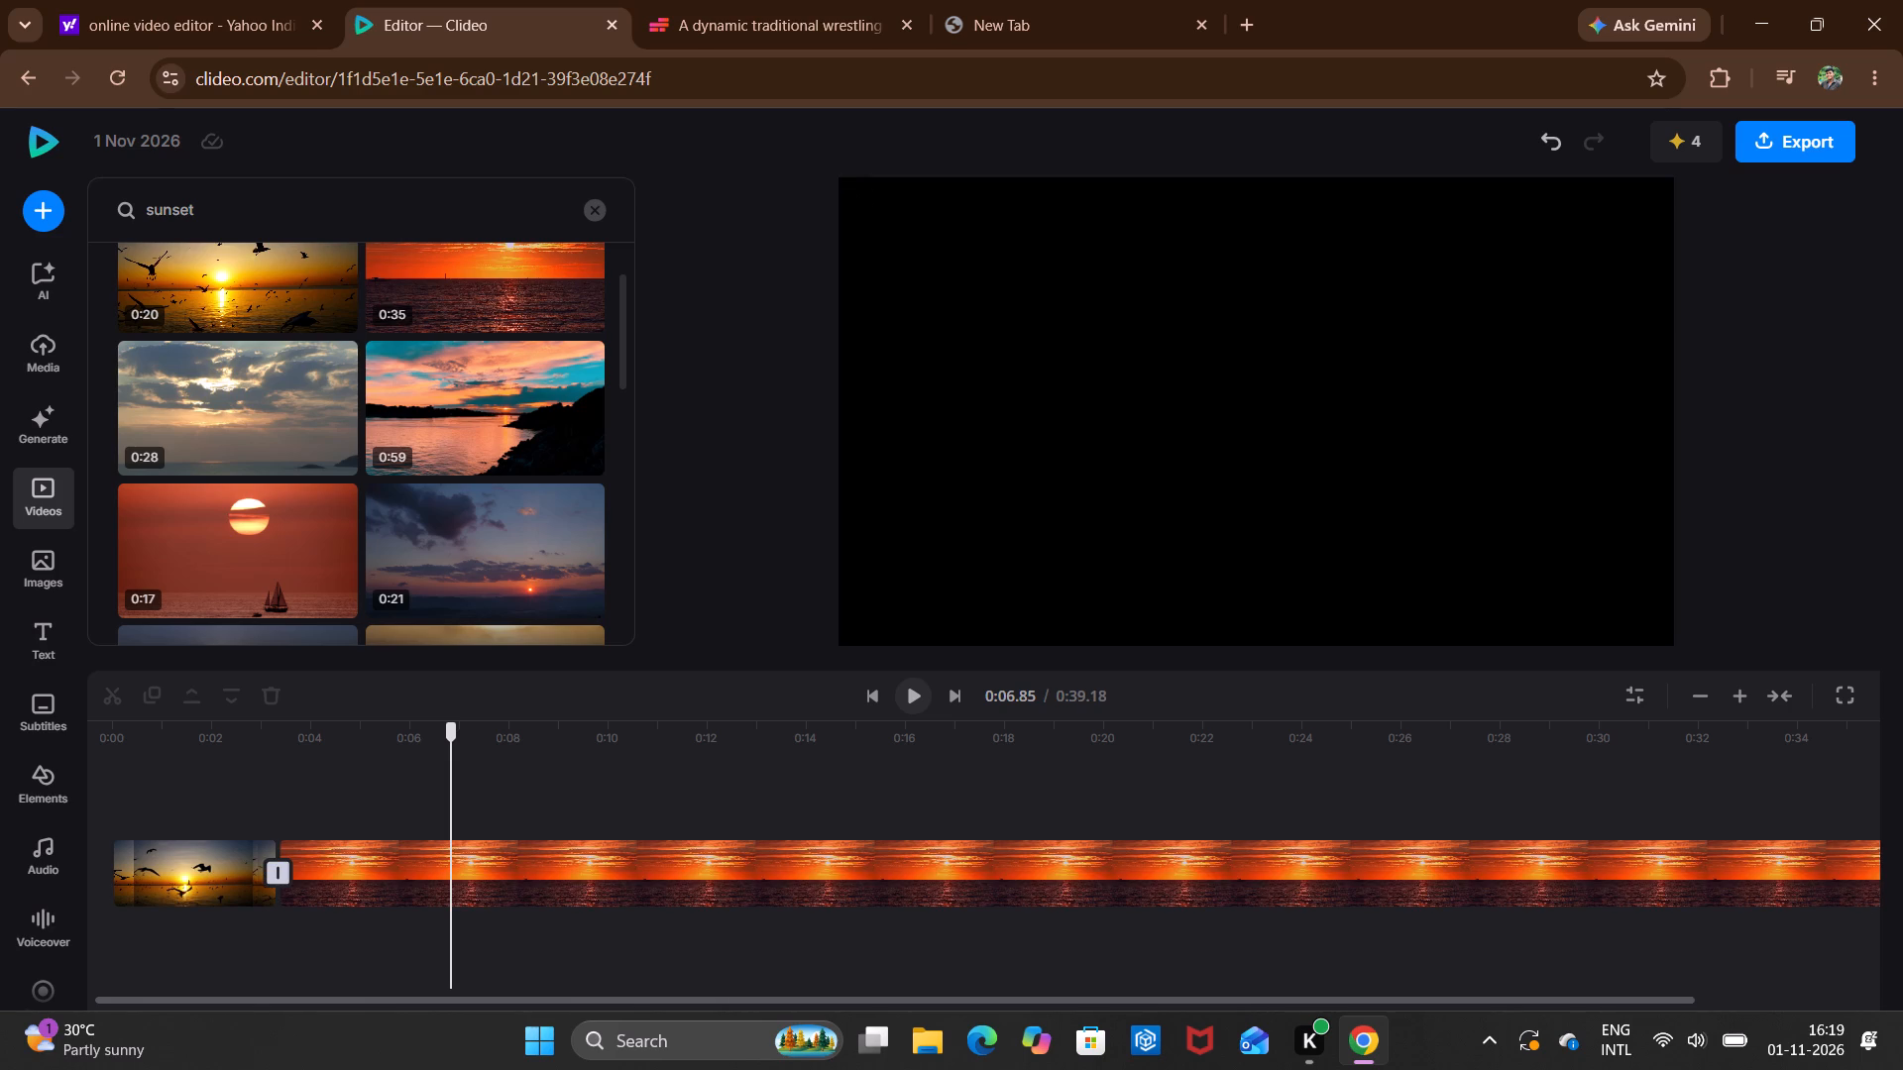
double_click(430, 860)
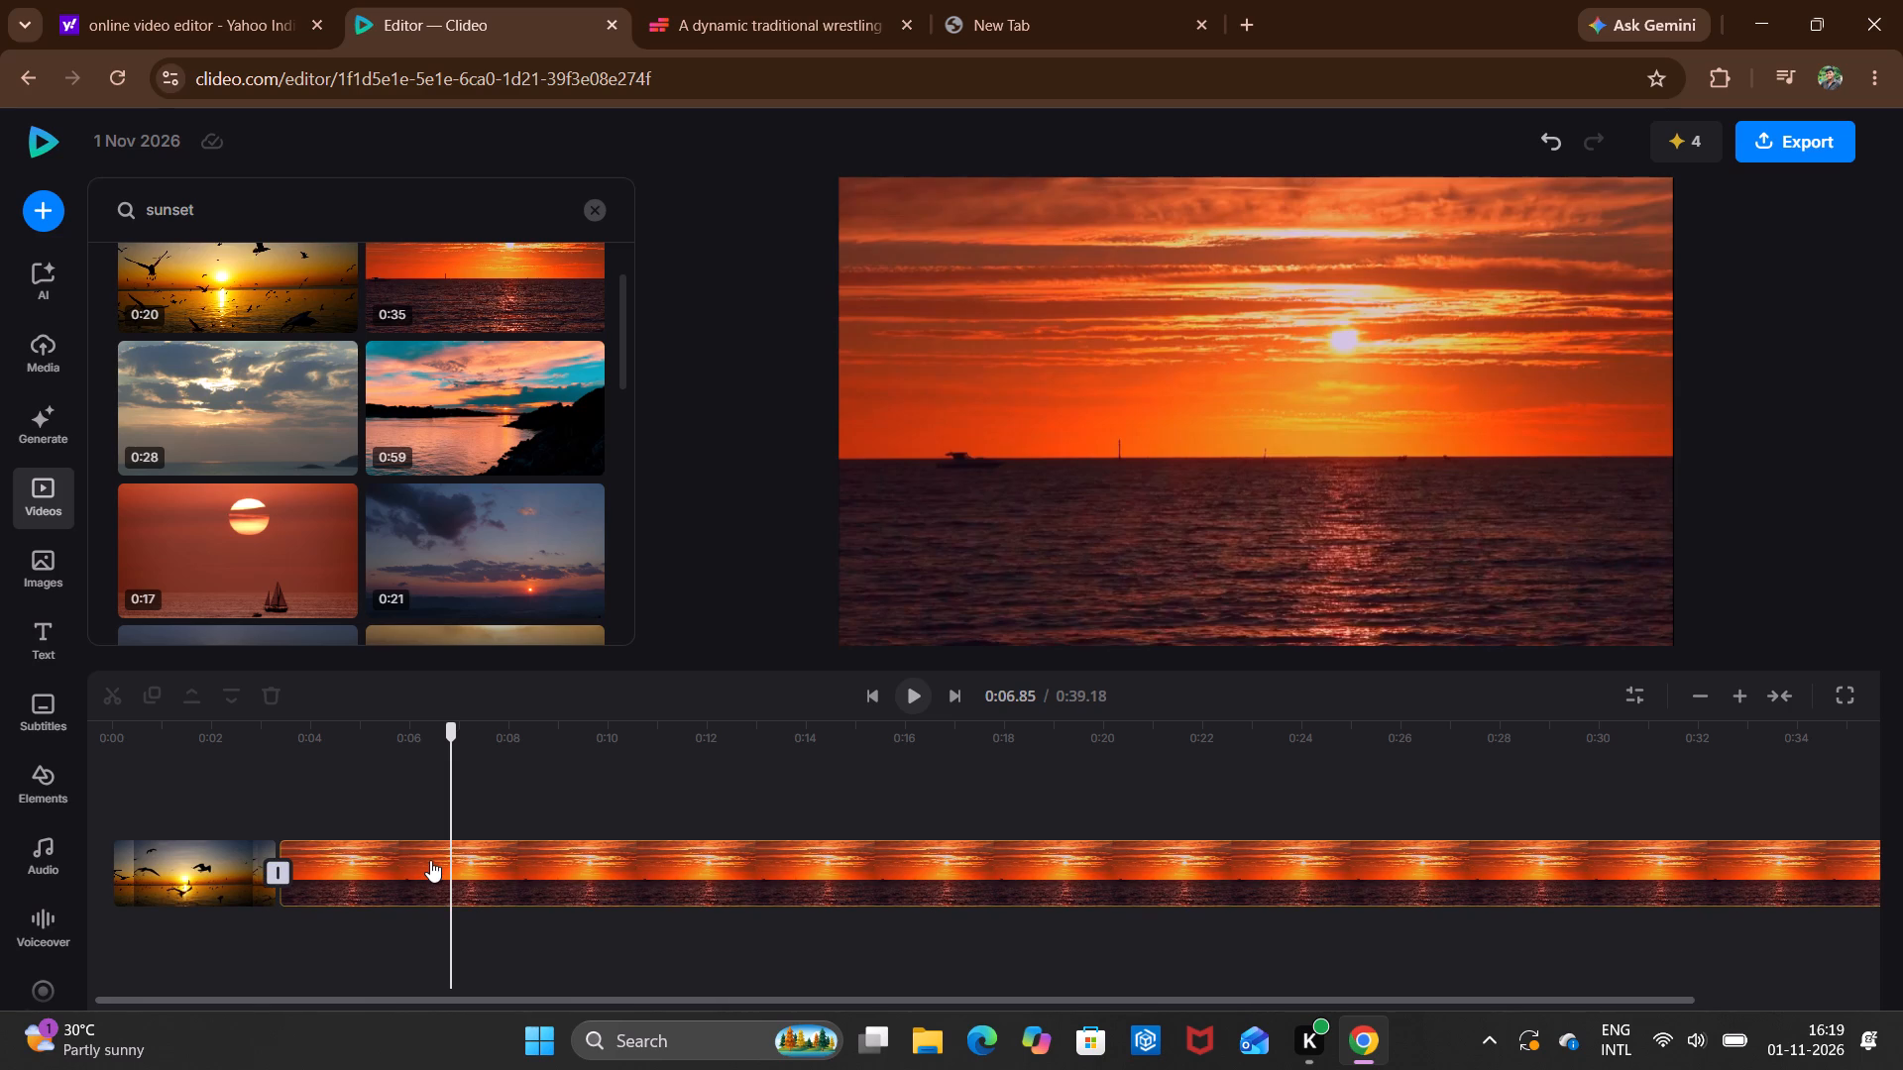
drag(103, 685, 424, 836)
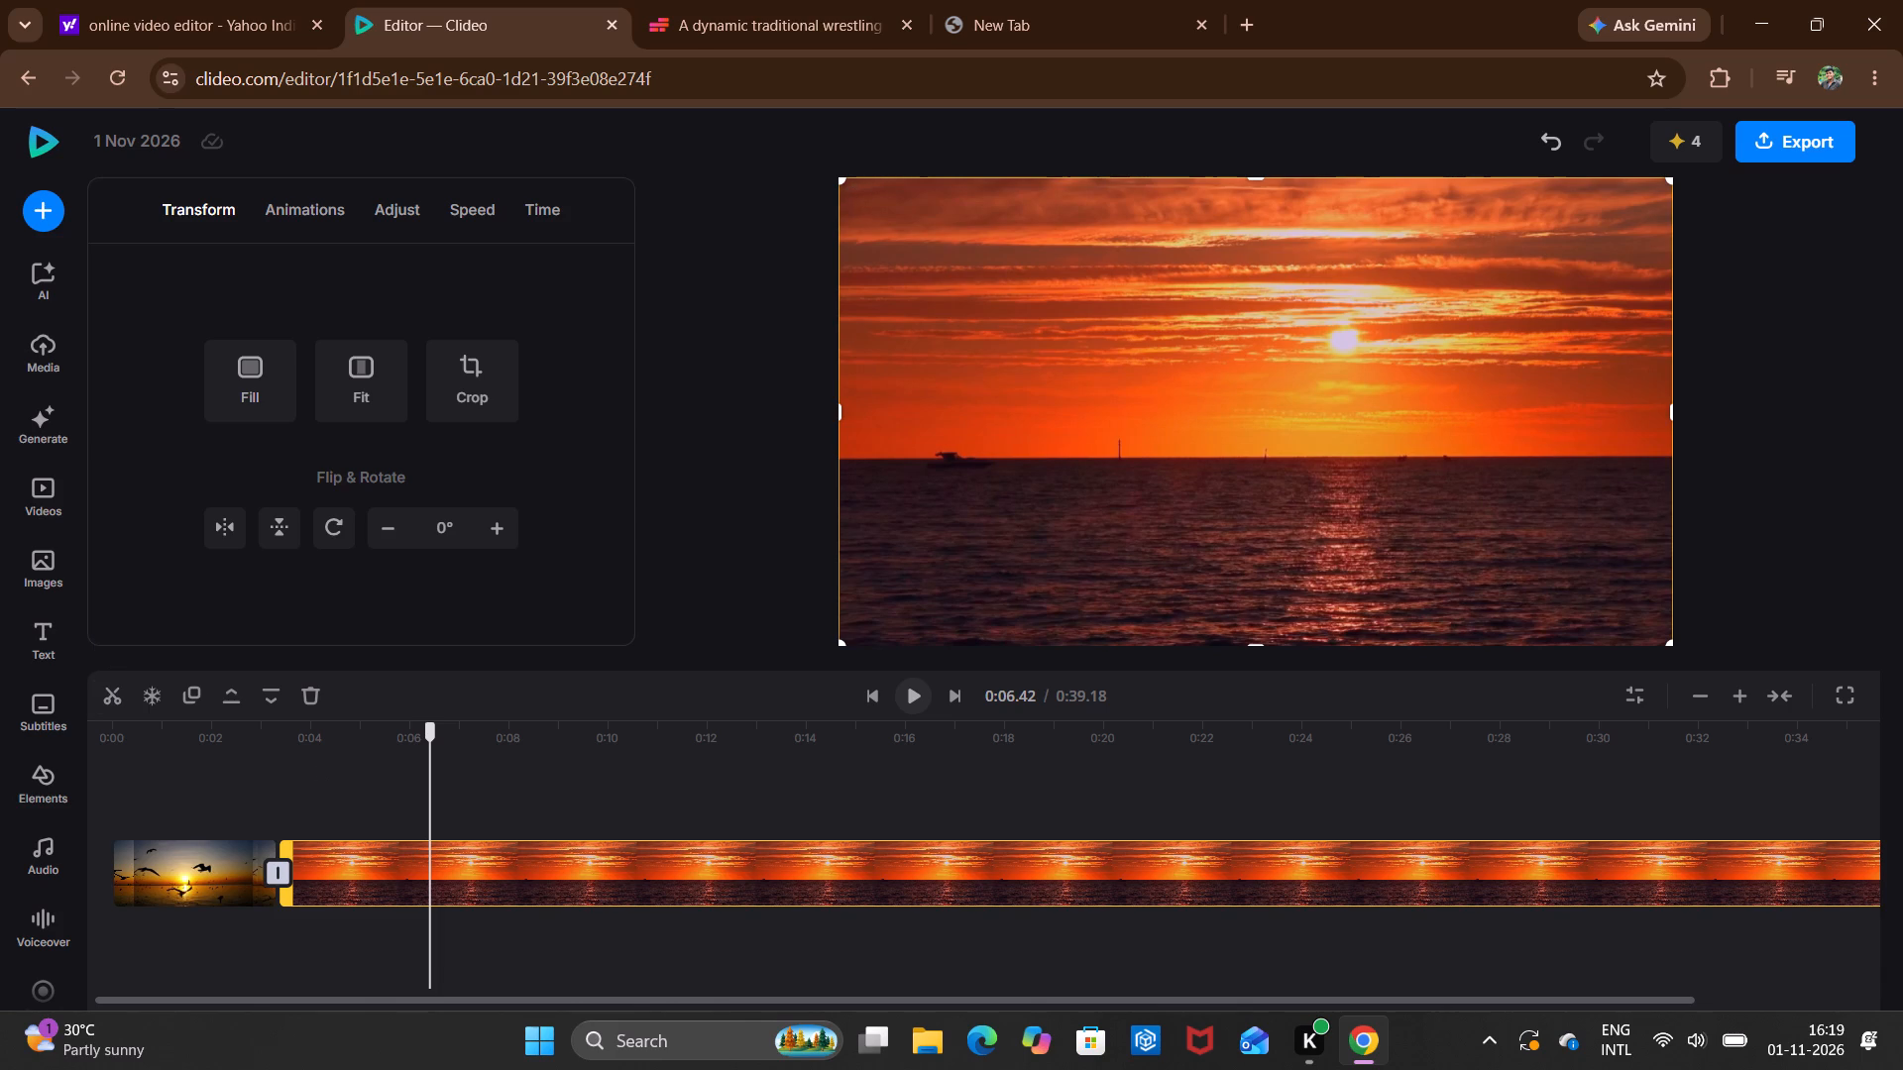
click(98, 682)
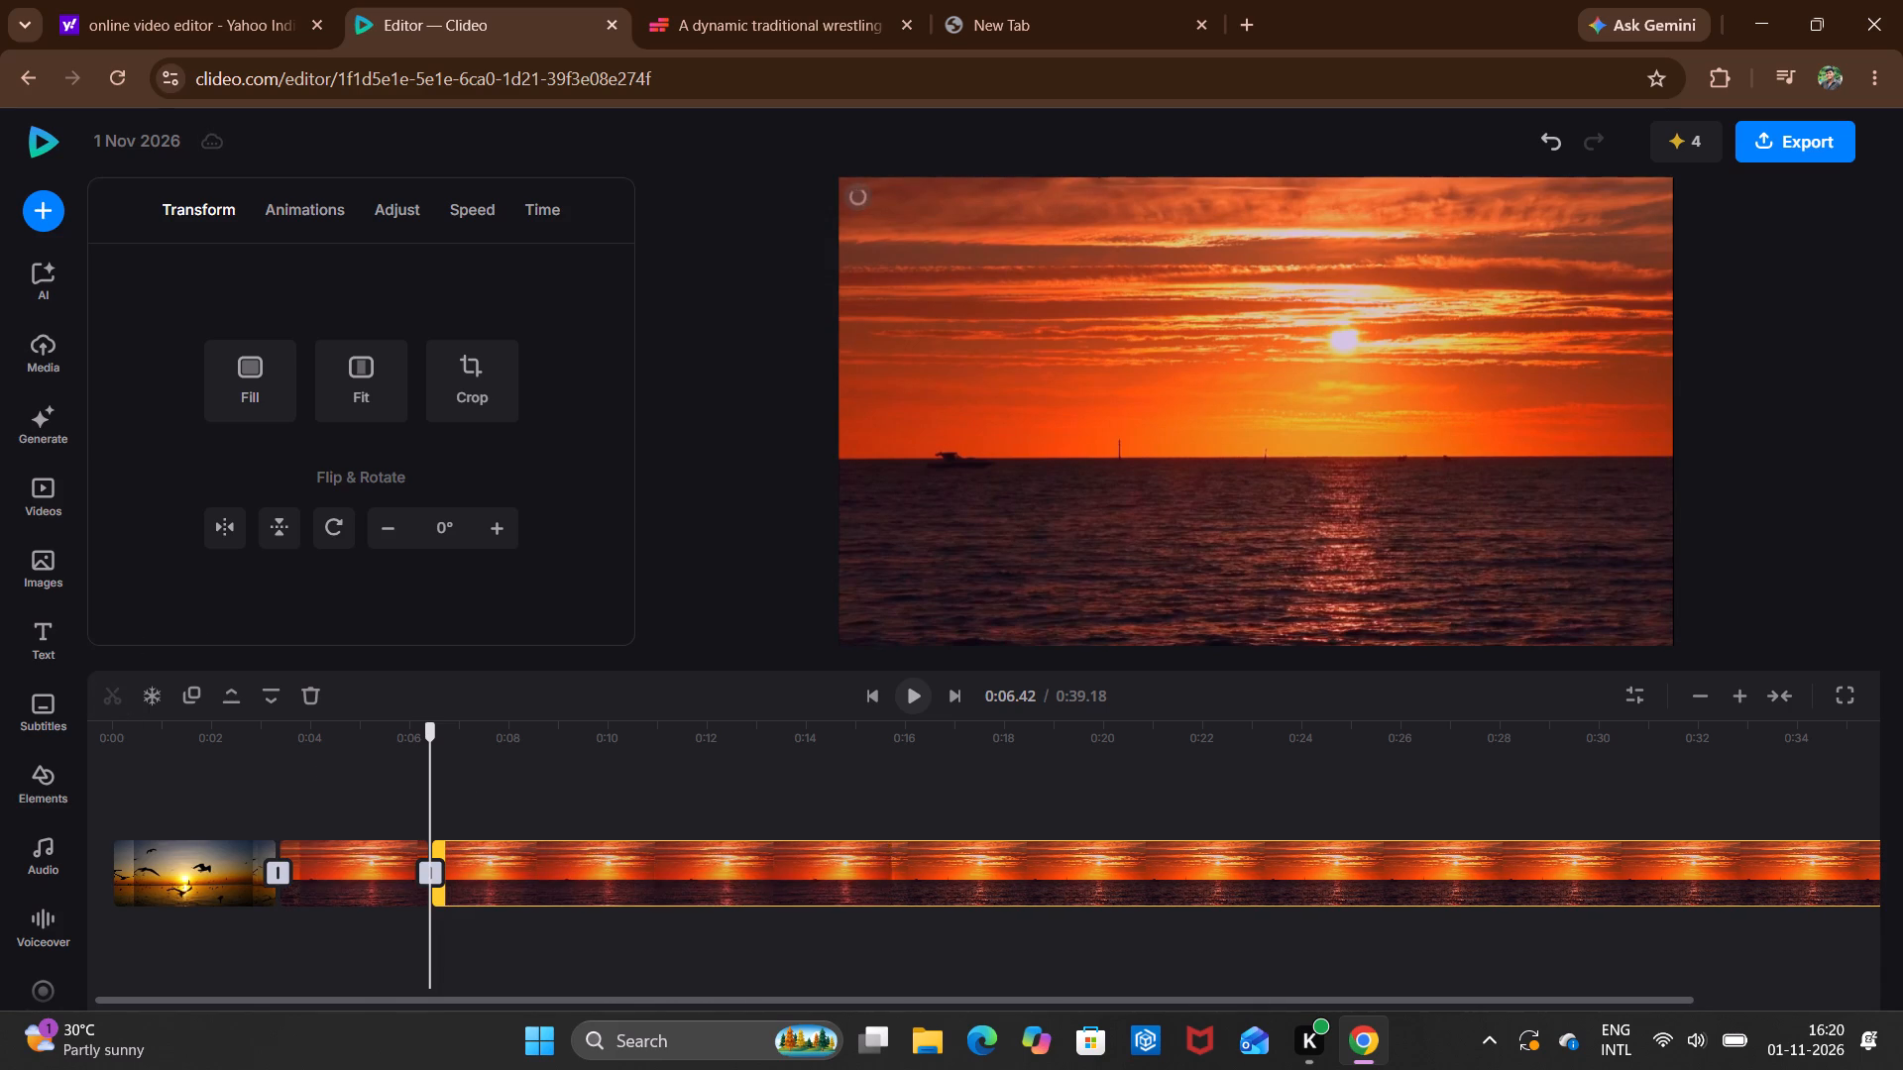
click(312, 687)
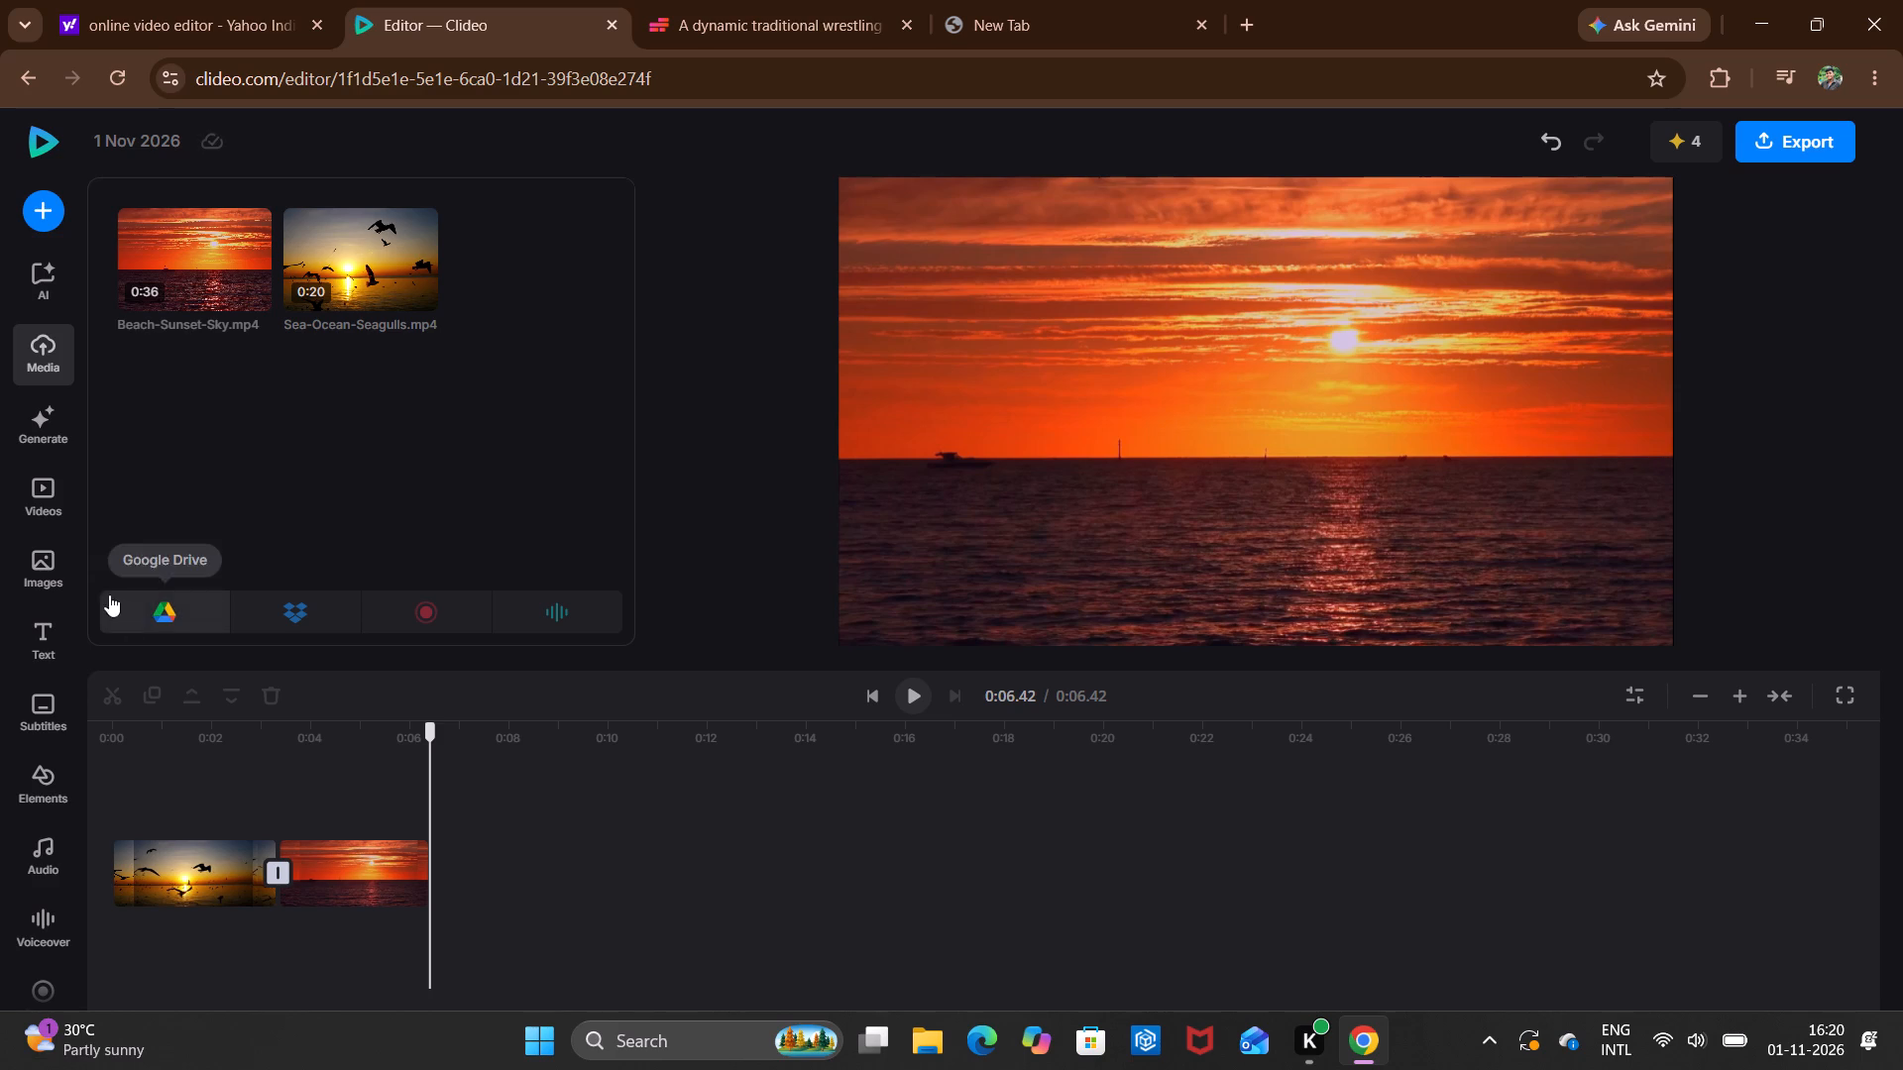
Append the 0:28 cloudy sky stock clip, split it at about 0:08.75 on the timeline and delete the remainder.
click(46, 503)
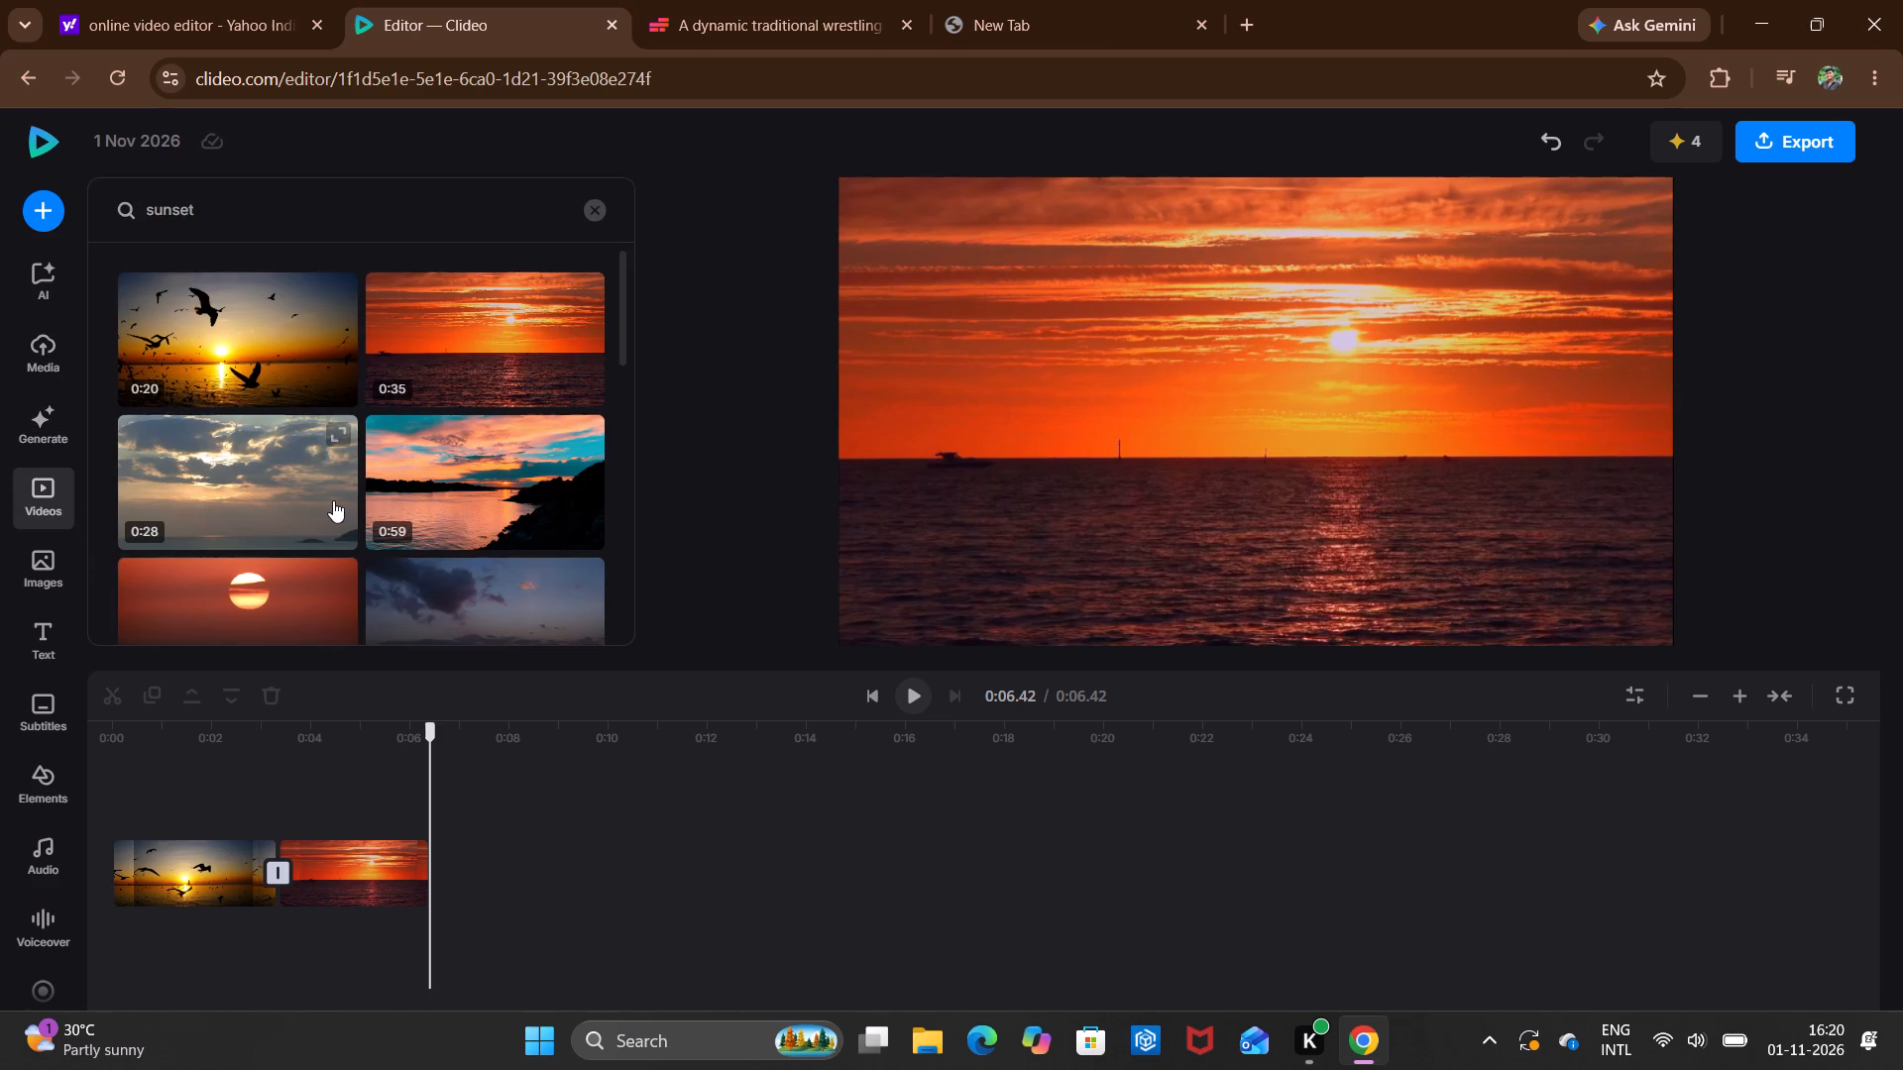
scroll(378, 501, down, 1)
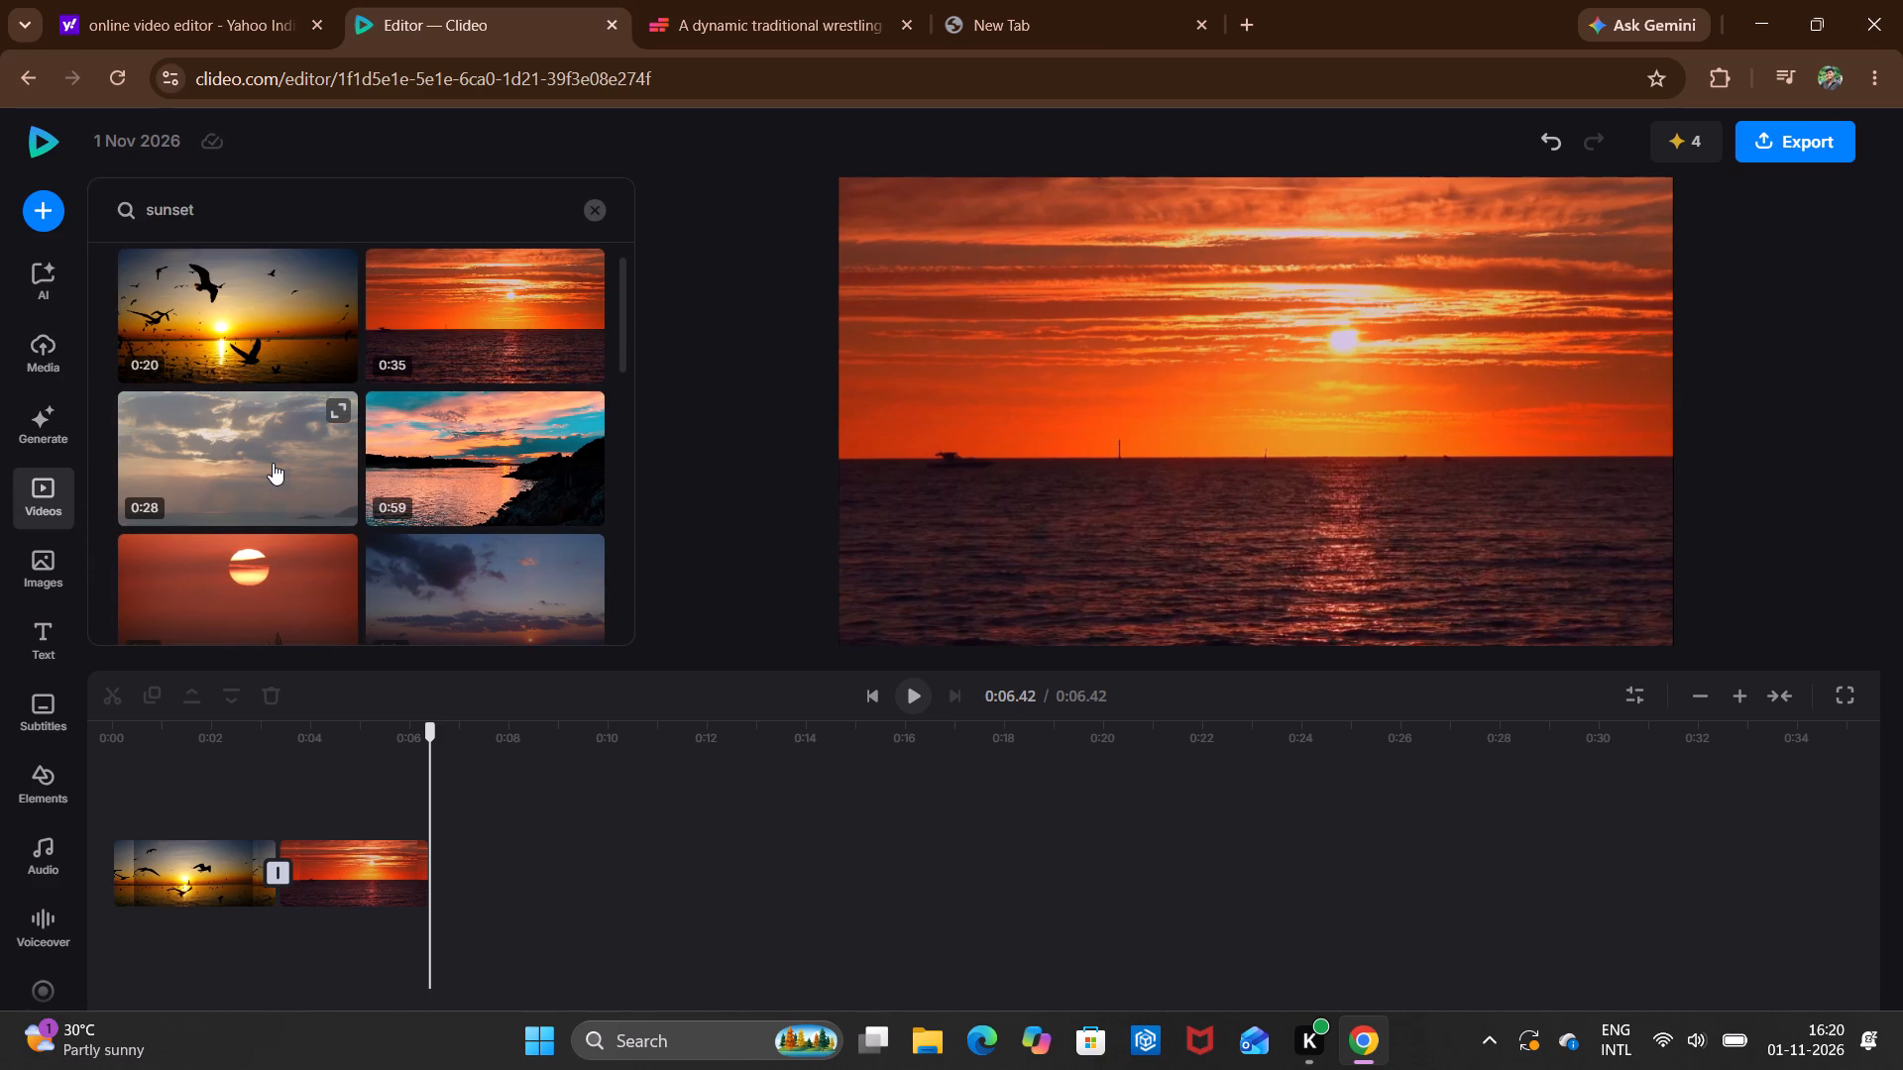
click(273, 463)
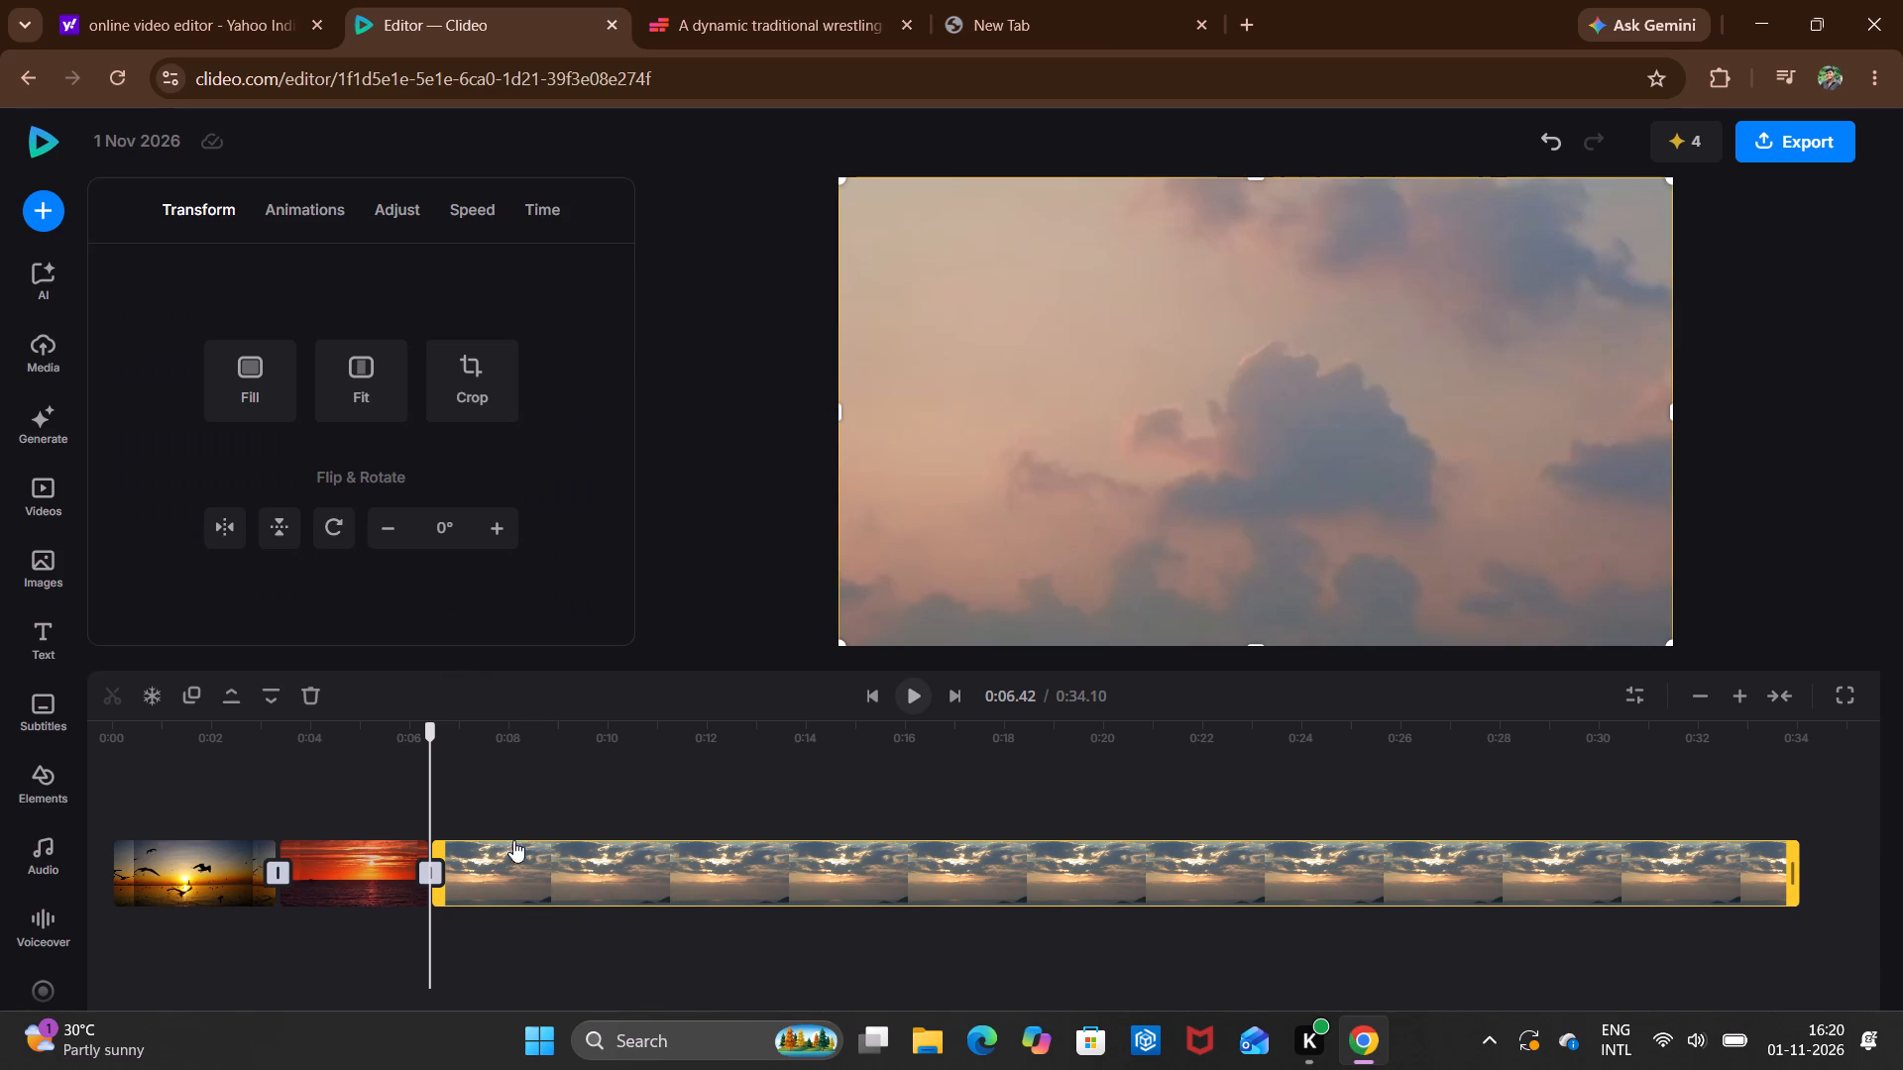
double_click(546, 865)
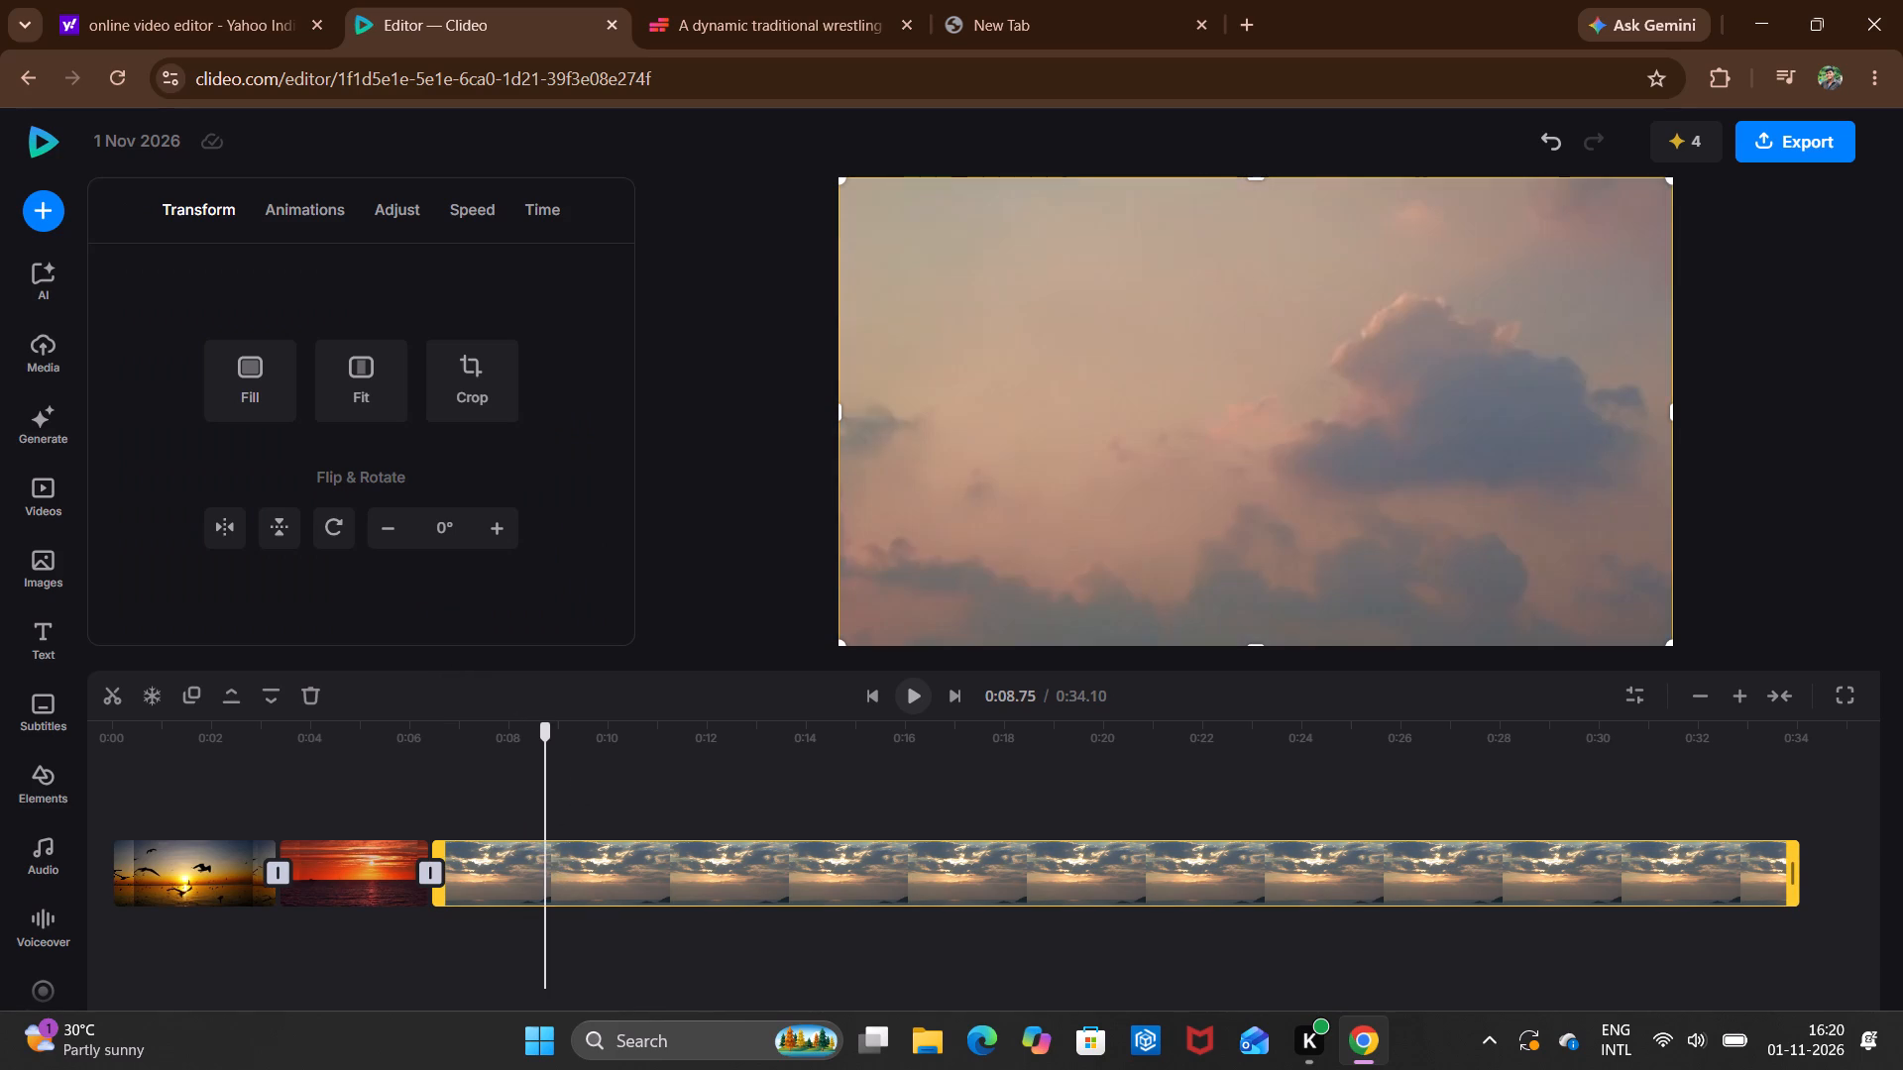
drag(121, 698, 470, 867)
click(100, 701)
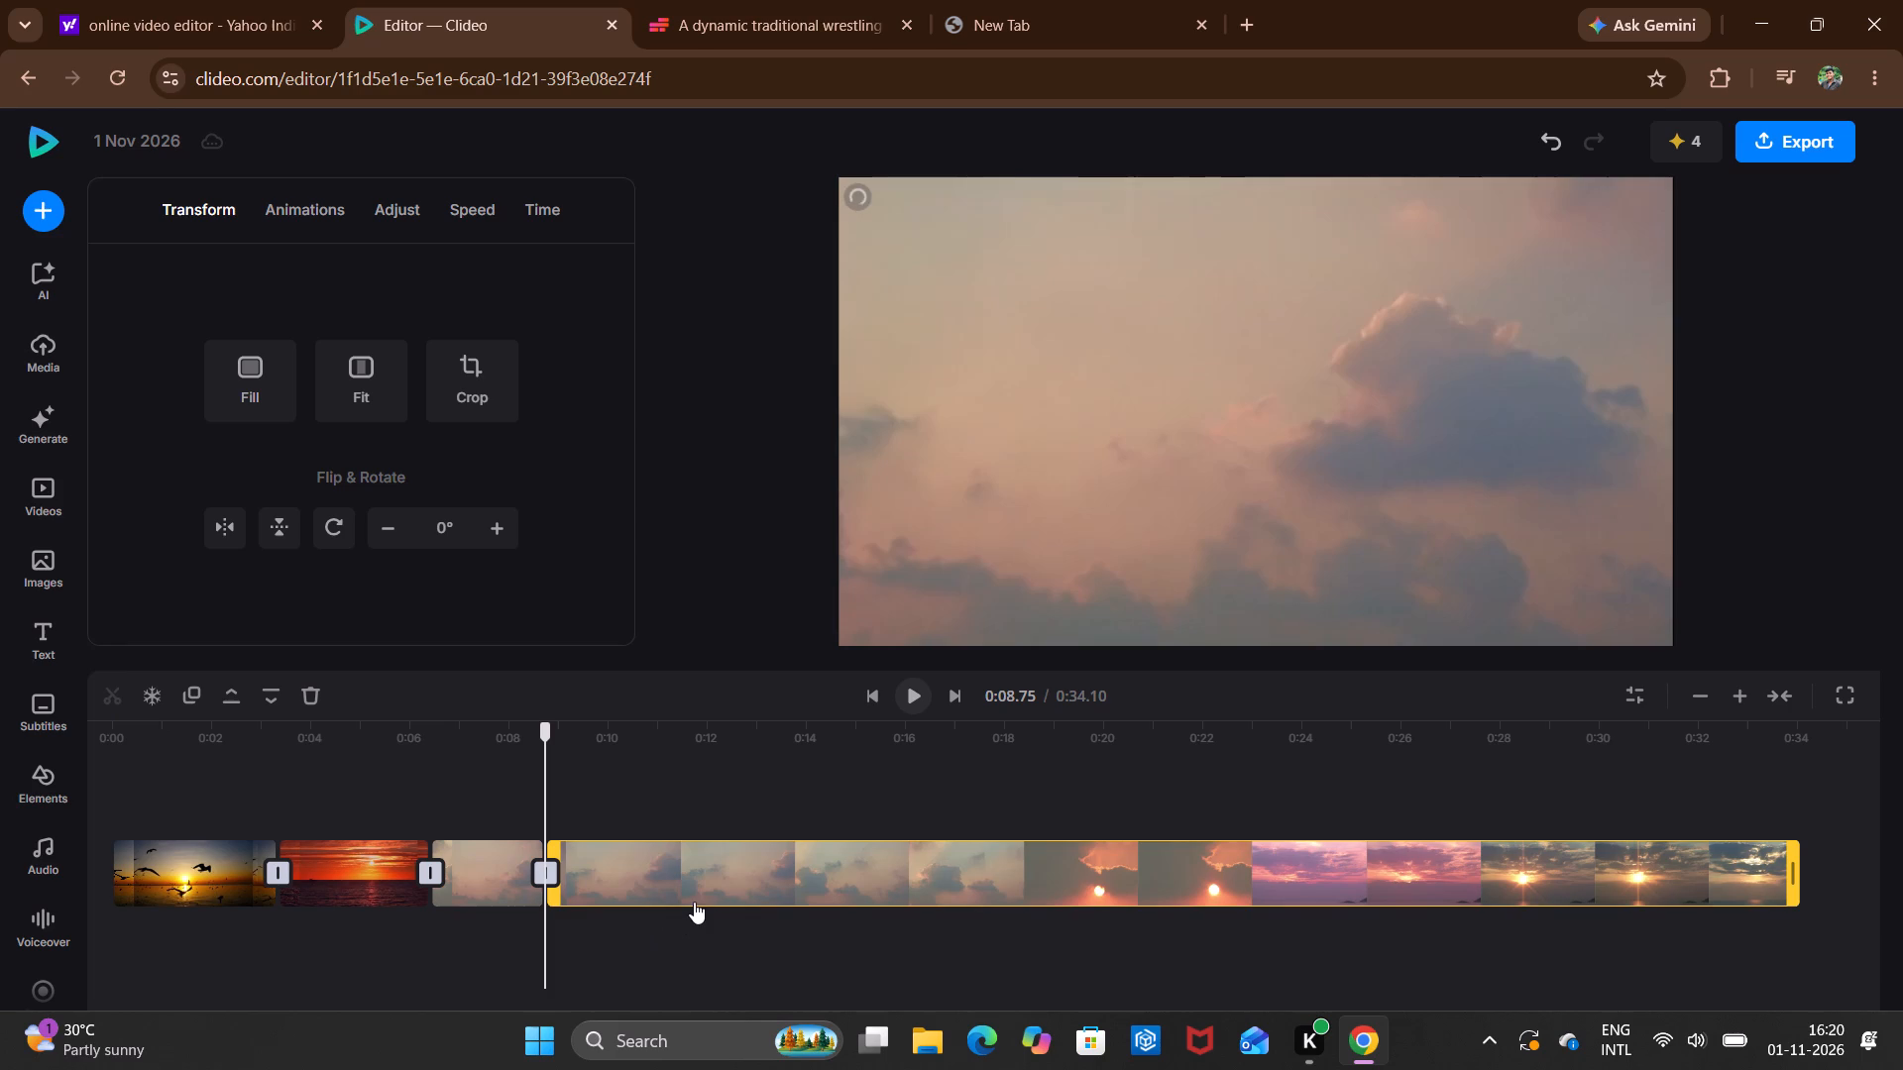
click(309, 699)
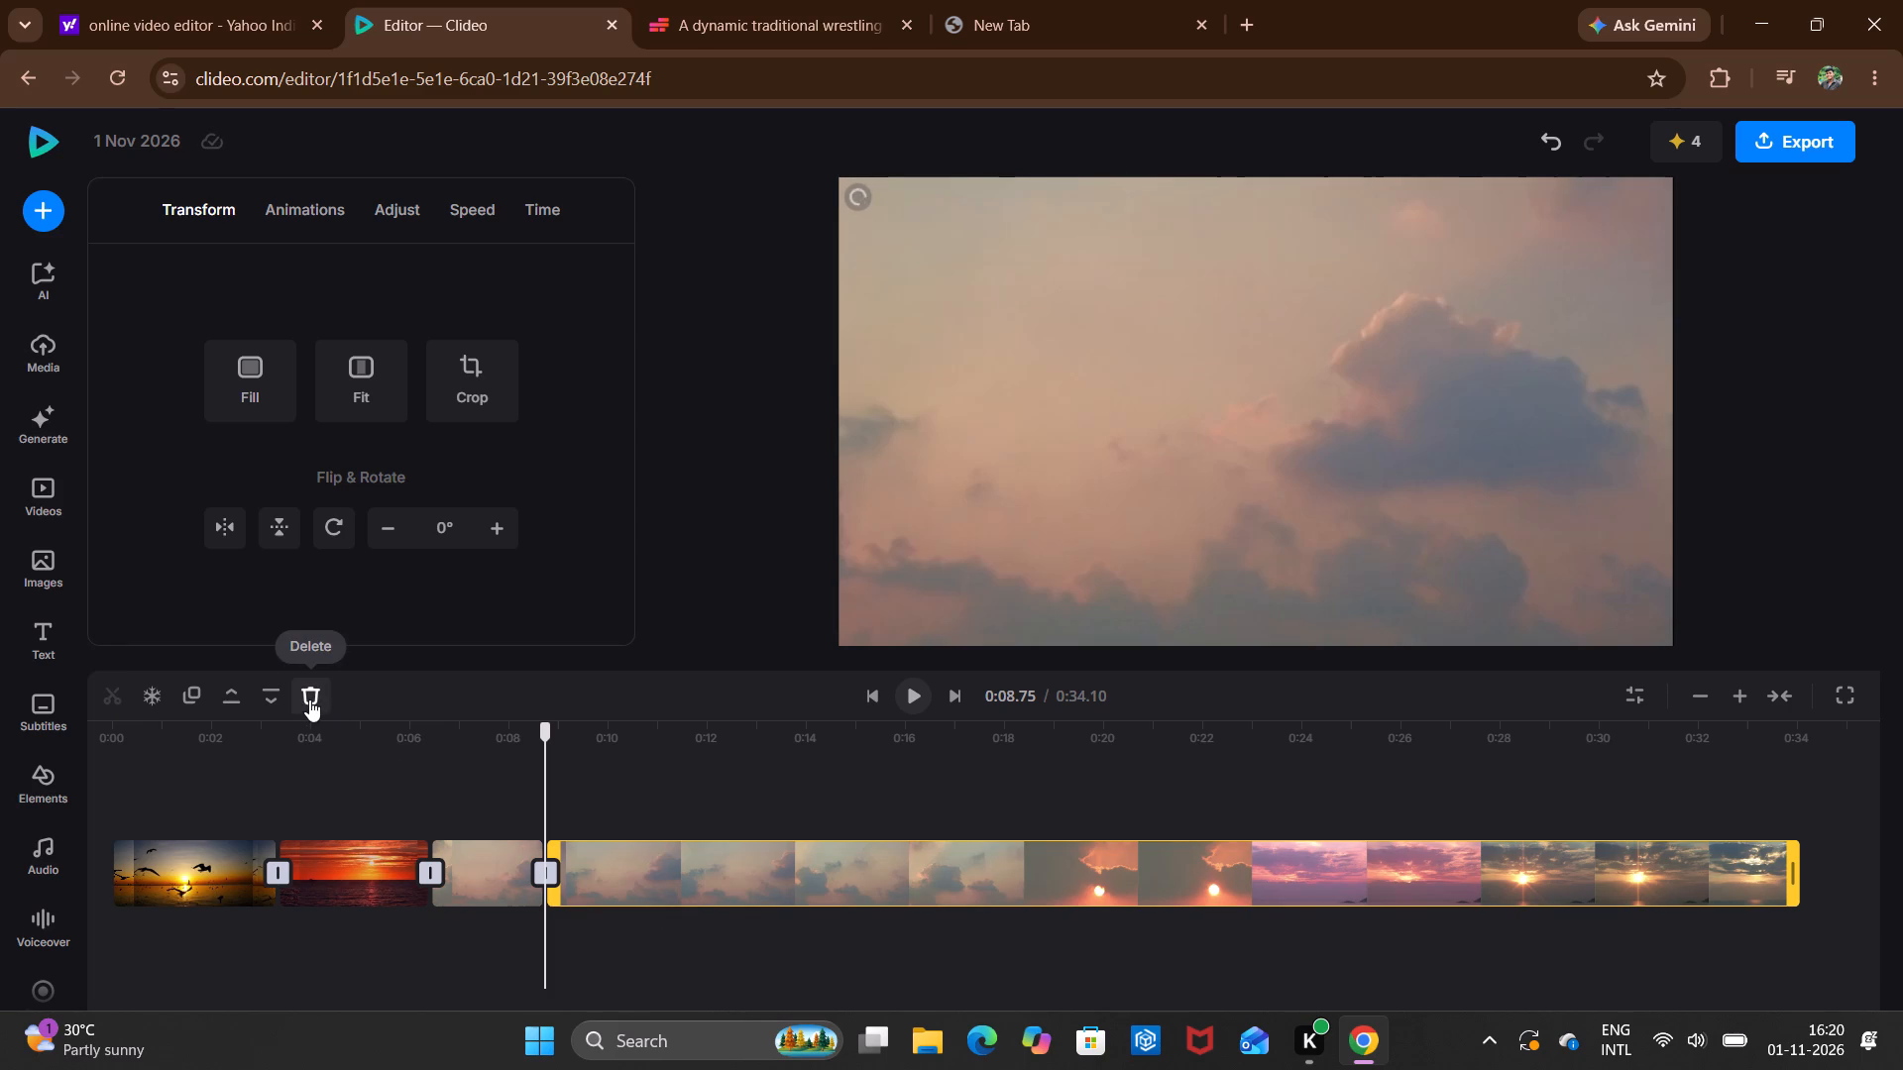
Append the 0:17 red sunset sailboat stock clip, split it at about 0:11.17 on the timeline and delete the remainder.
click(35, 482)
scroll(371, 476, down, 1)
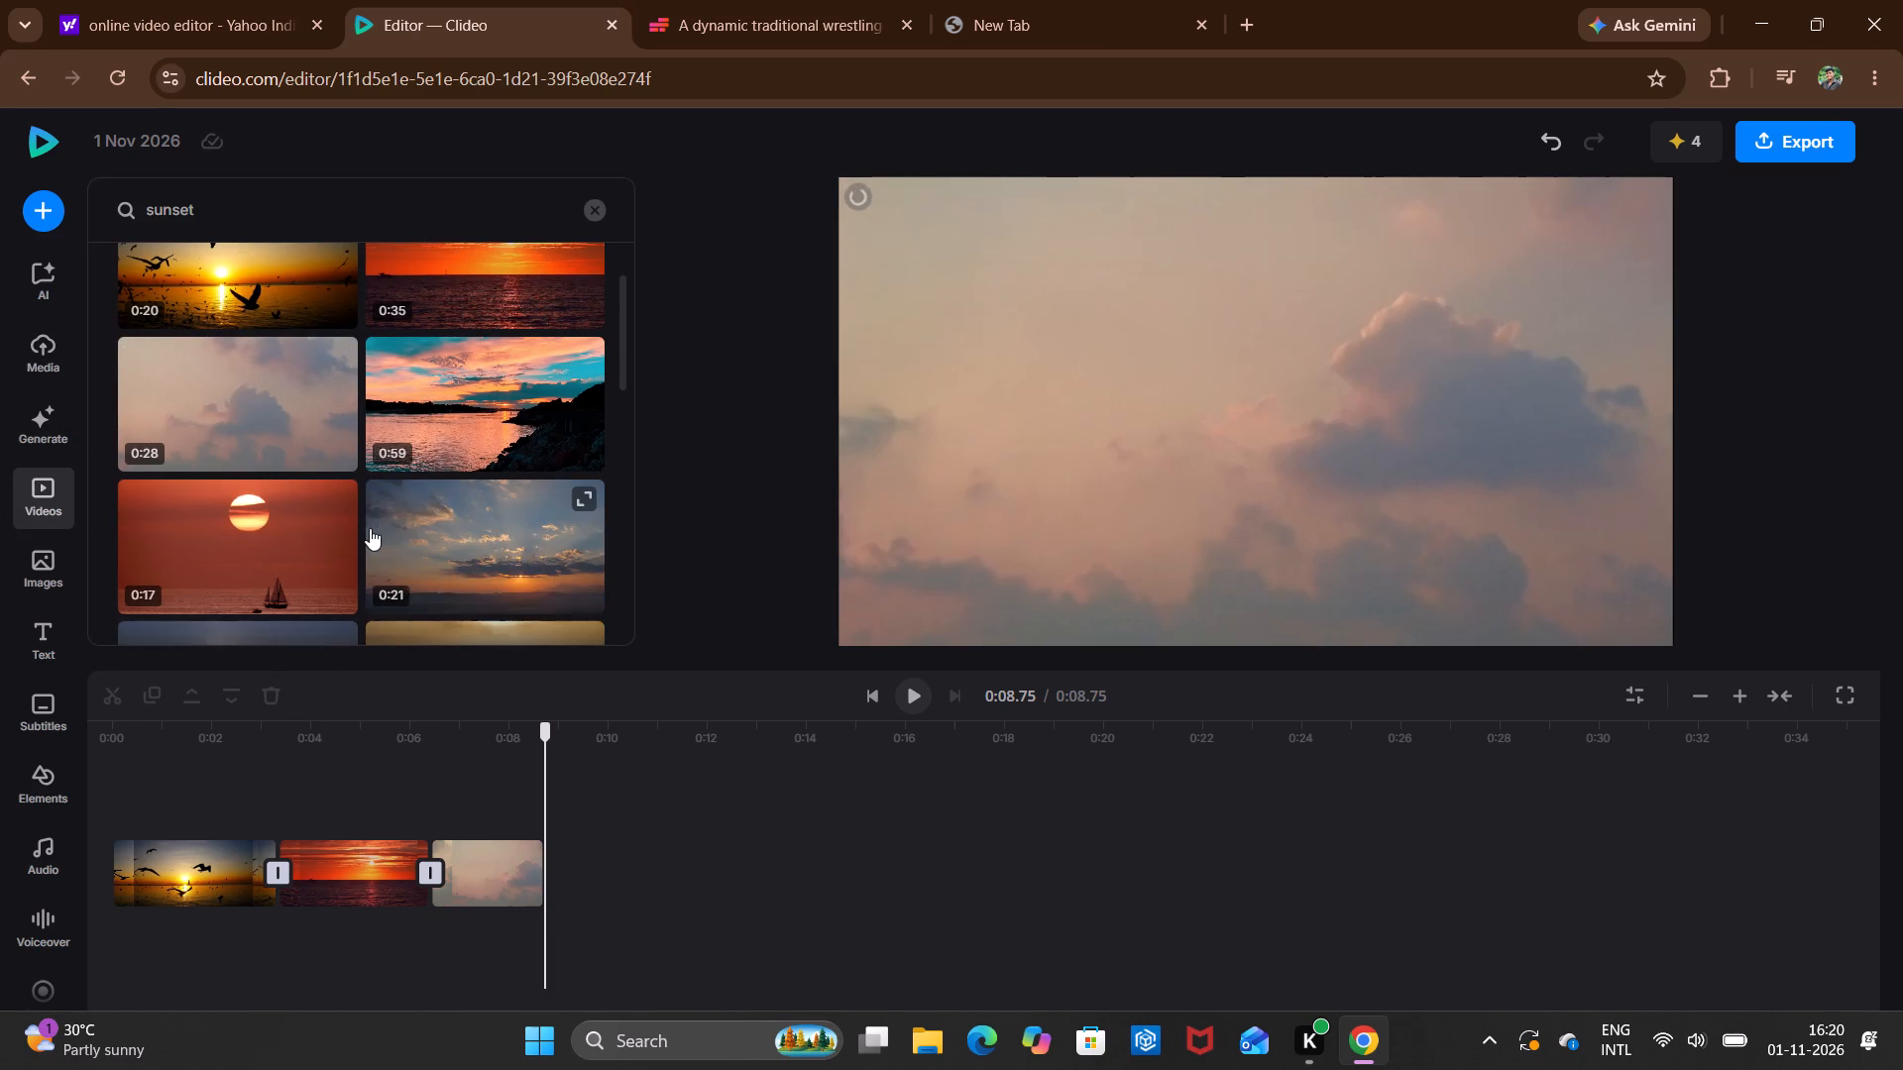
scroll(370, 528, down, 1)
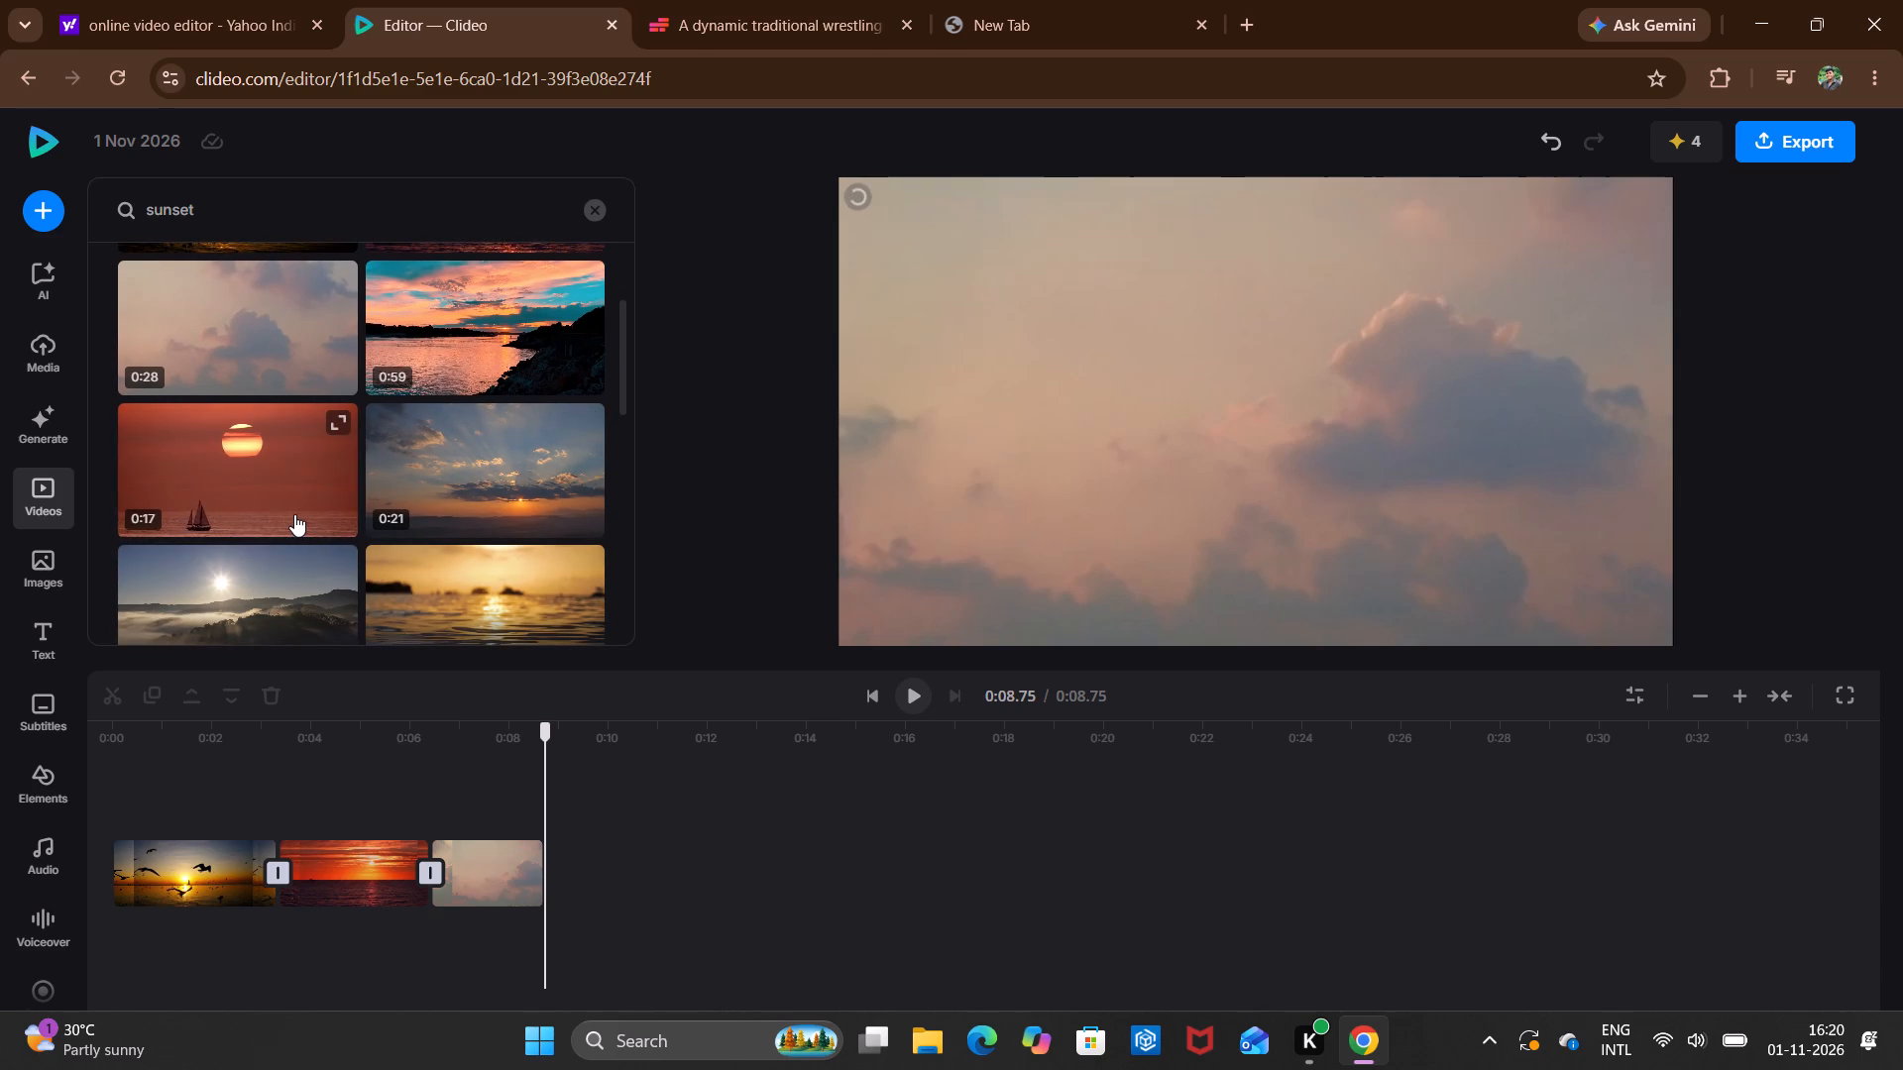
click(294, 514)
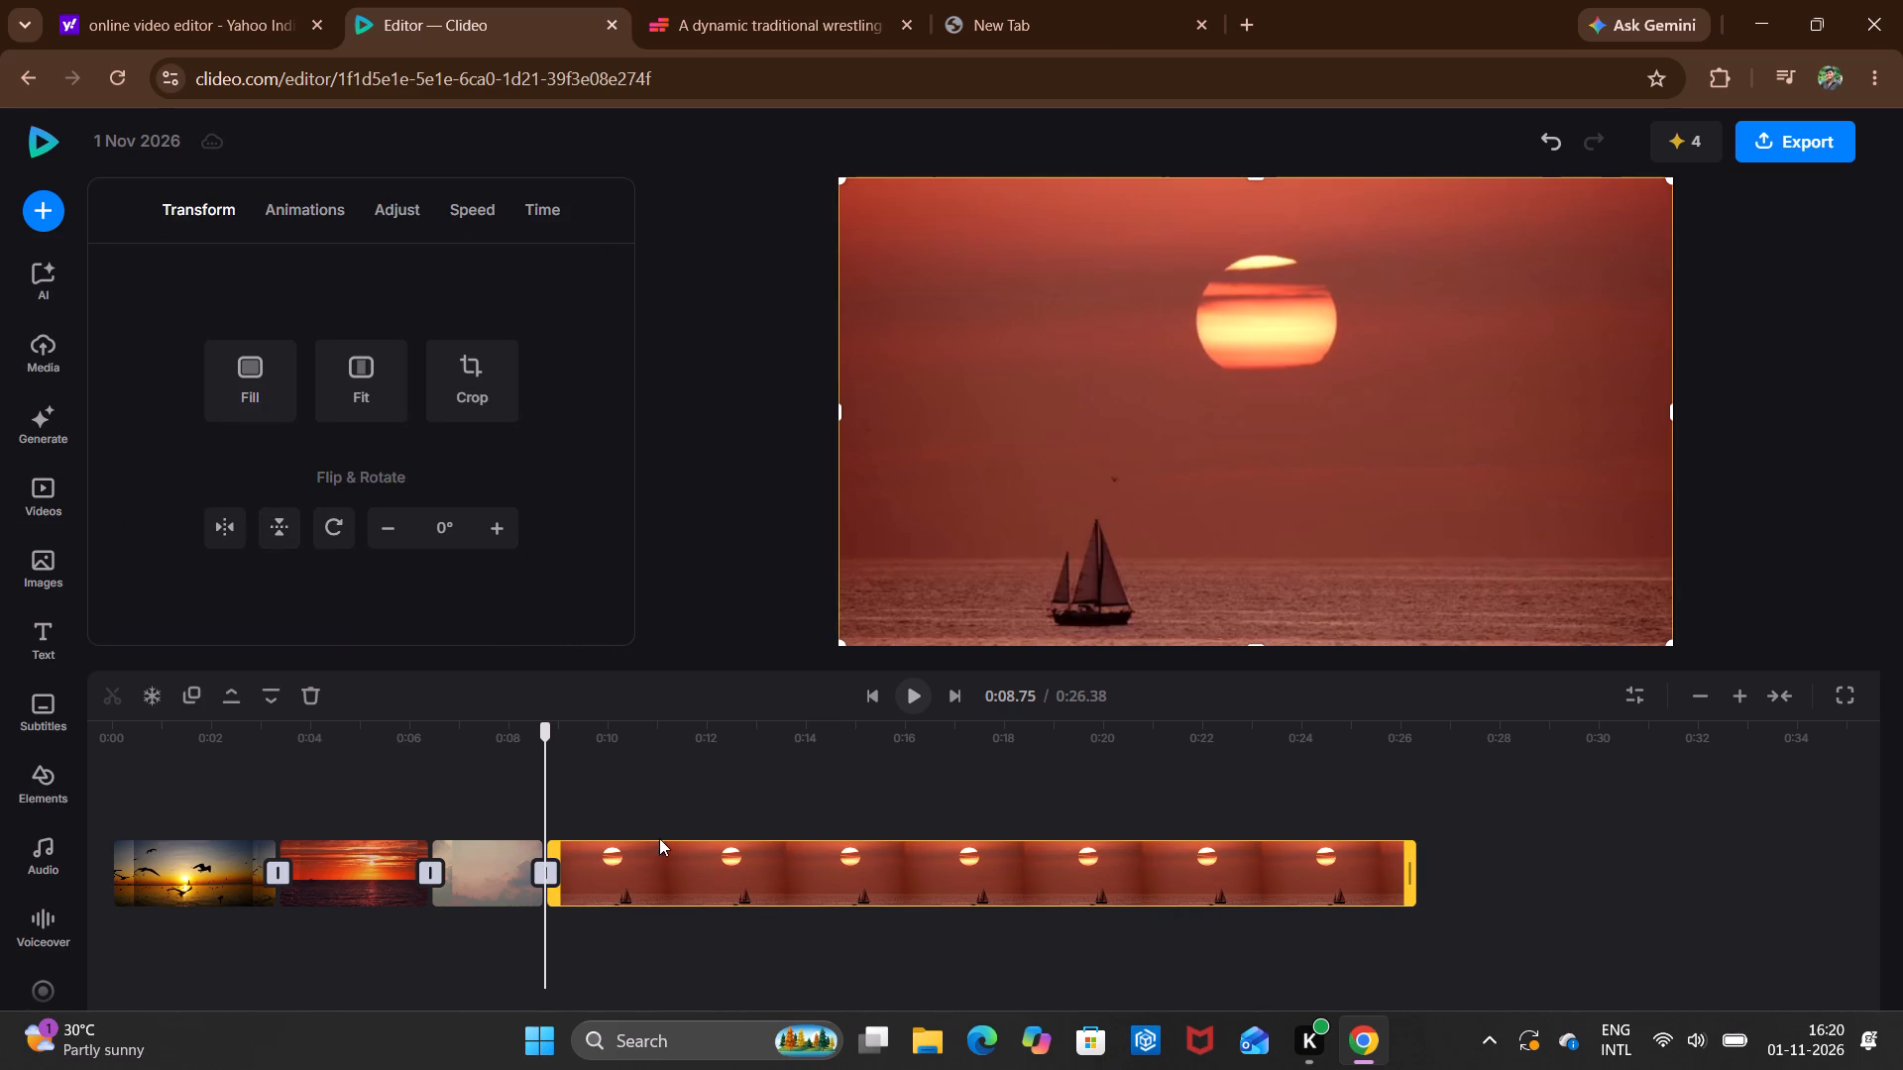
double_click(666, 856)
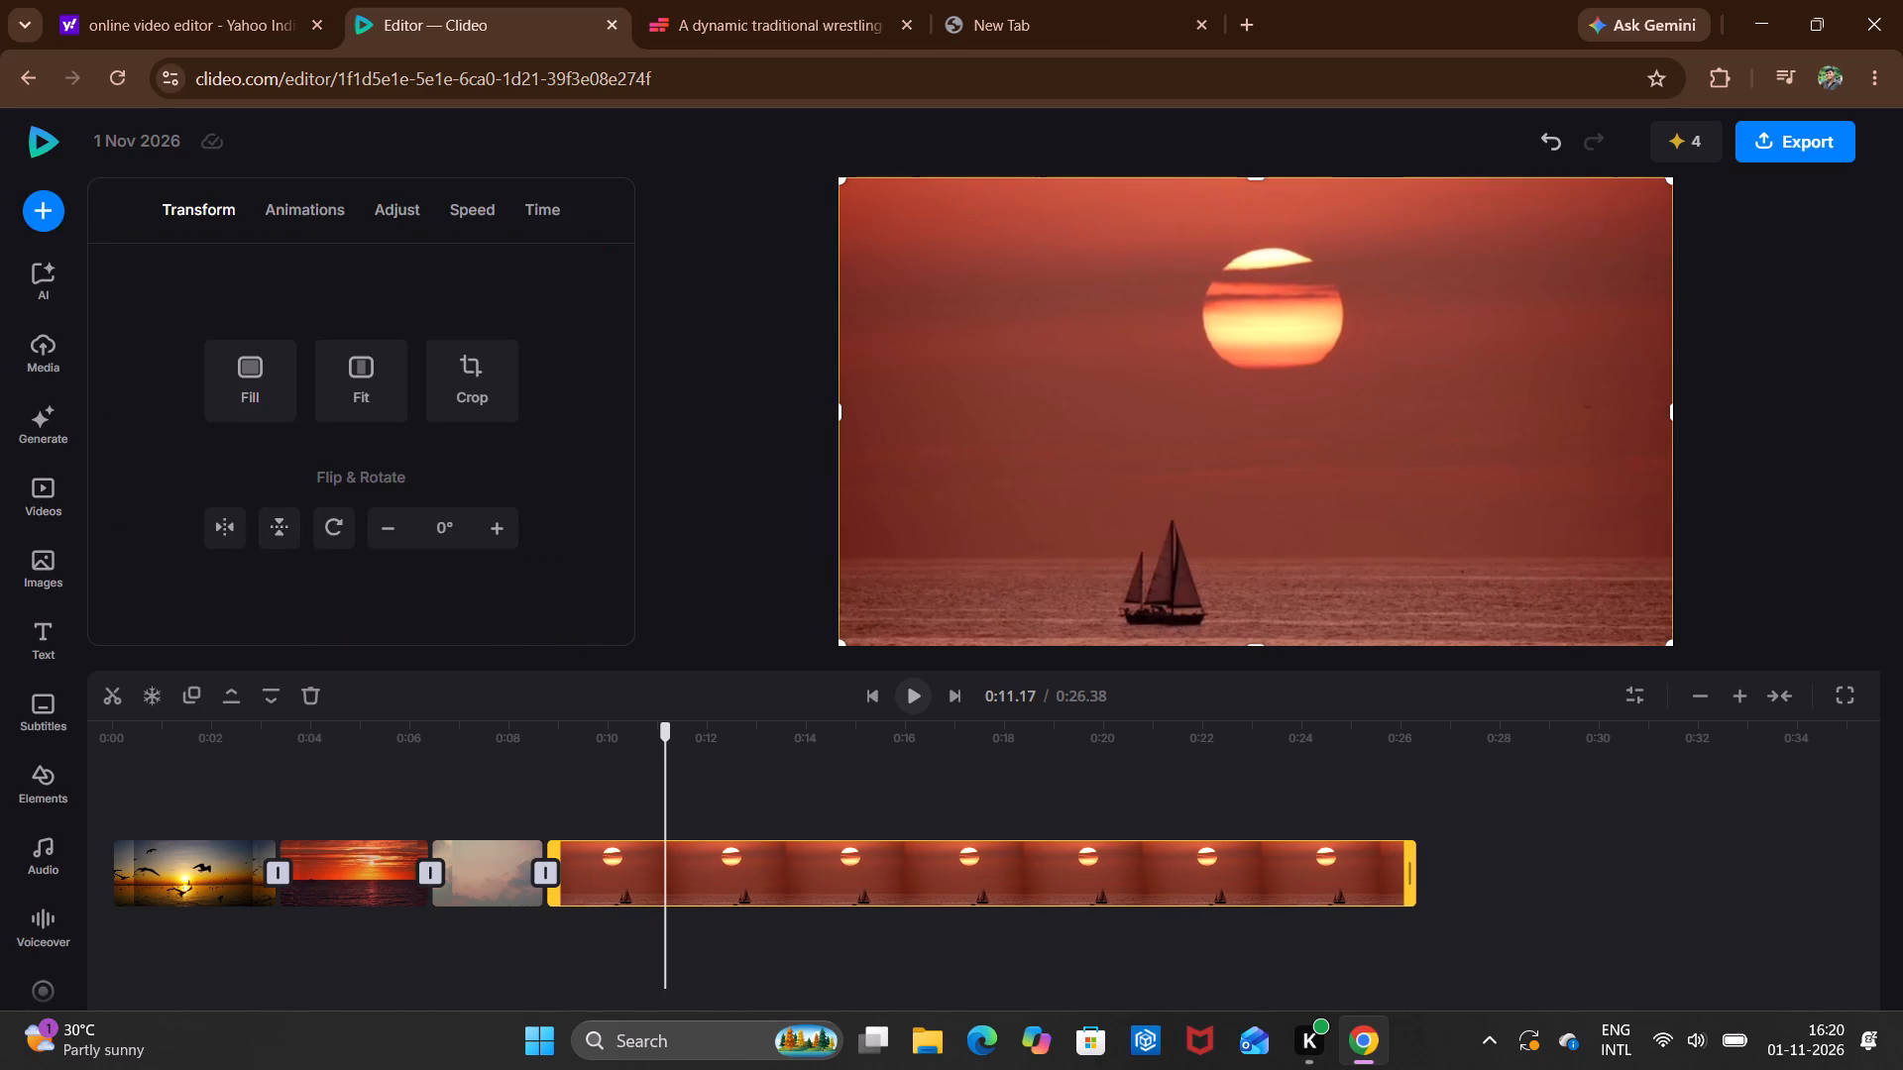
drag(114, 708, 555, 785)
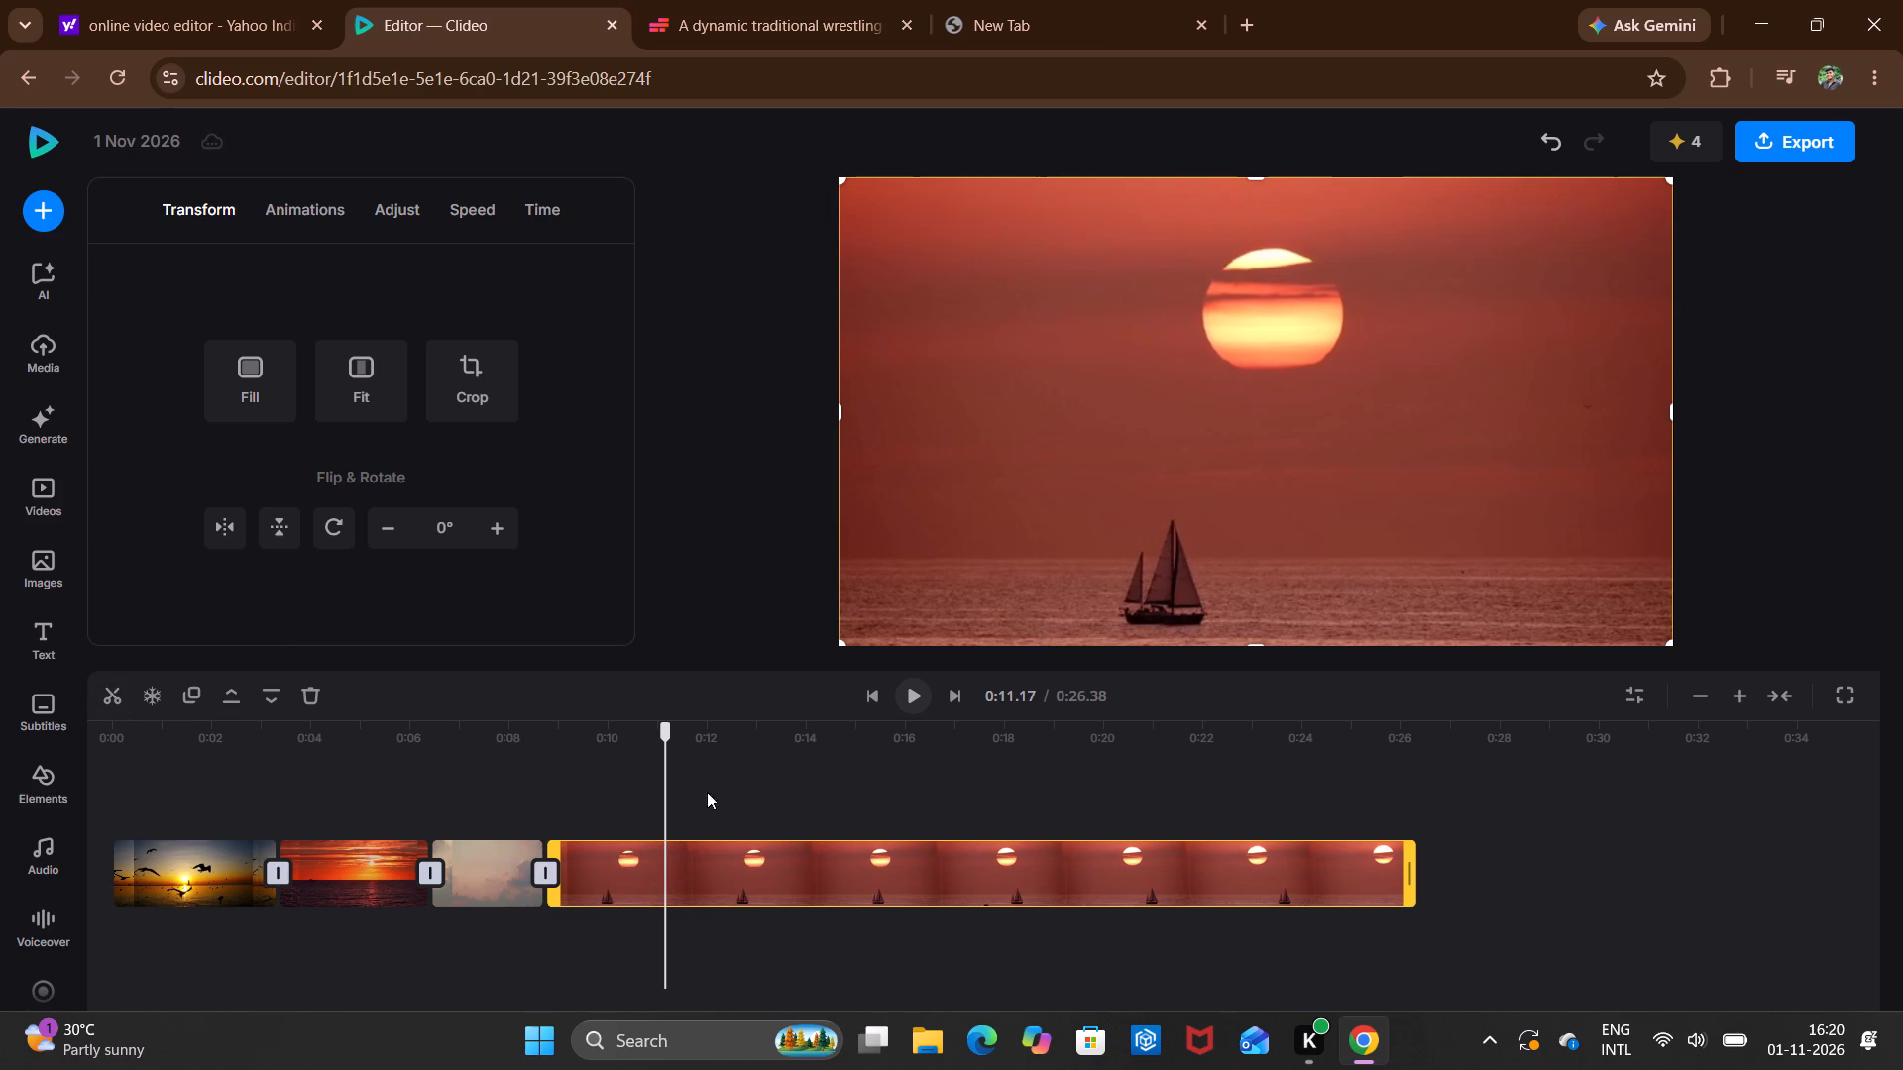
click(106, 711)
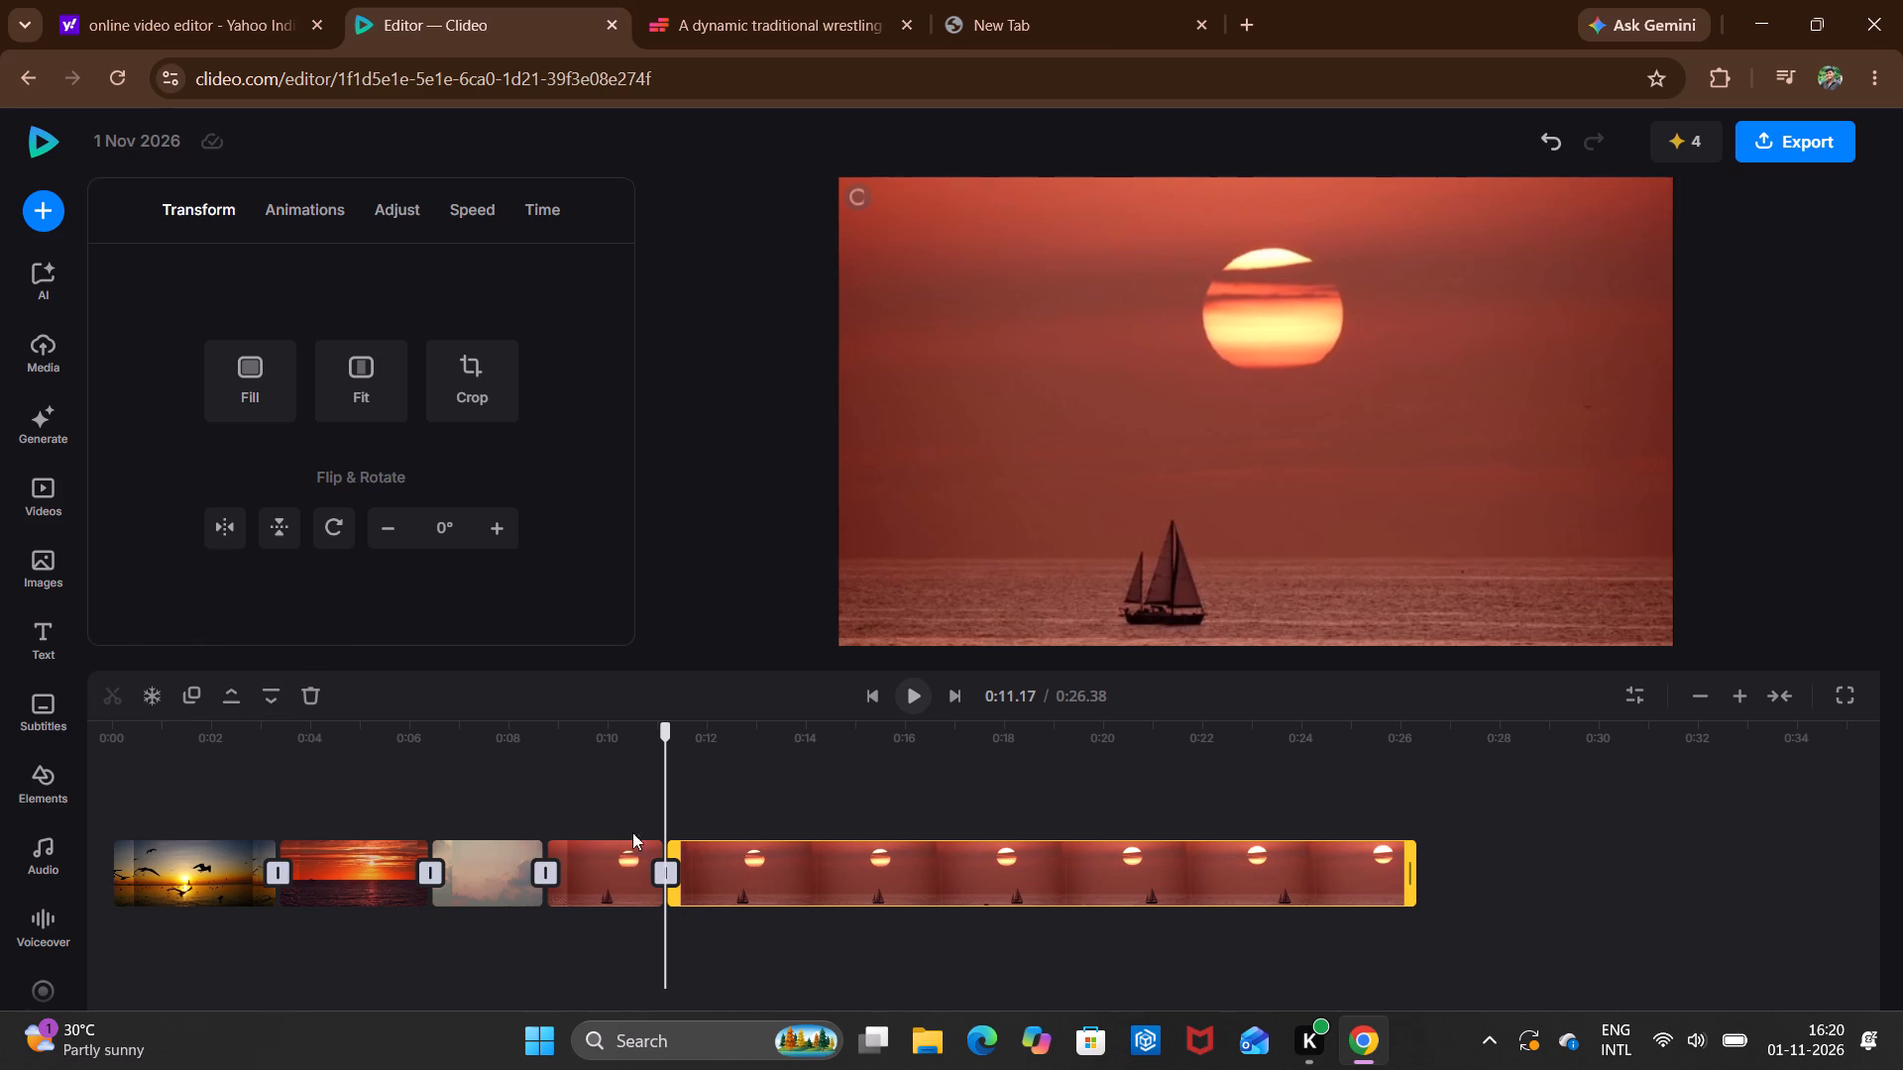
click(301, 701)
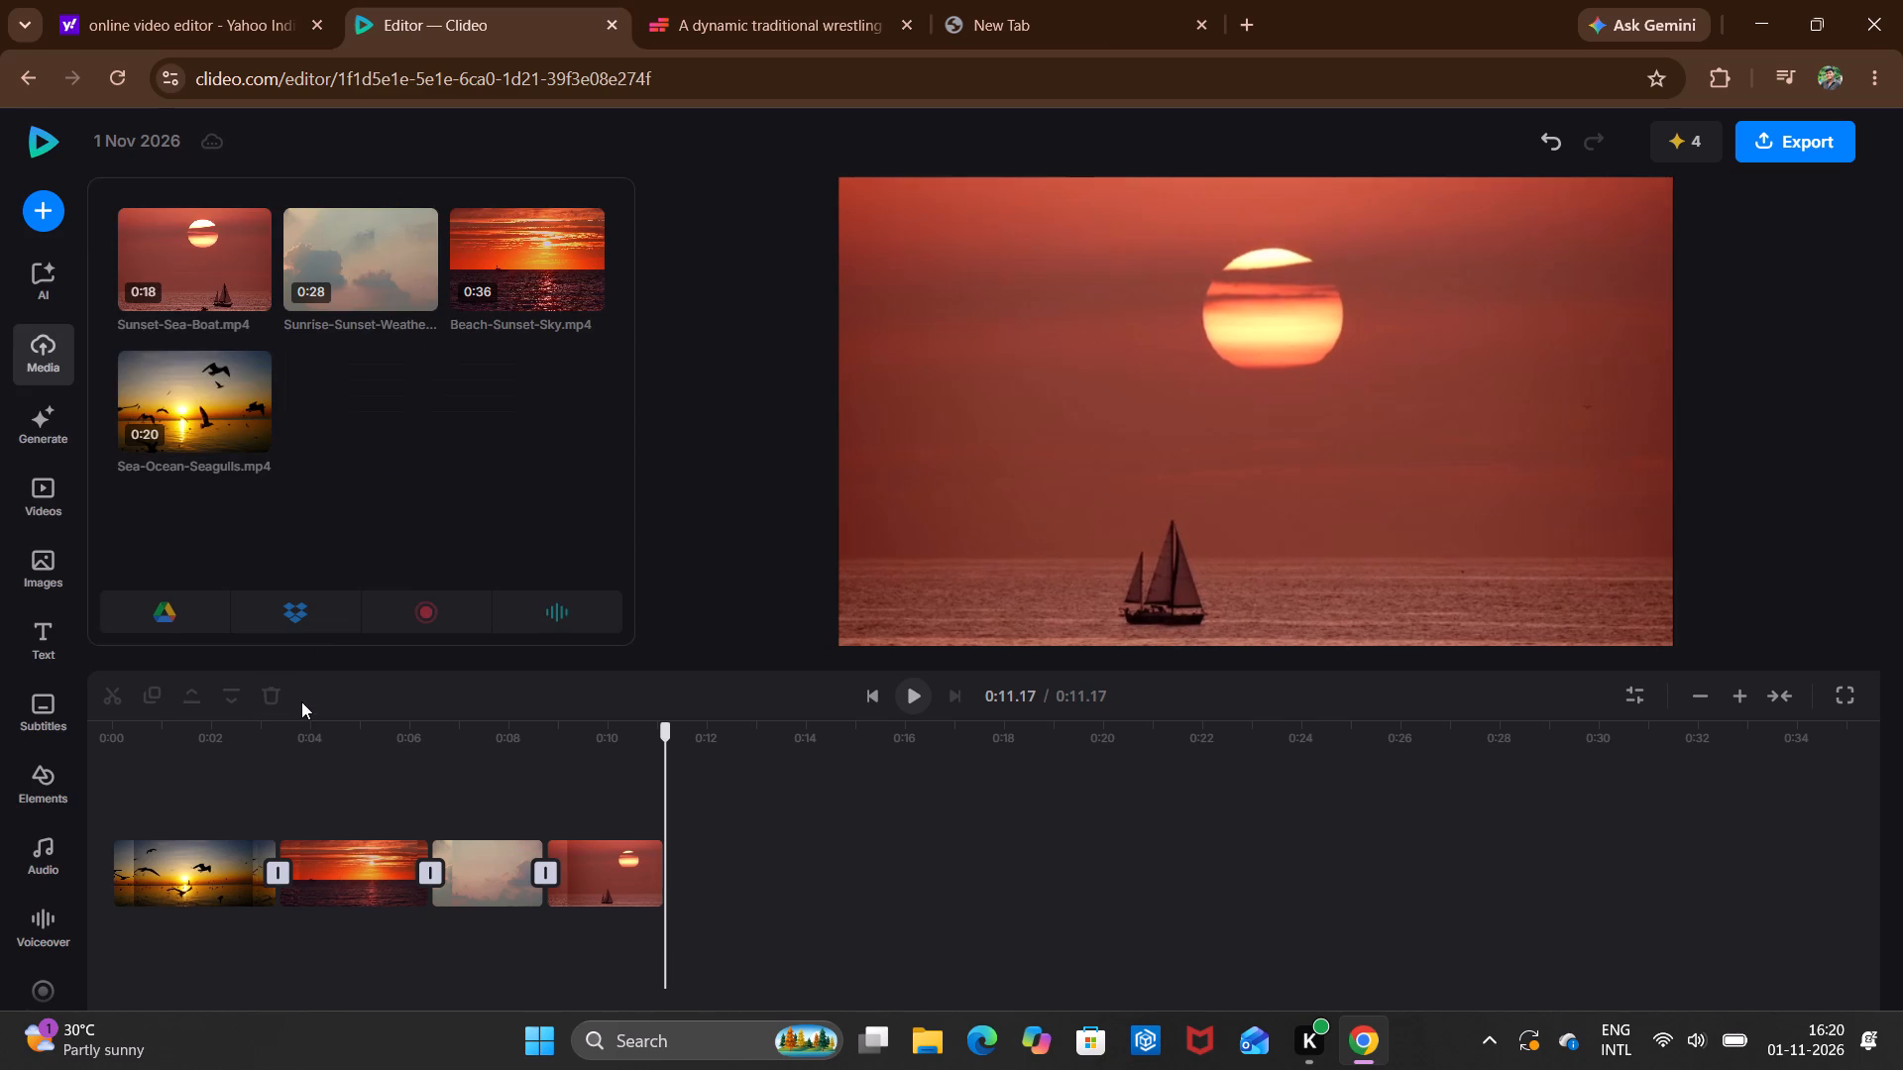
Append the 0:19 foggy mountains stock clip, split it at about 0:14.05 on the timeline and delete the remainder.
click(46, 486)
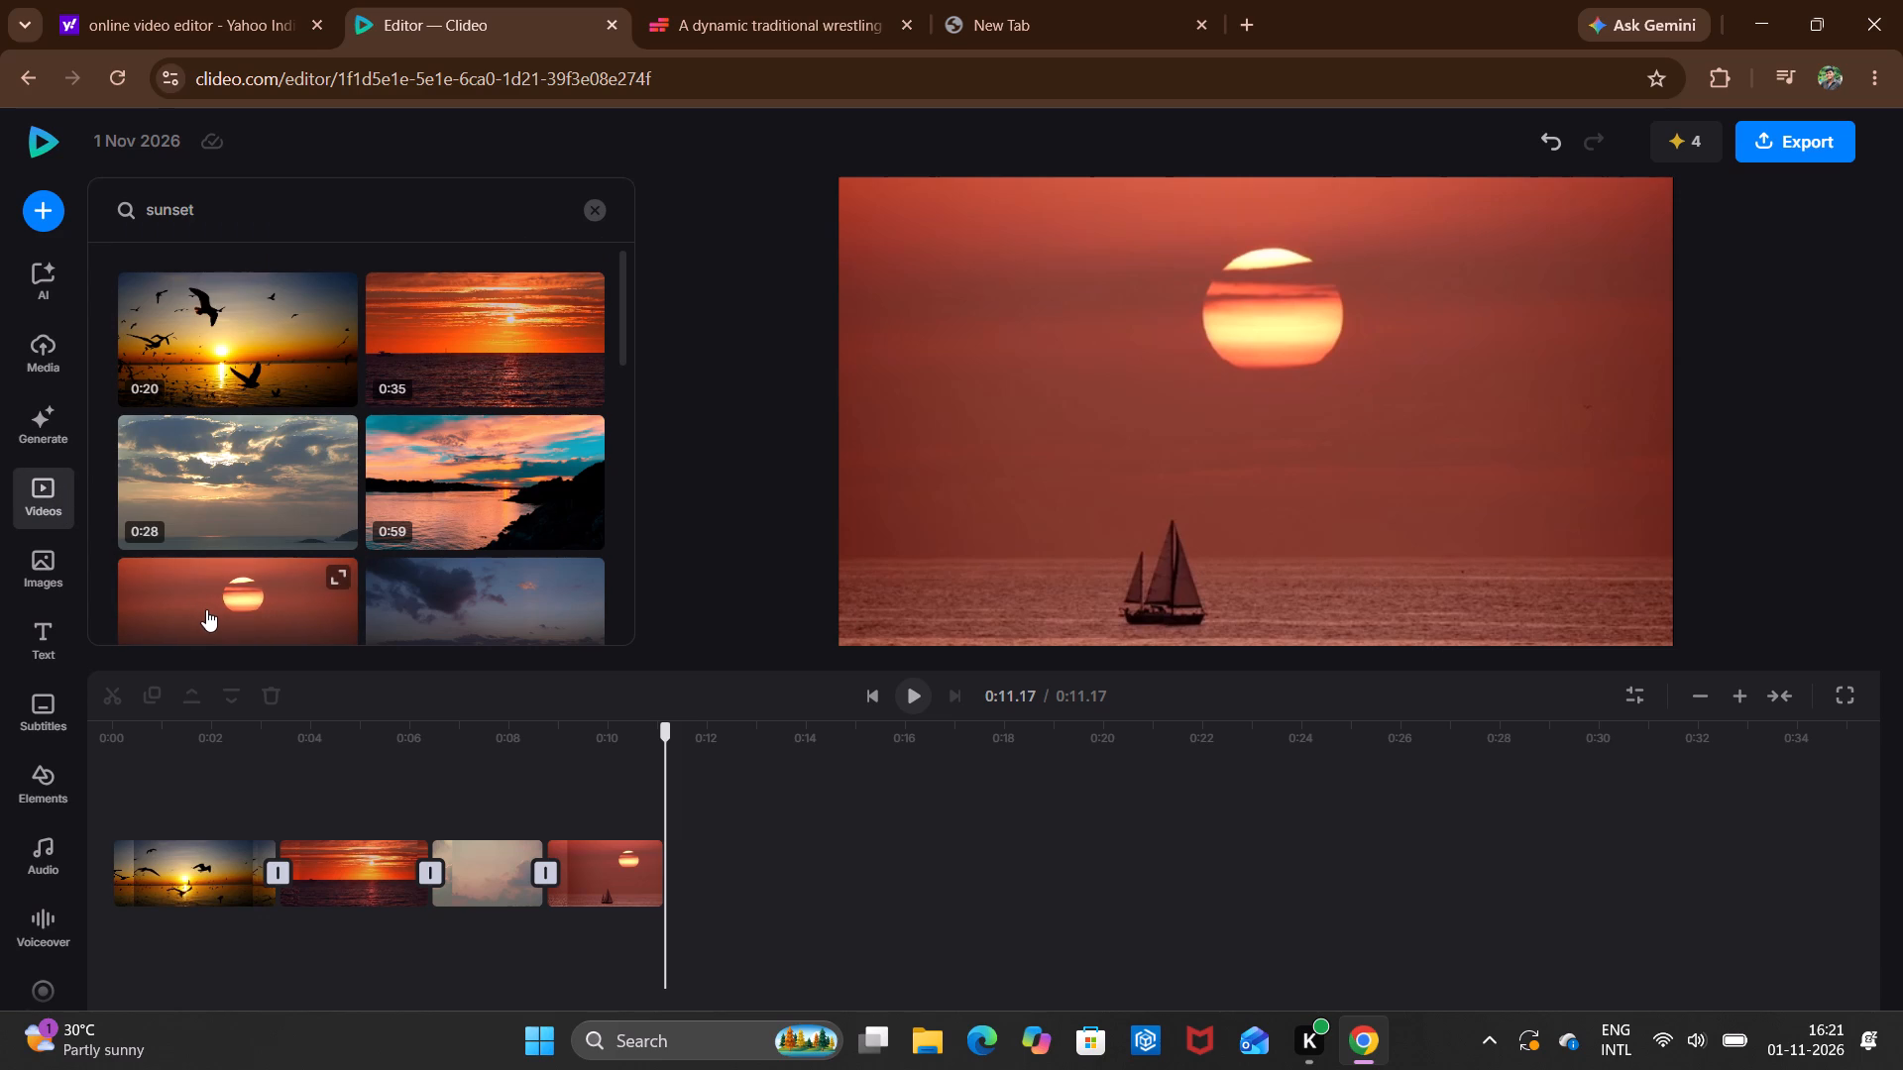
scroll(241, 579, down, 1)
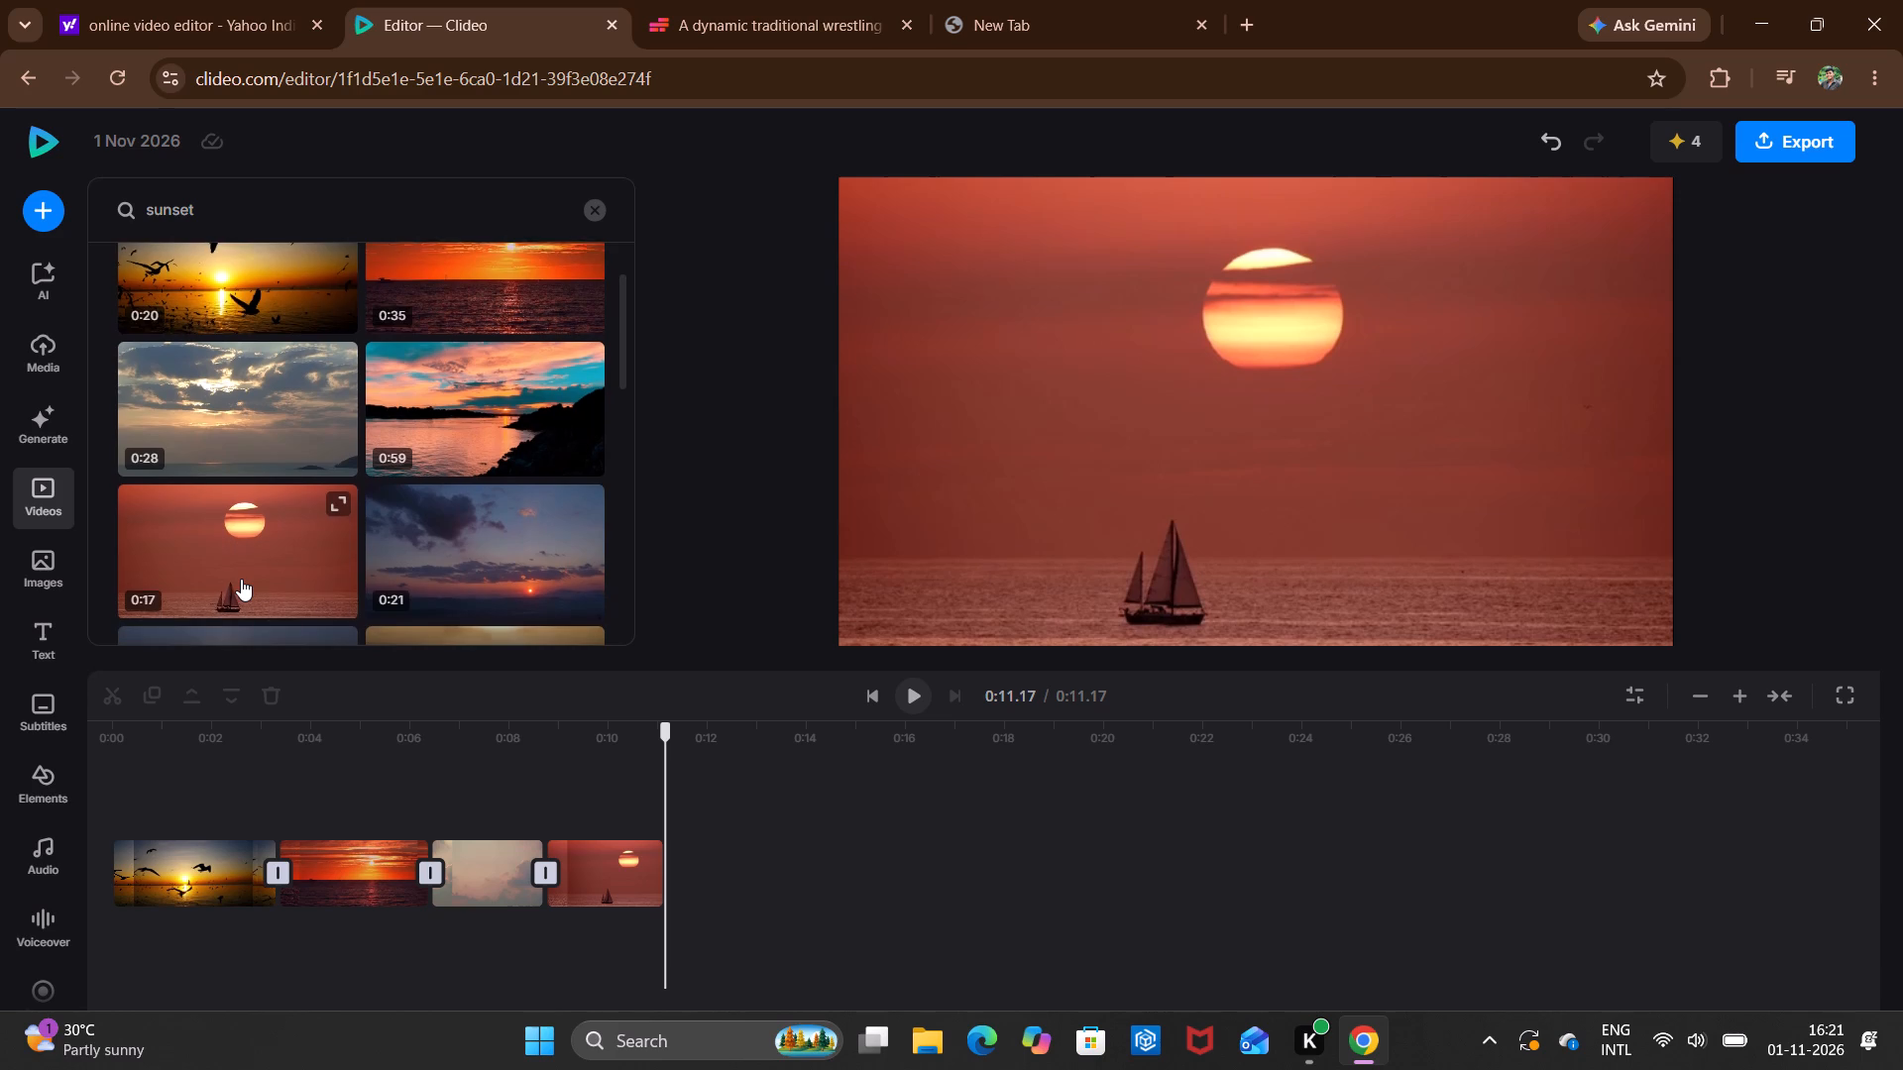
scroll(241, 579, down, 2)
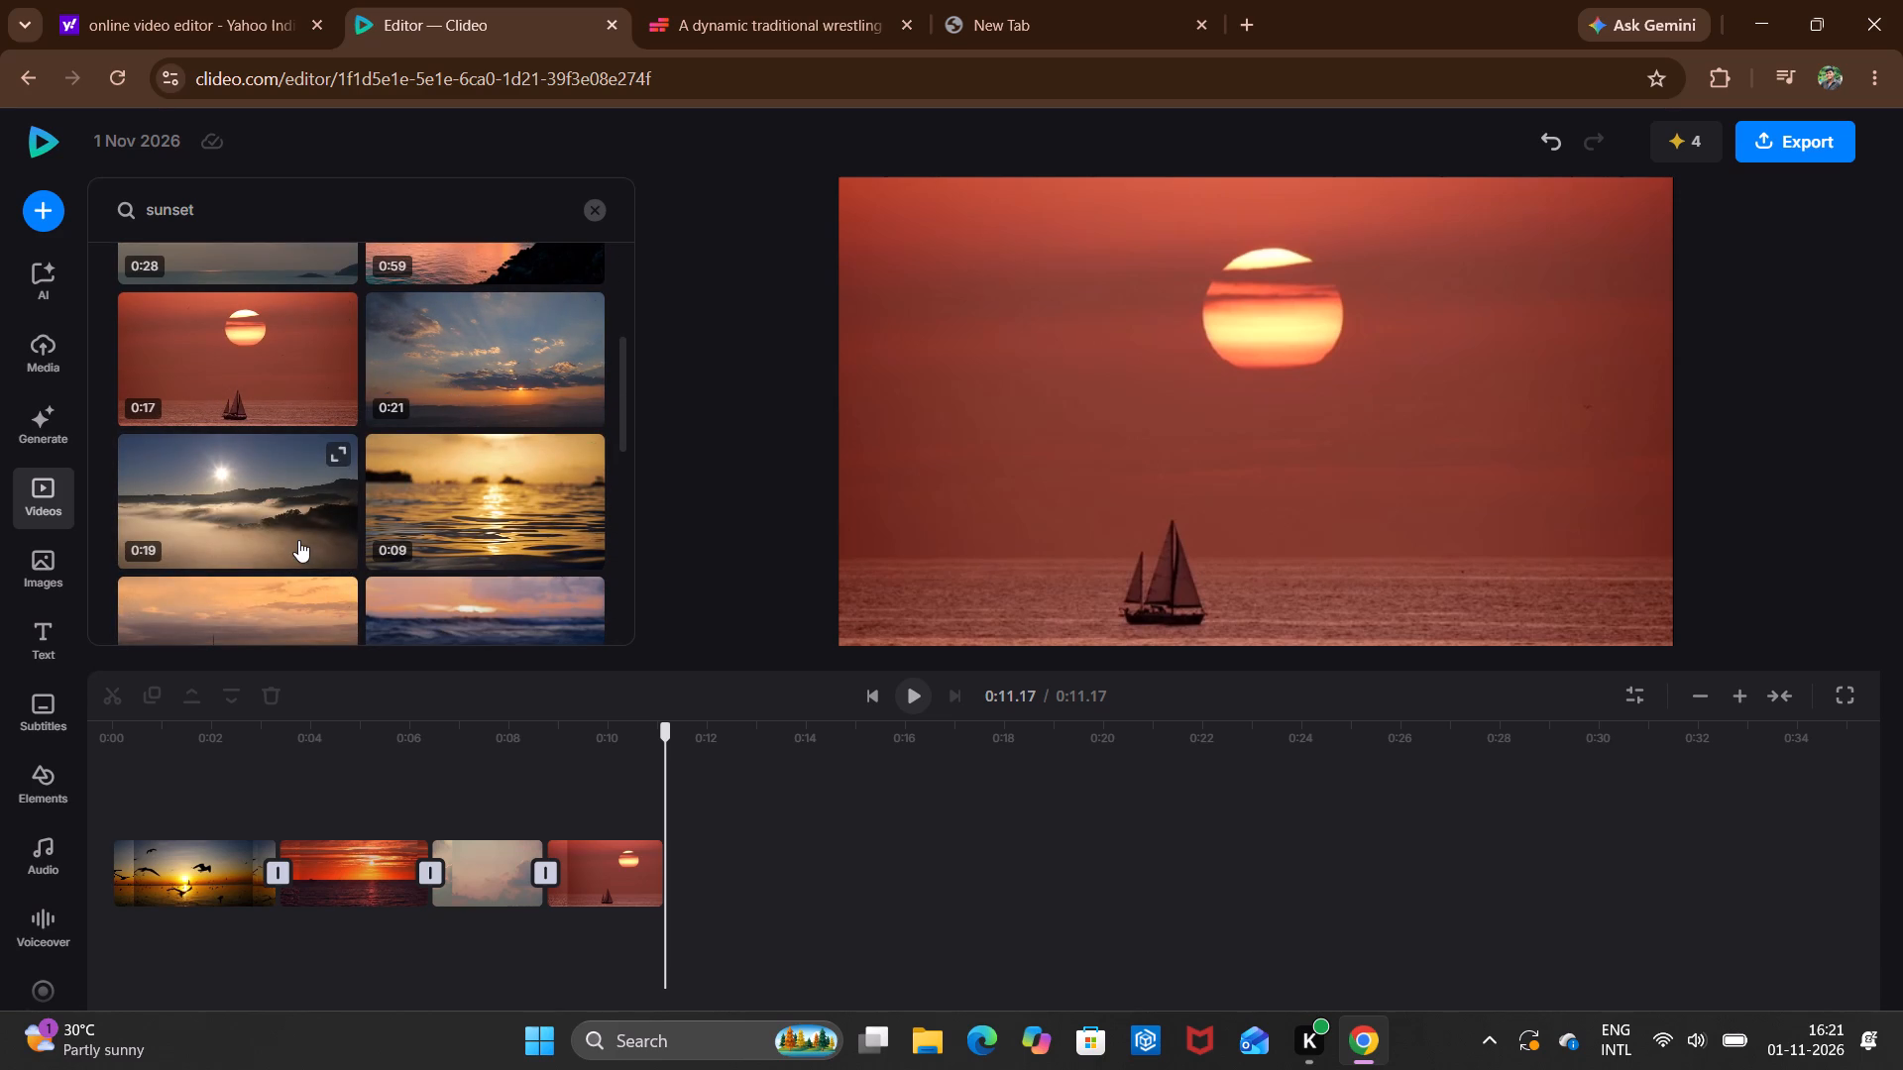
click(268, 536)
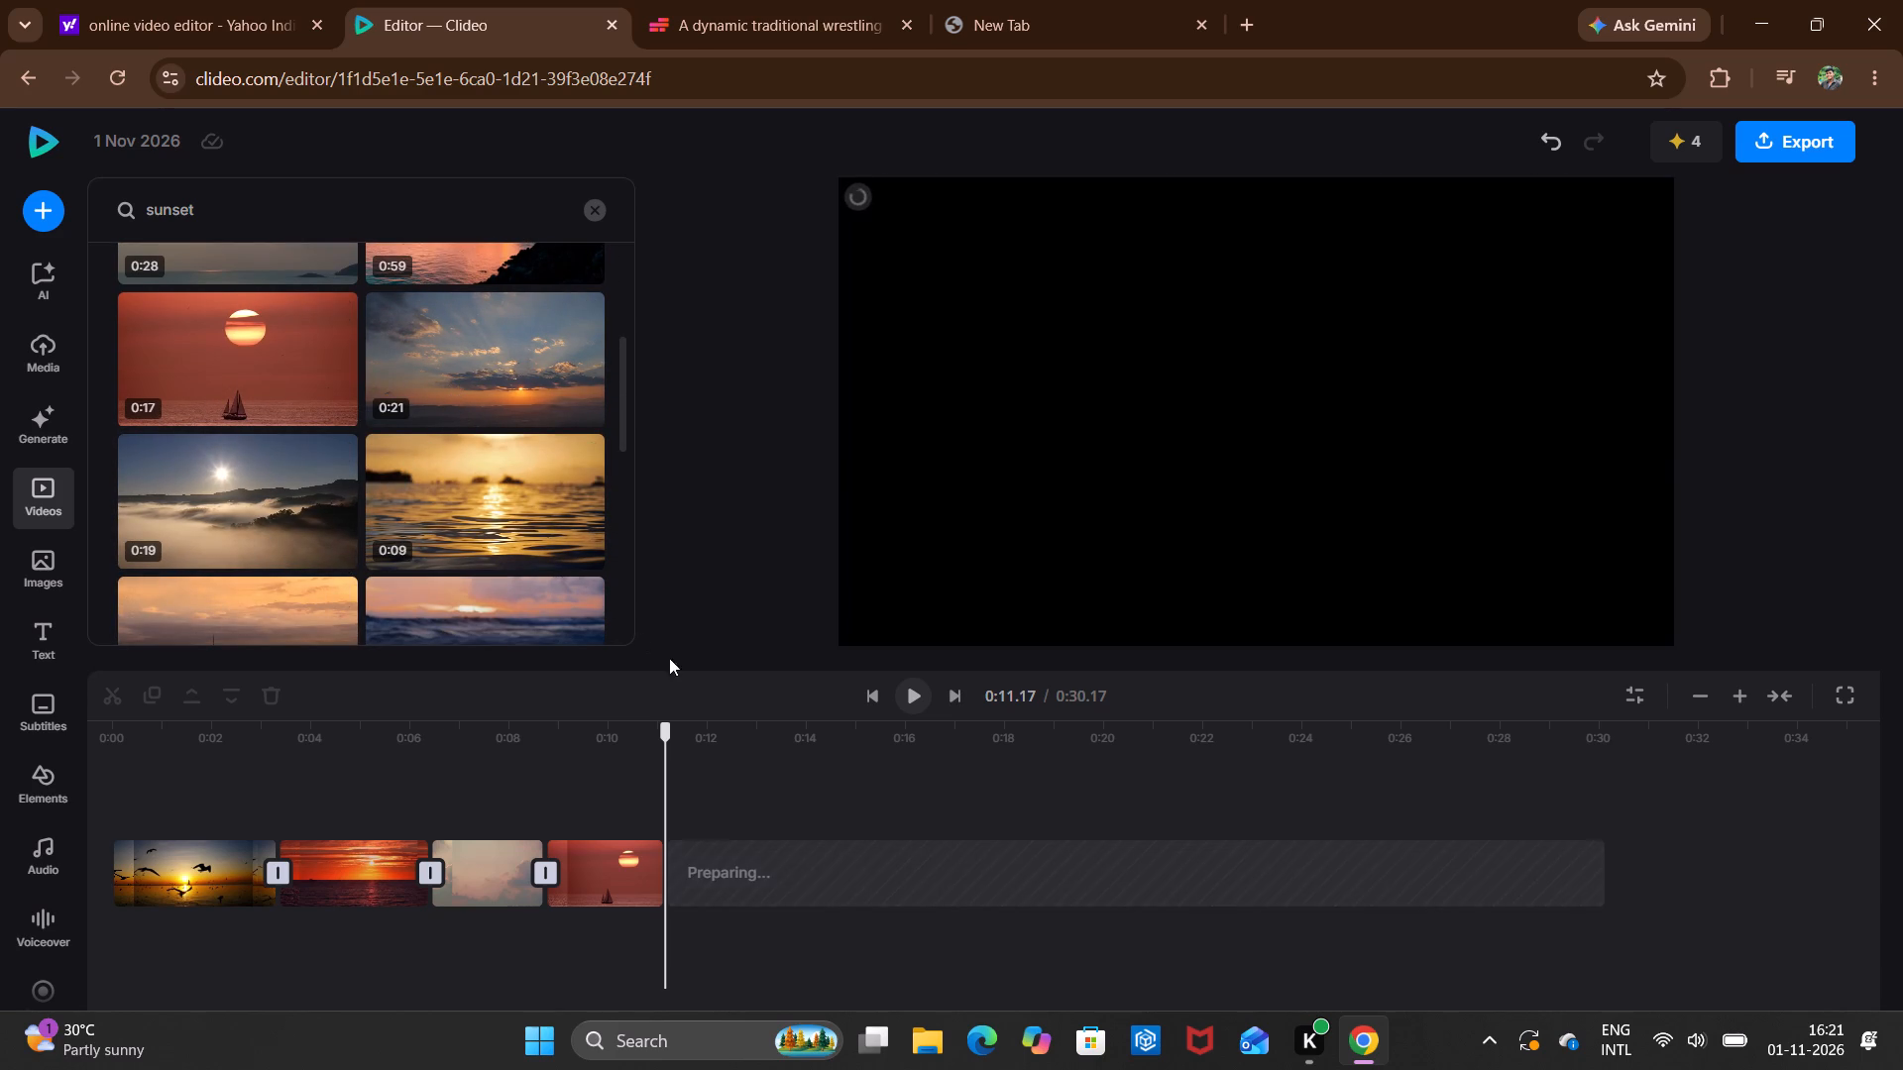
double_click(808, 875)
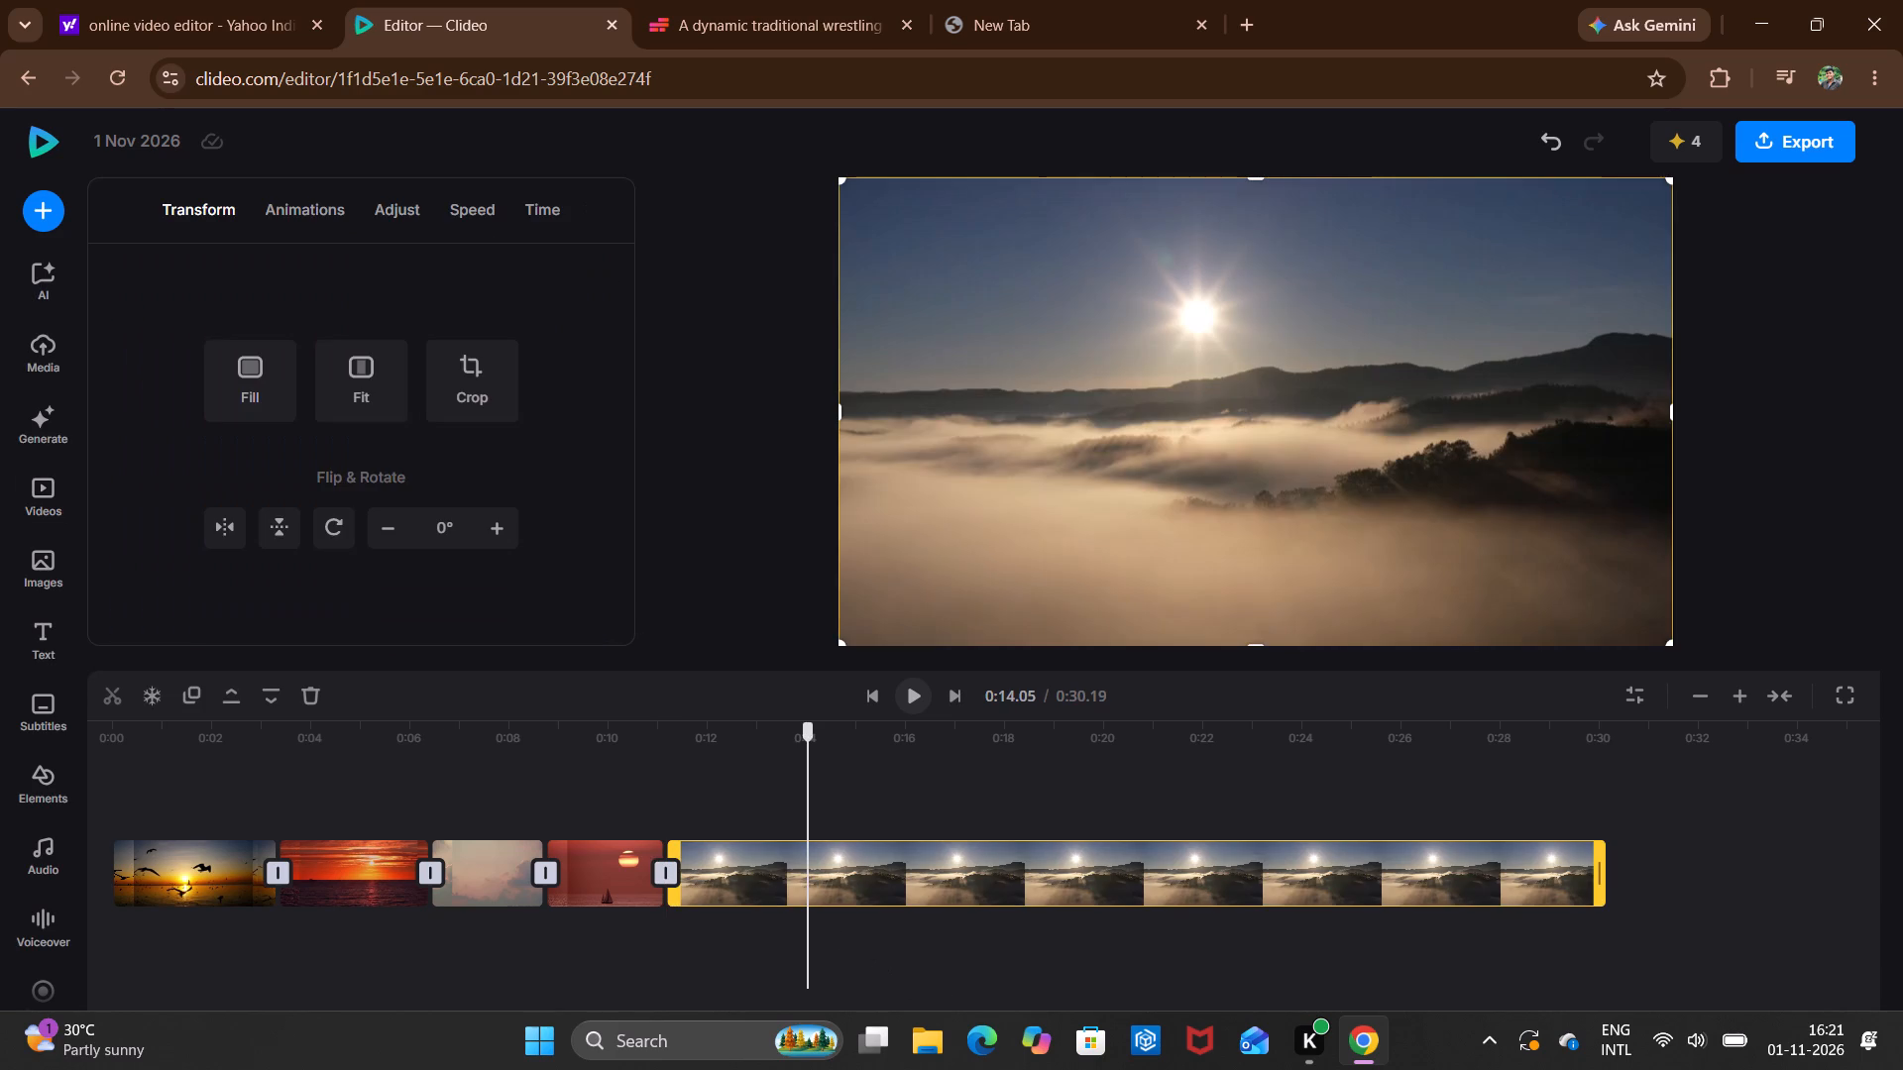
click(108, 695)
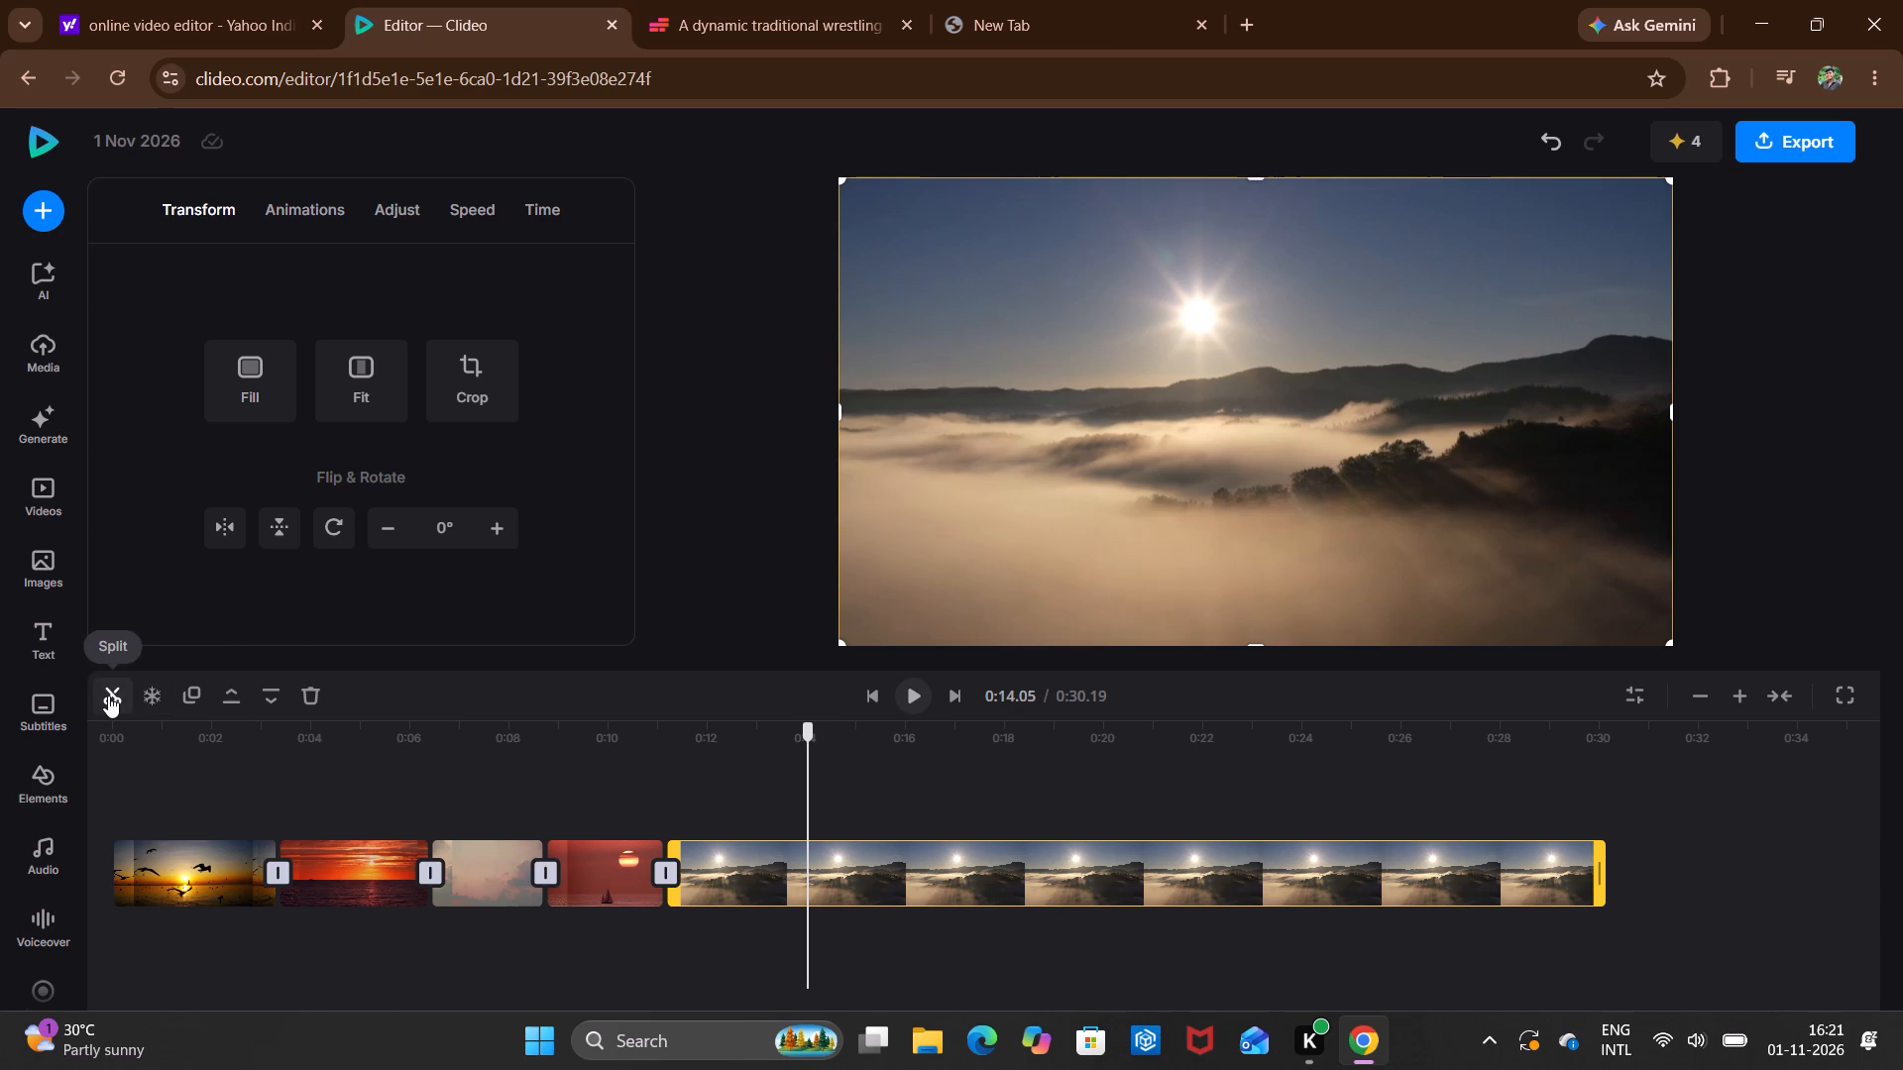
drag(1004, 851, 0, 687)
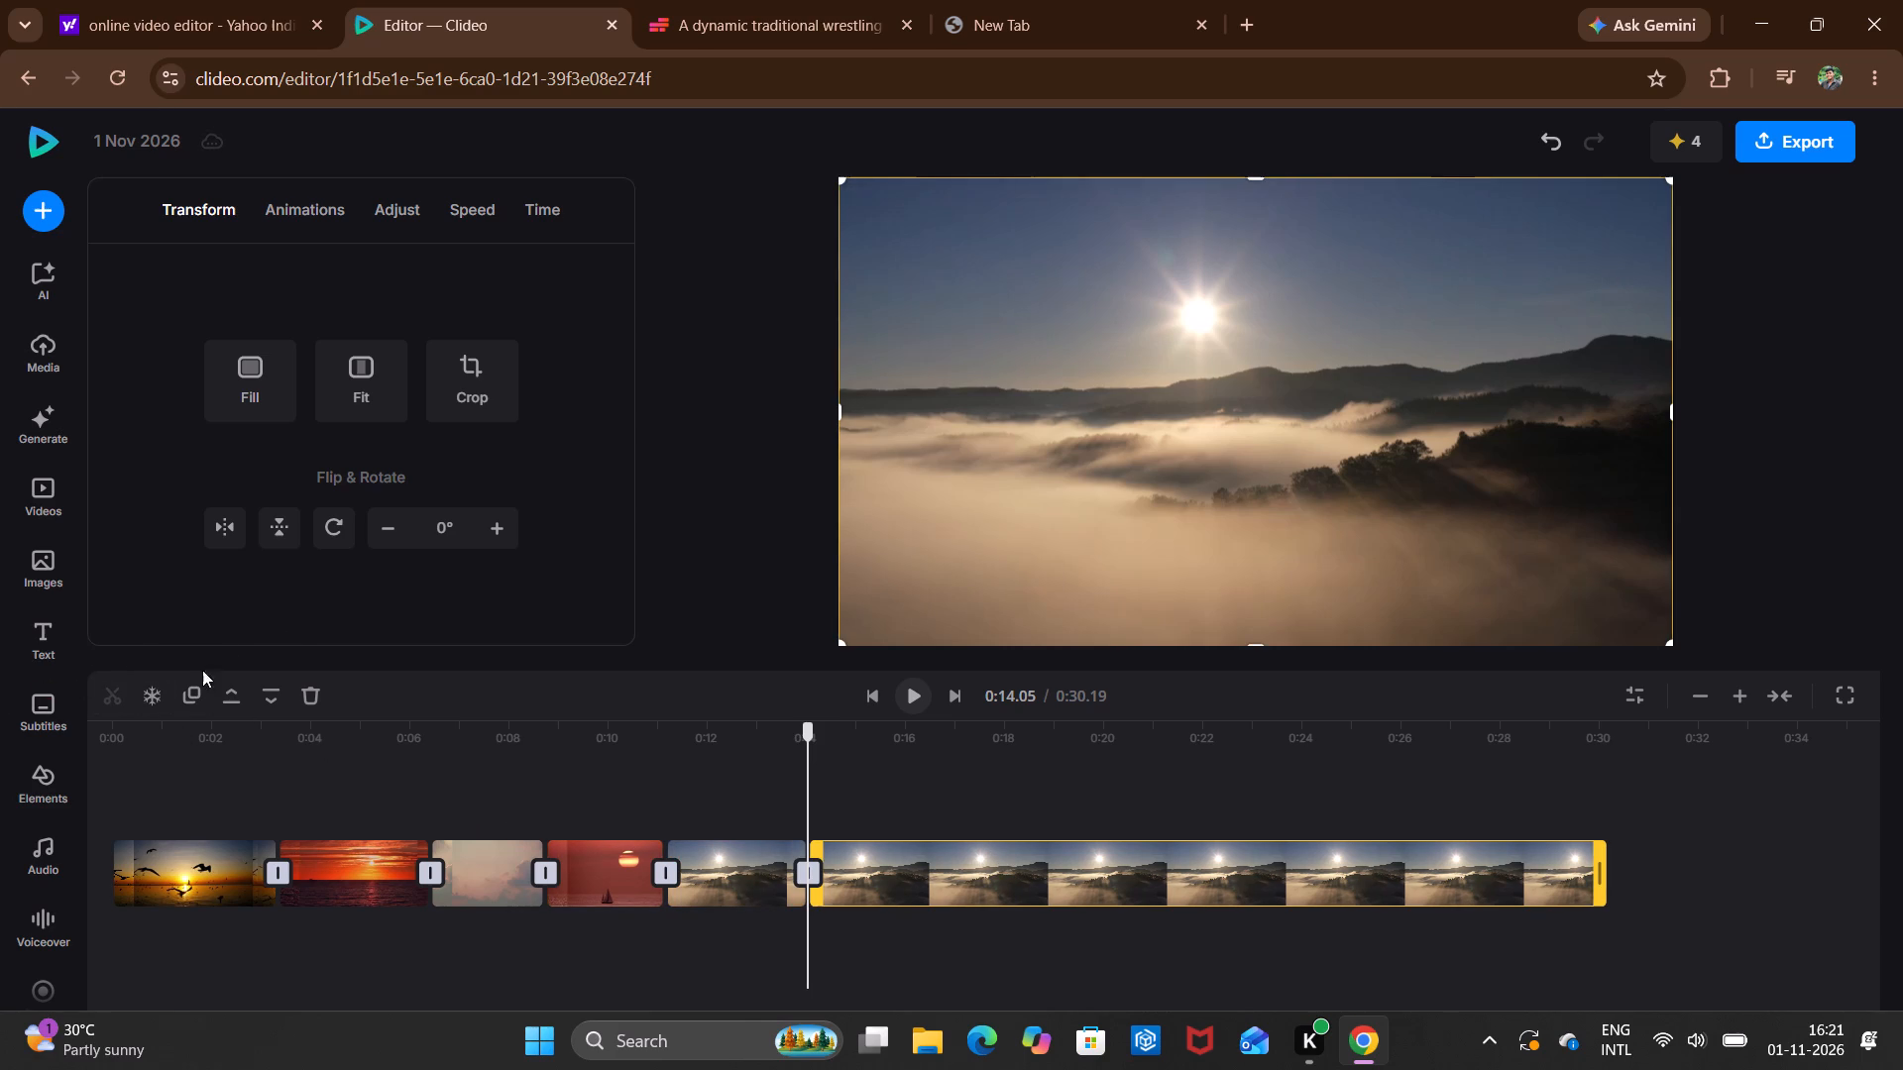
click(315, 696)
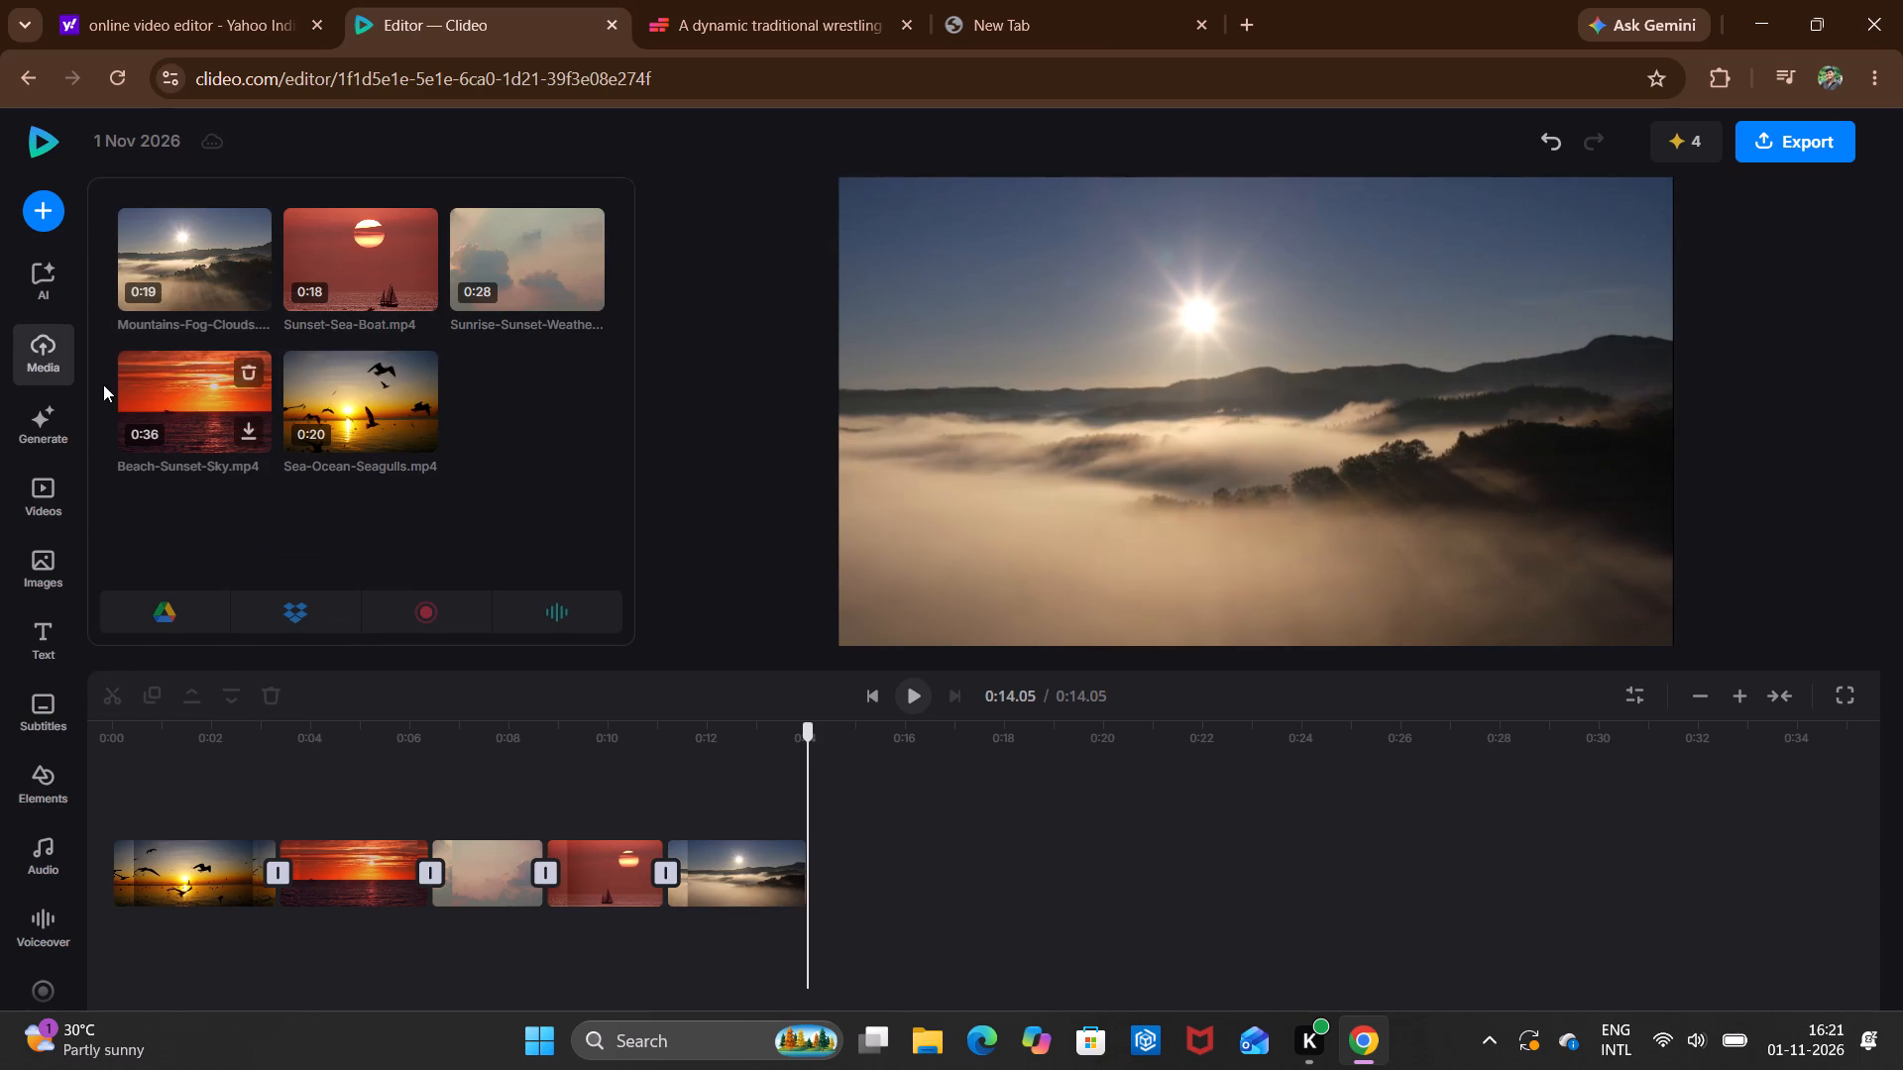
Search the stock videos for MOON and append the 0:29 clip of the moon behind branches to the timeline.
click(43, 492)
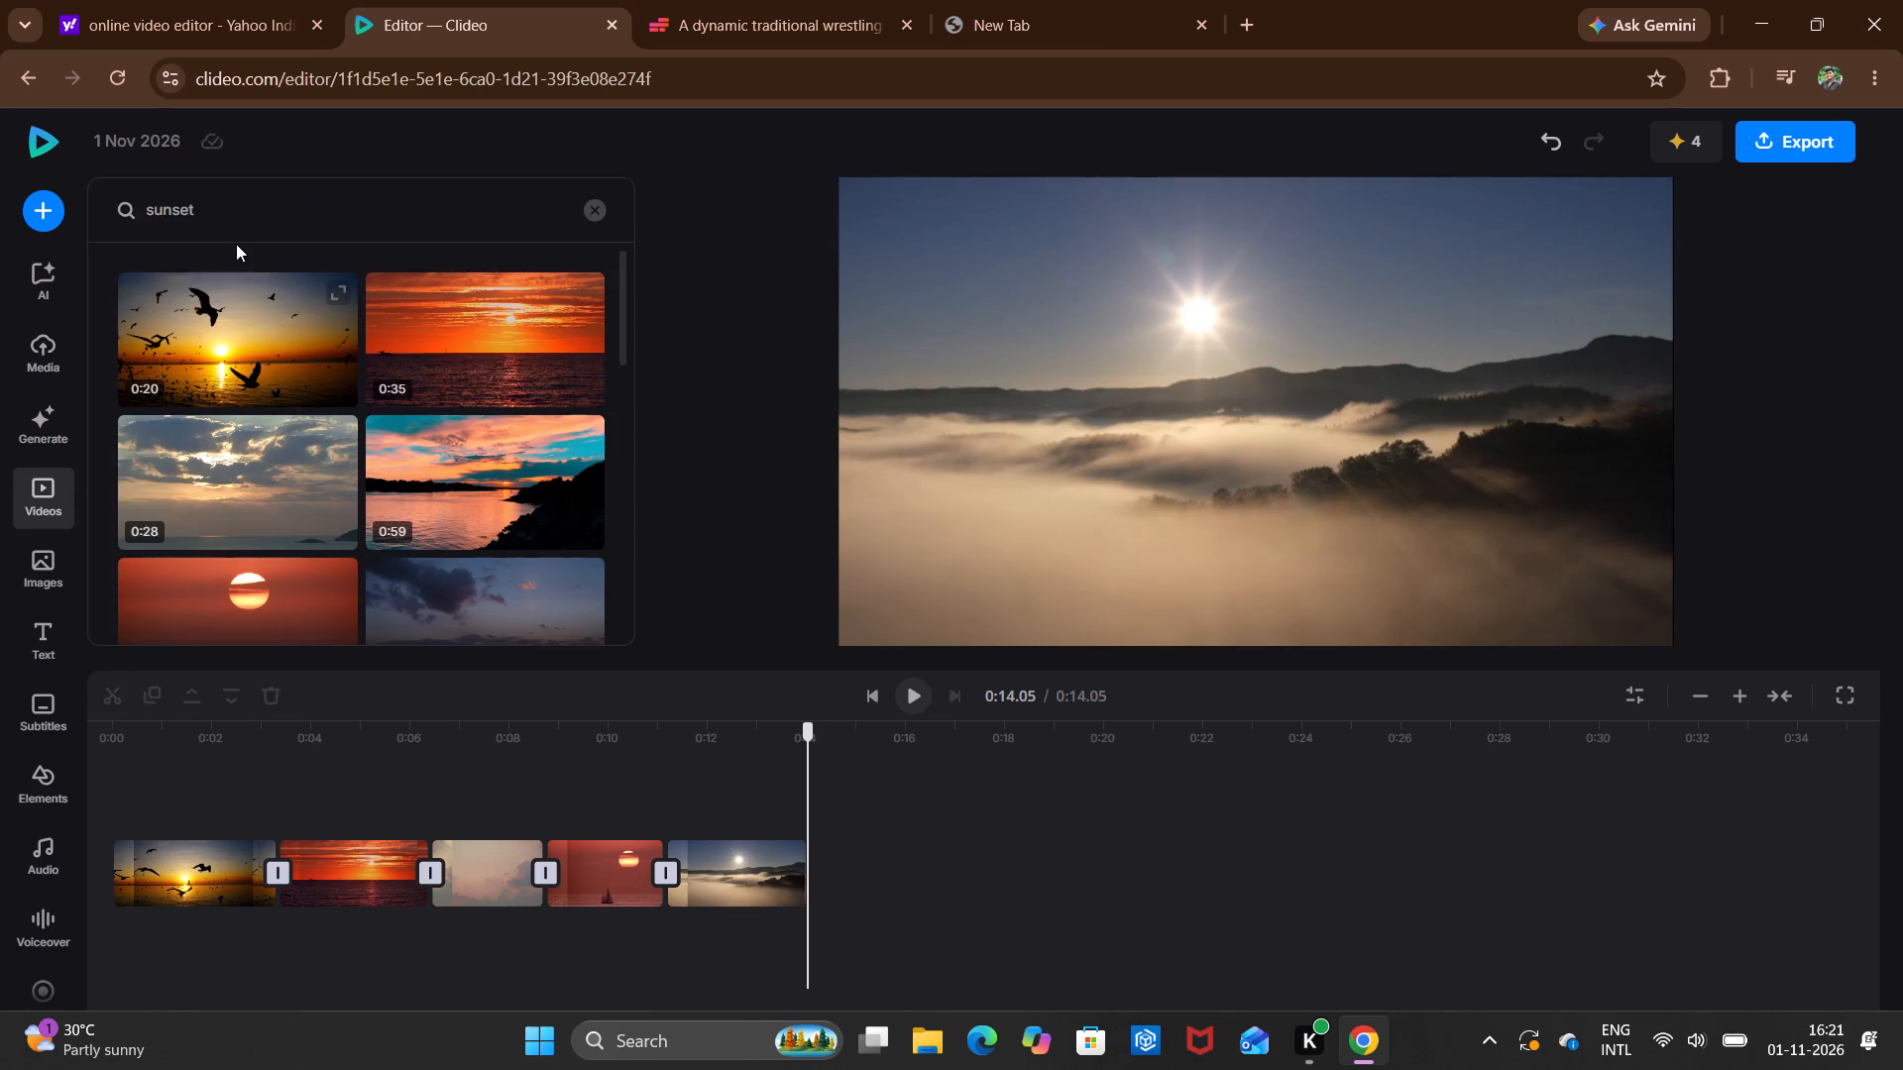
click(253, 225)
key(BackSpace)
key(BackSpace)
key(BackSpace)
key(BackSpace)
key(BackSpace)
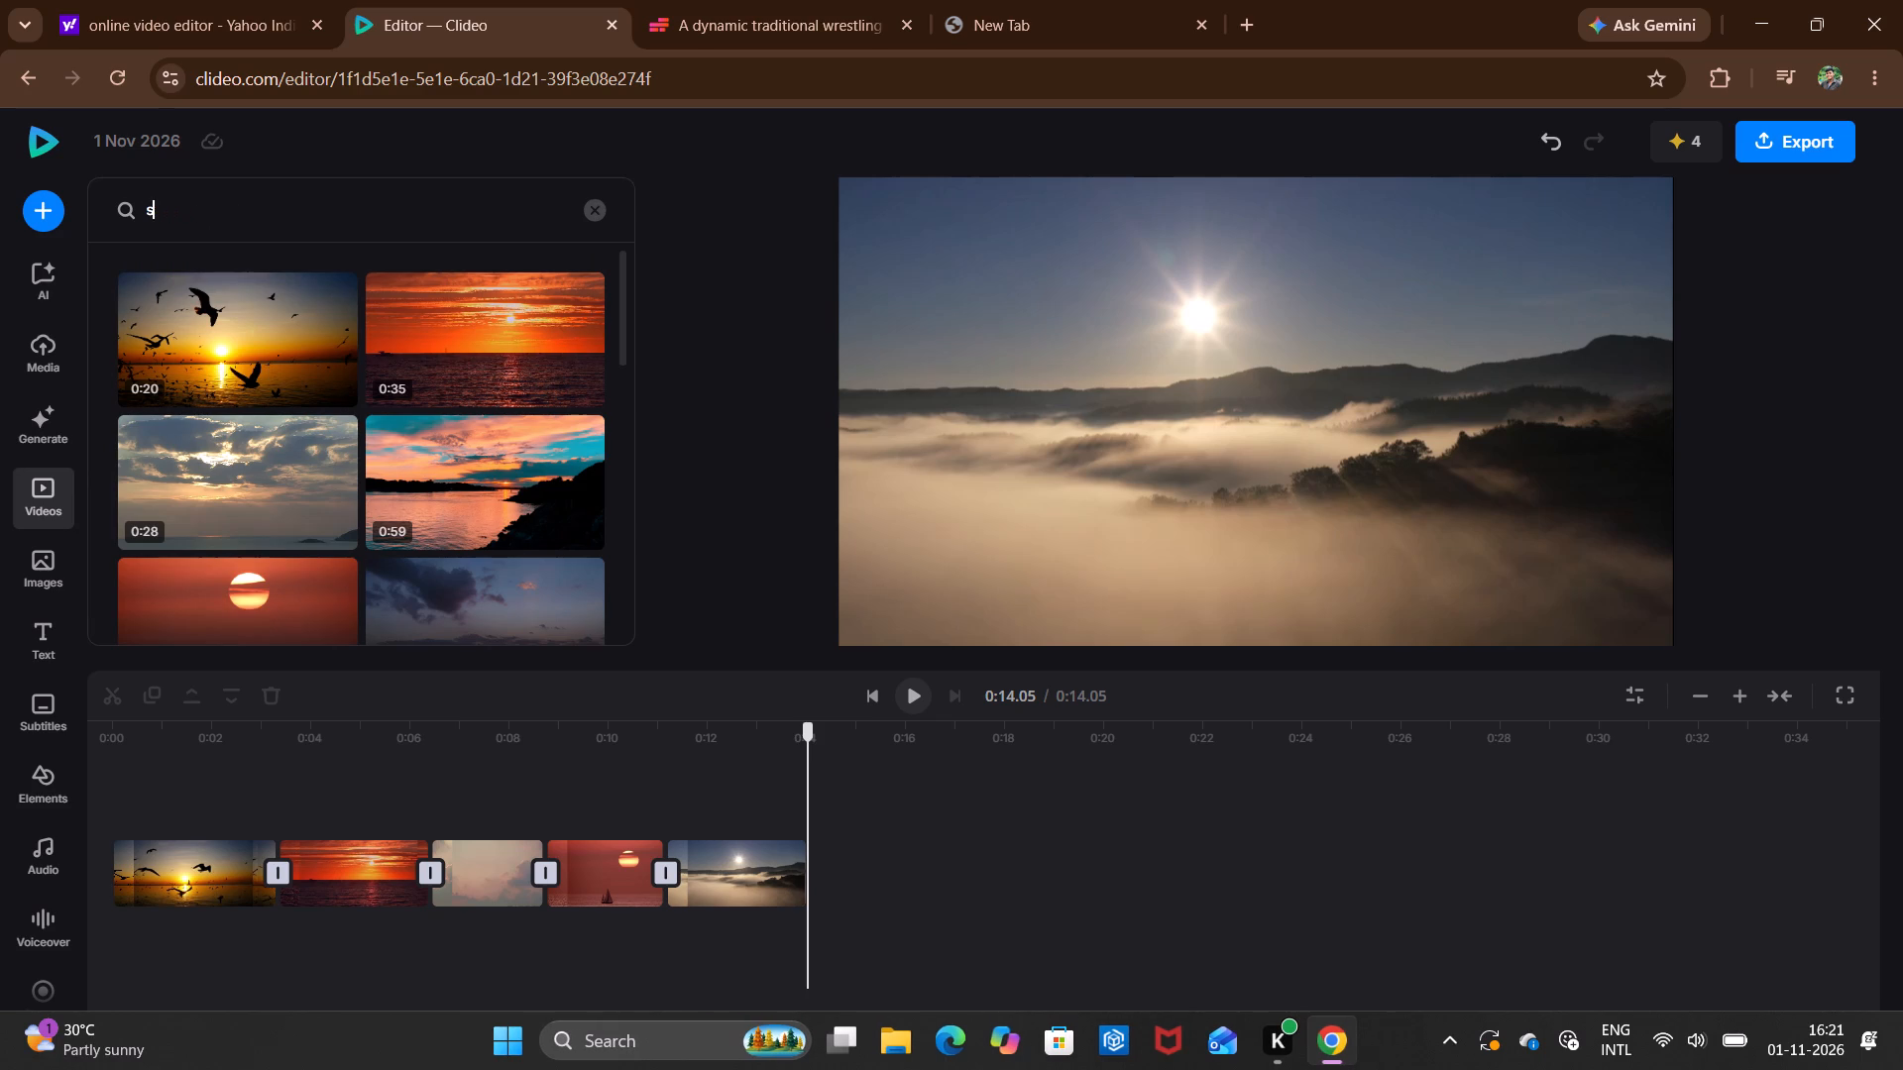
key(BackSpace)
text(MOON)
key(Return)
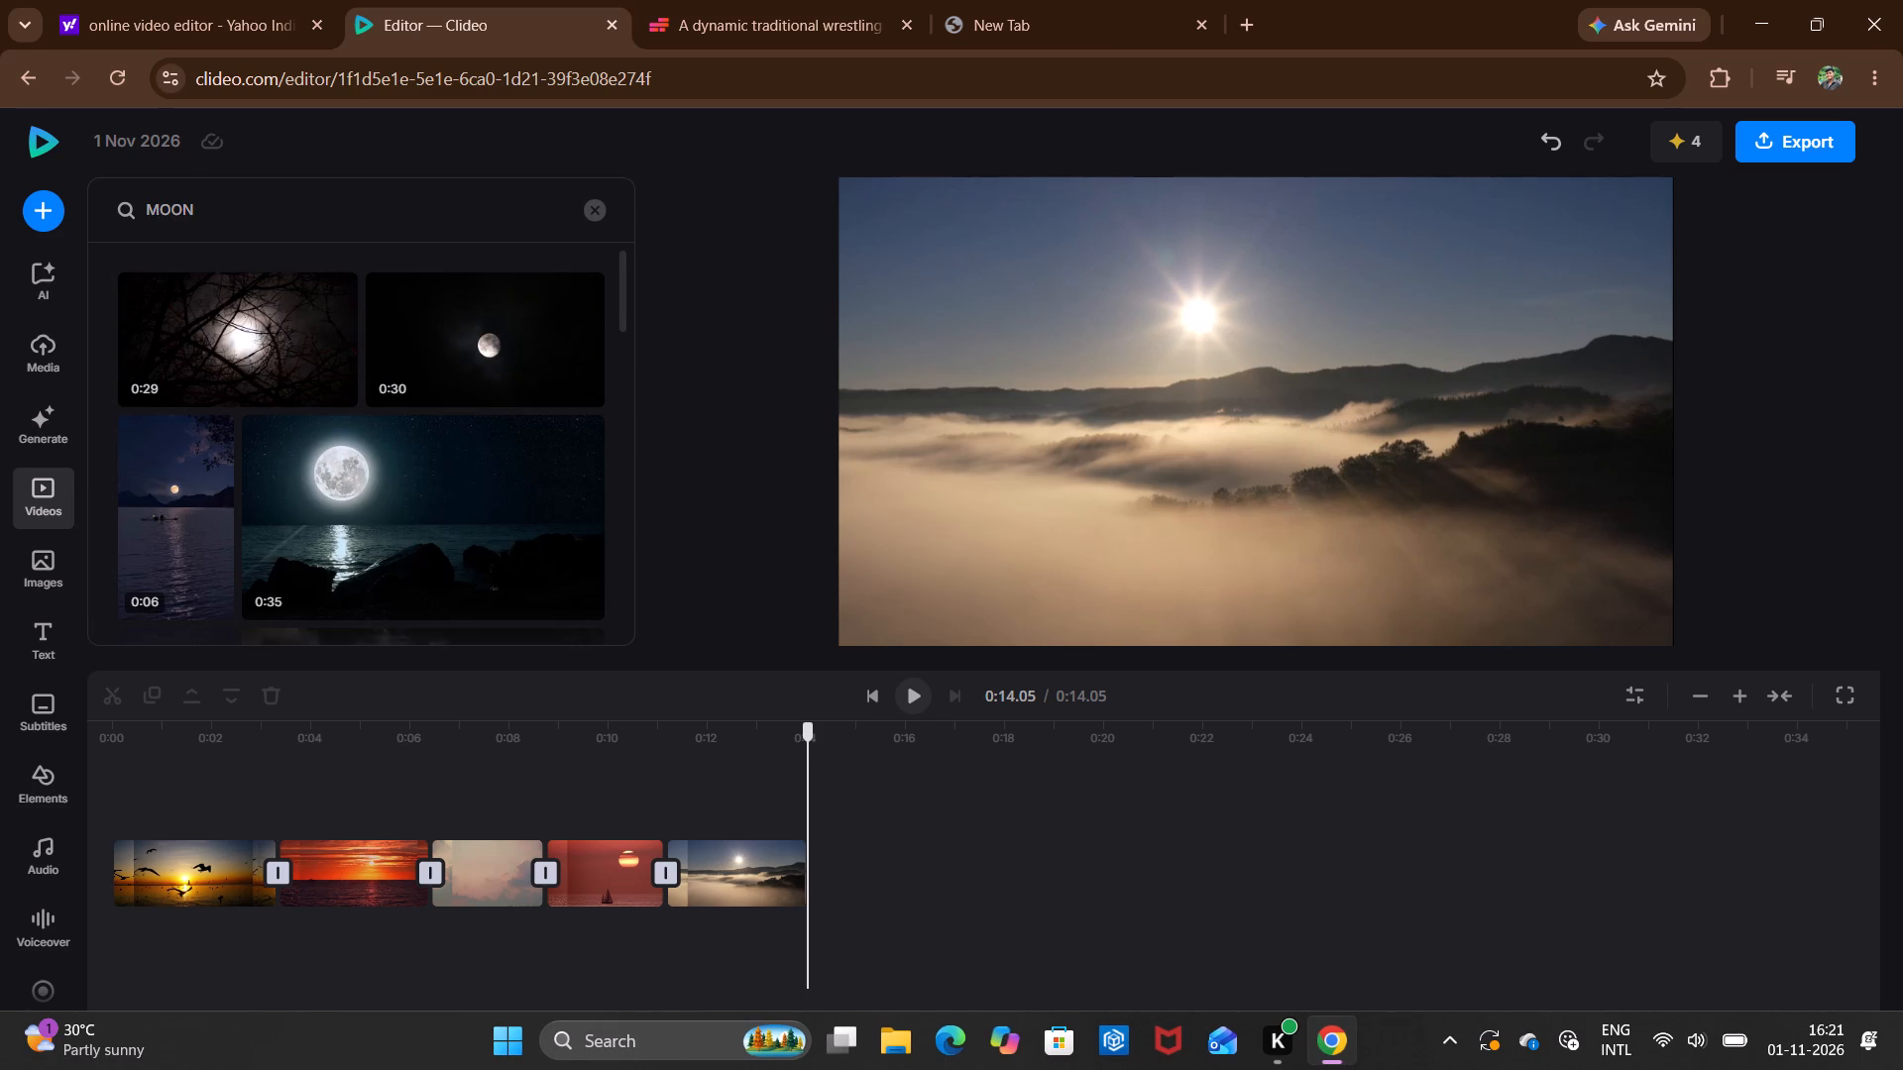
click(215, 313)
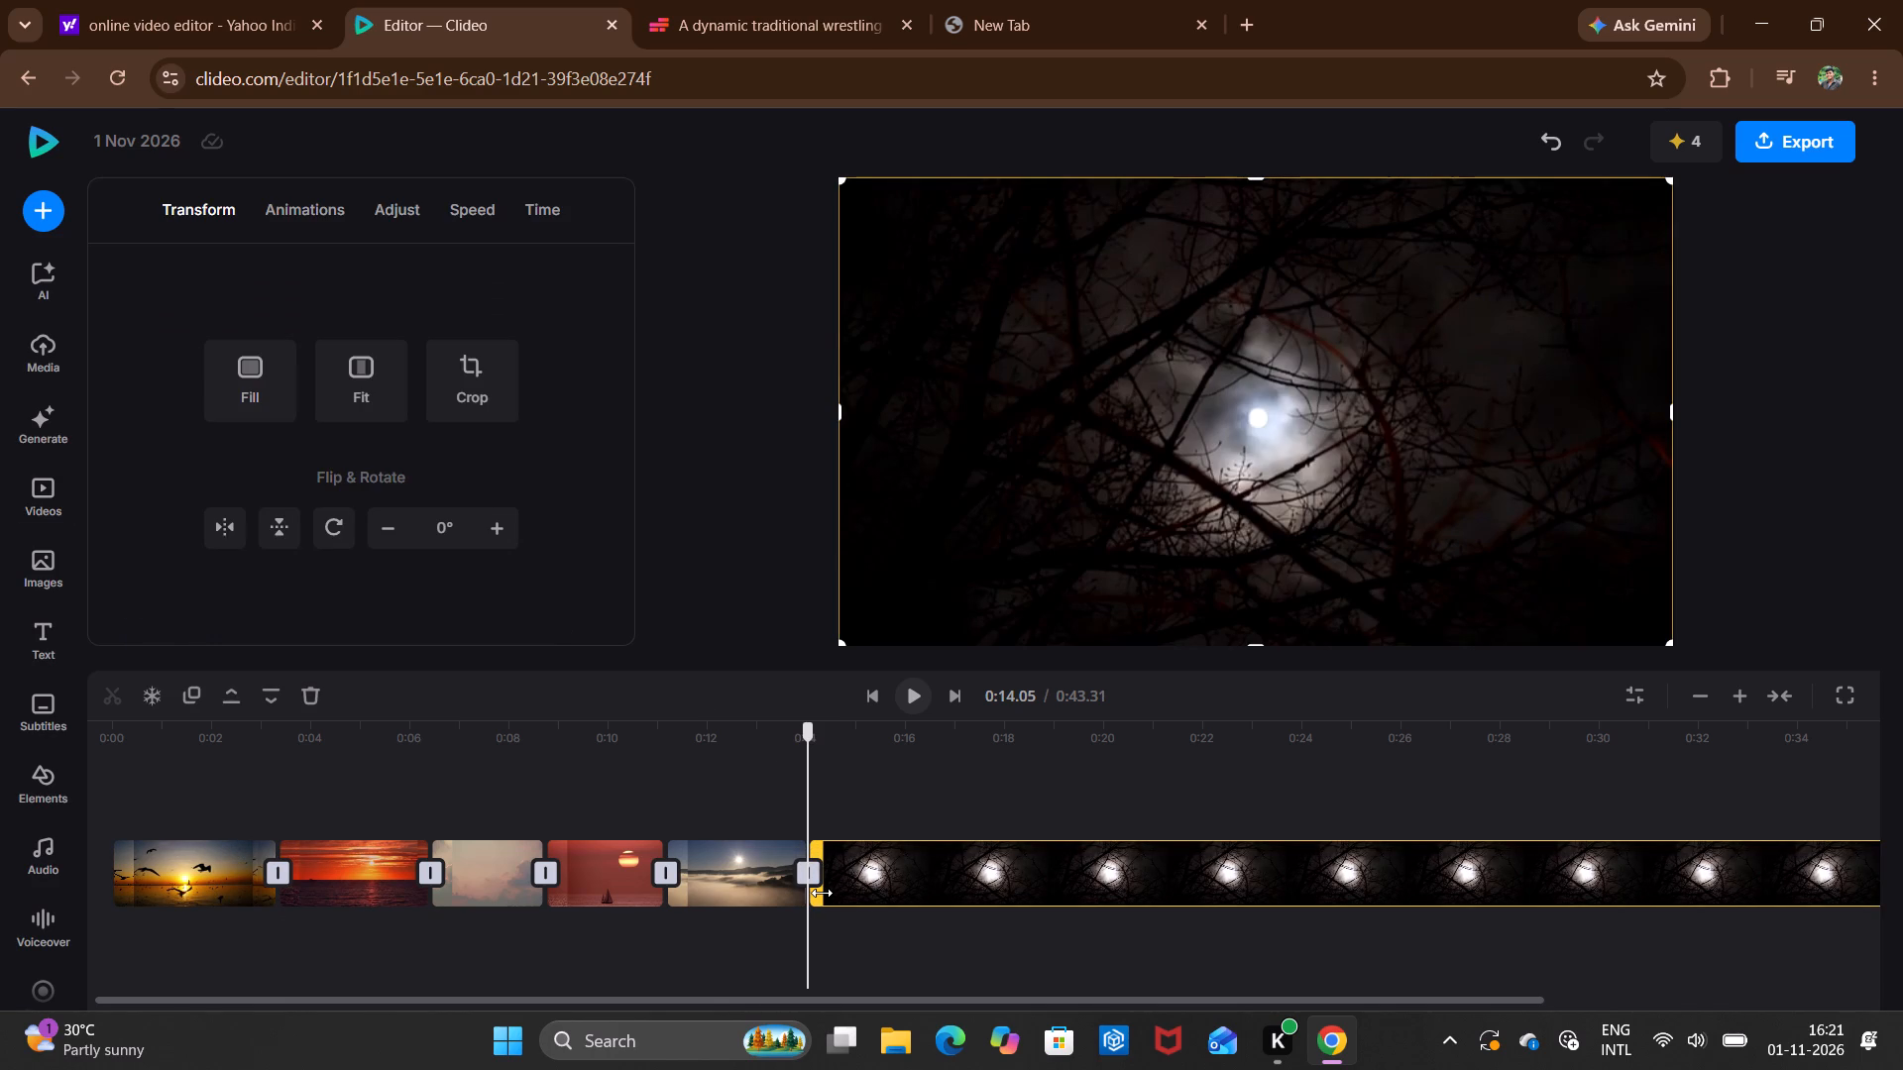
Split the moon-behind-branches clip at about 0:19.97 on the timeline and delete the part after the split.
triple_click(1102, 860)
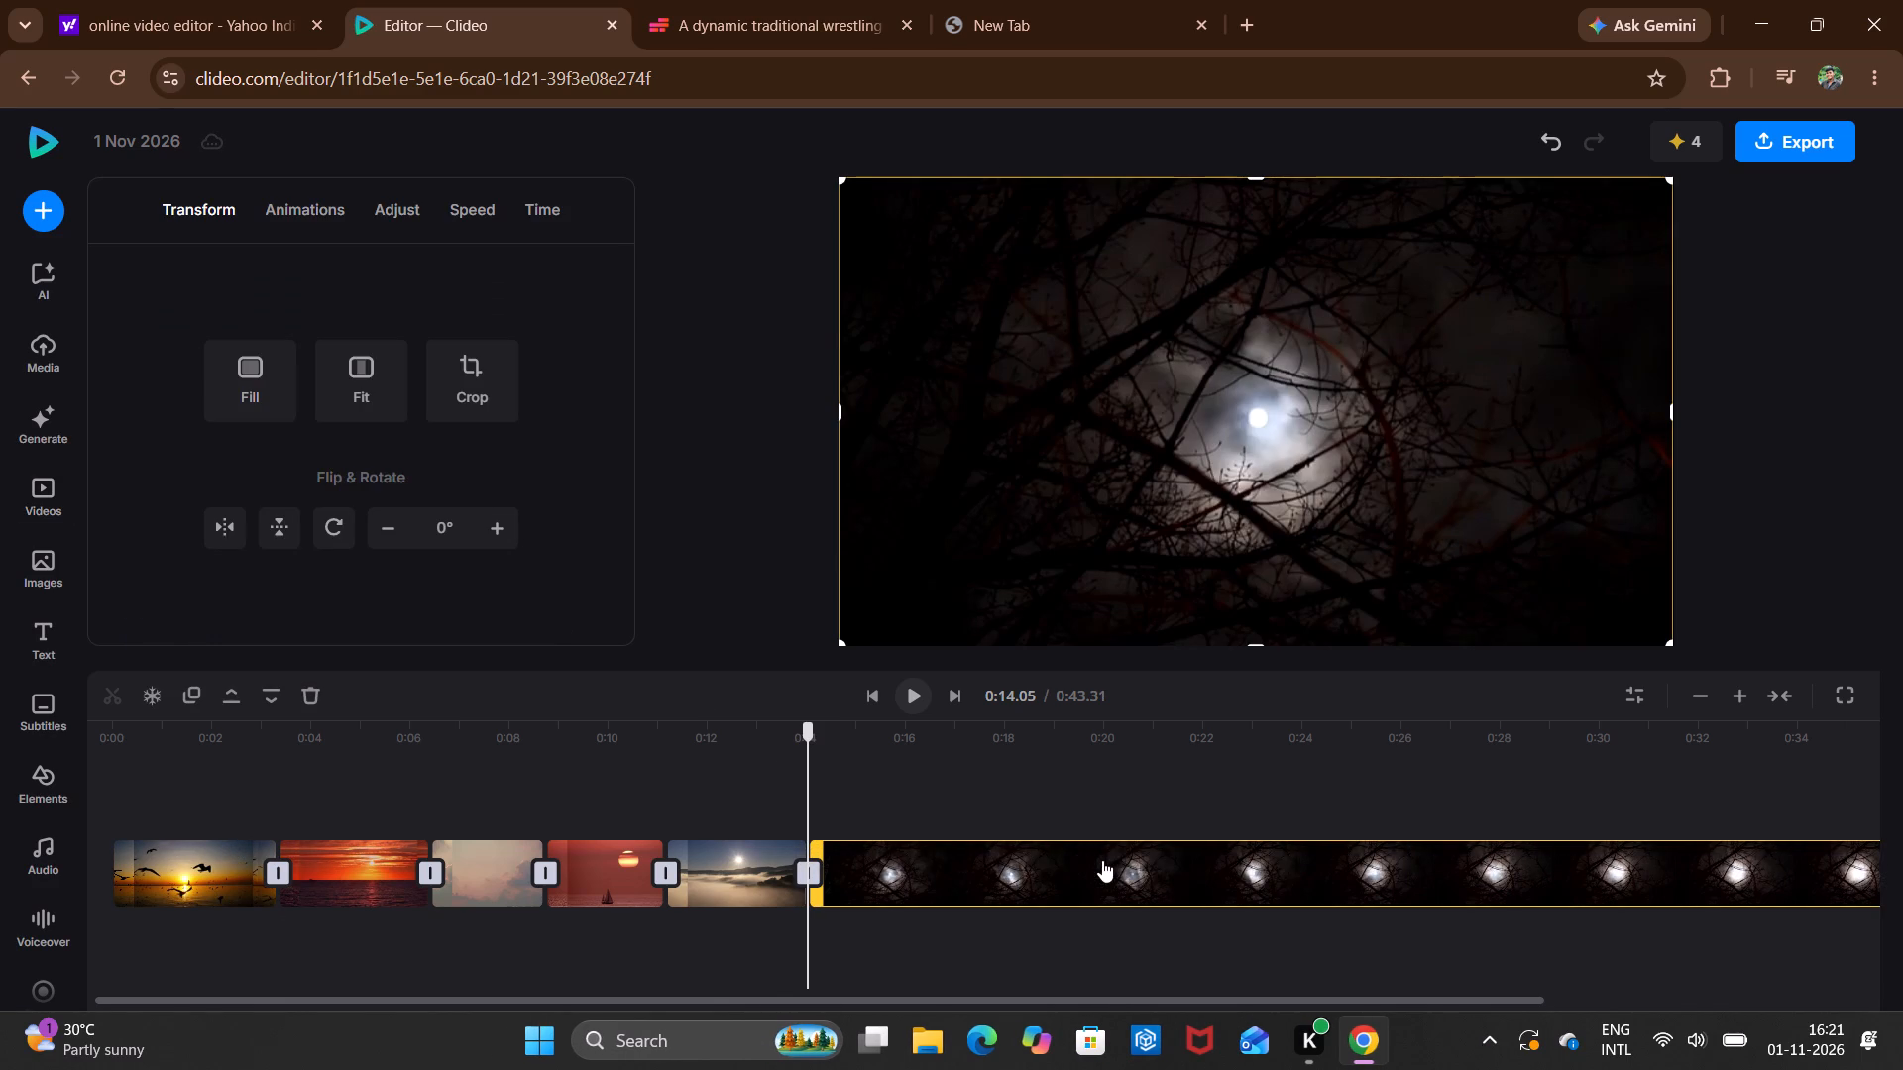
drag(119, 695, 984, 813)
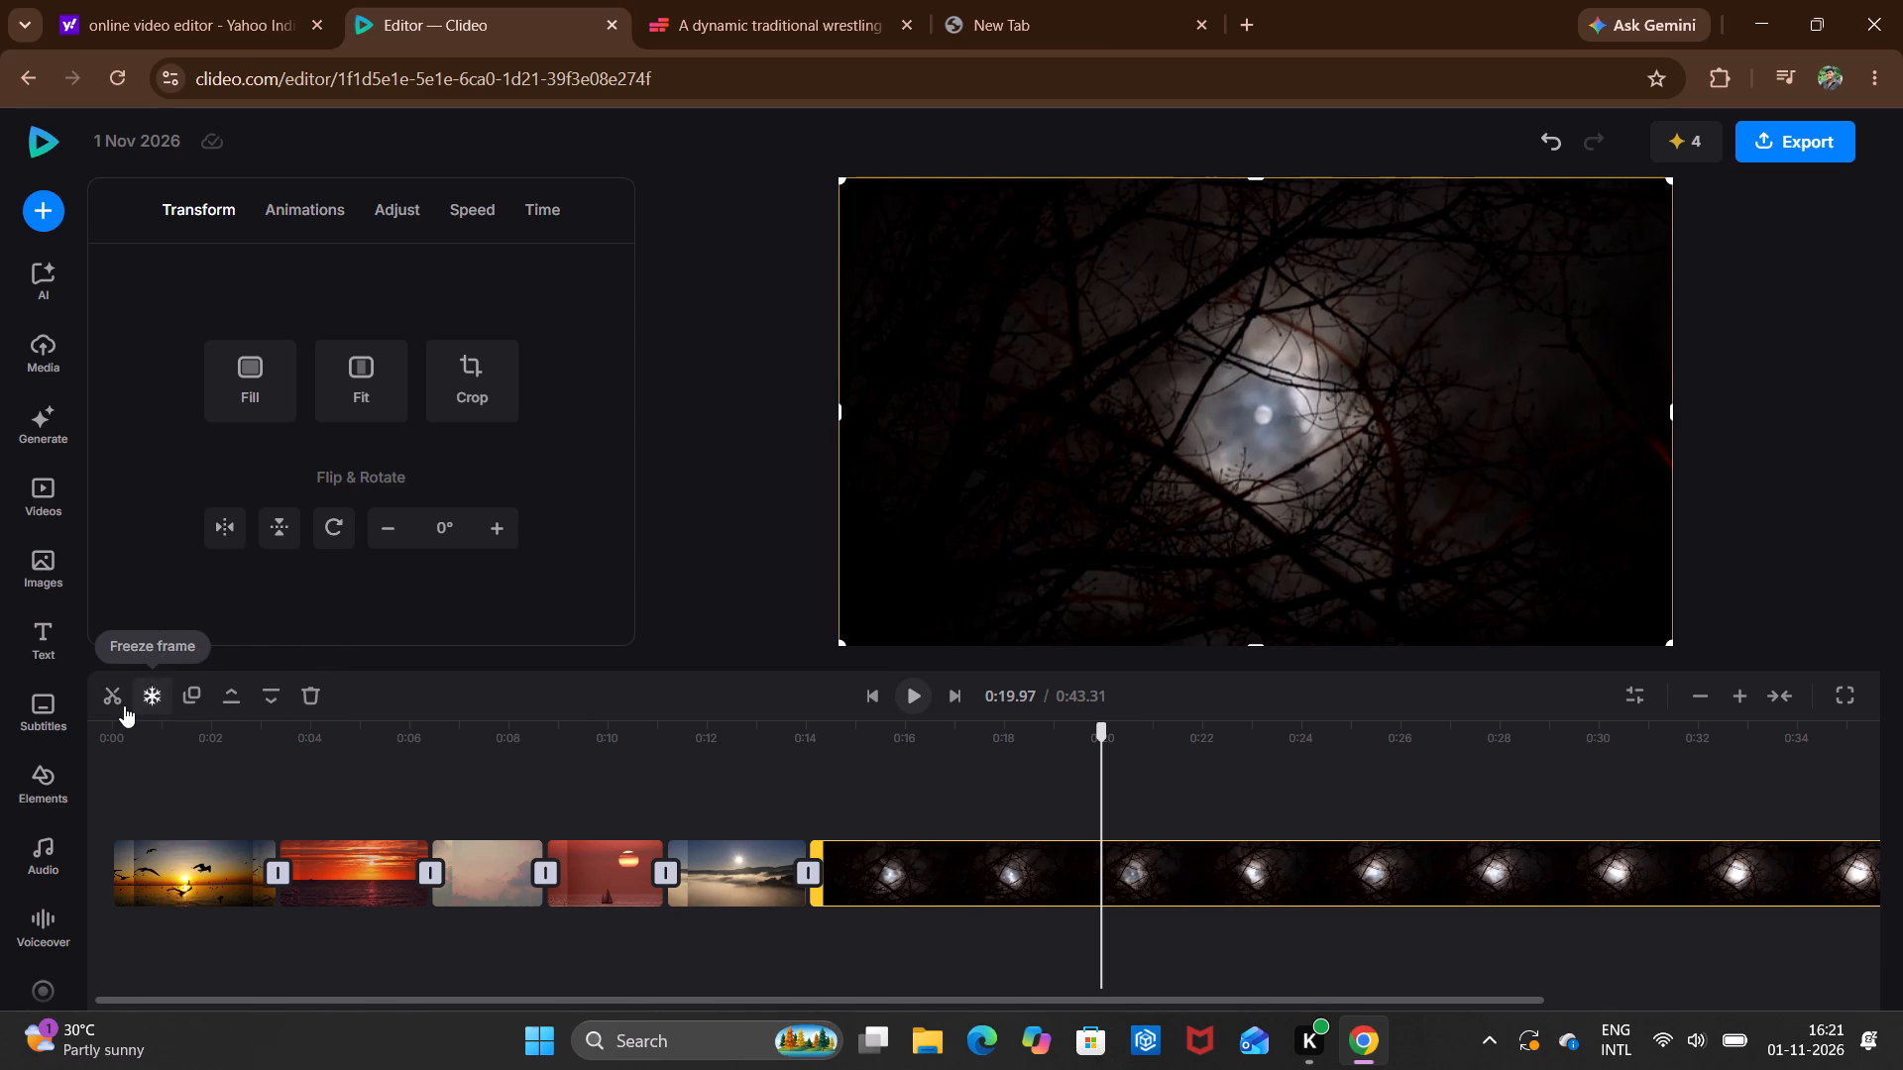
click(121, 702)
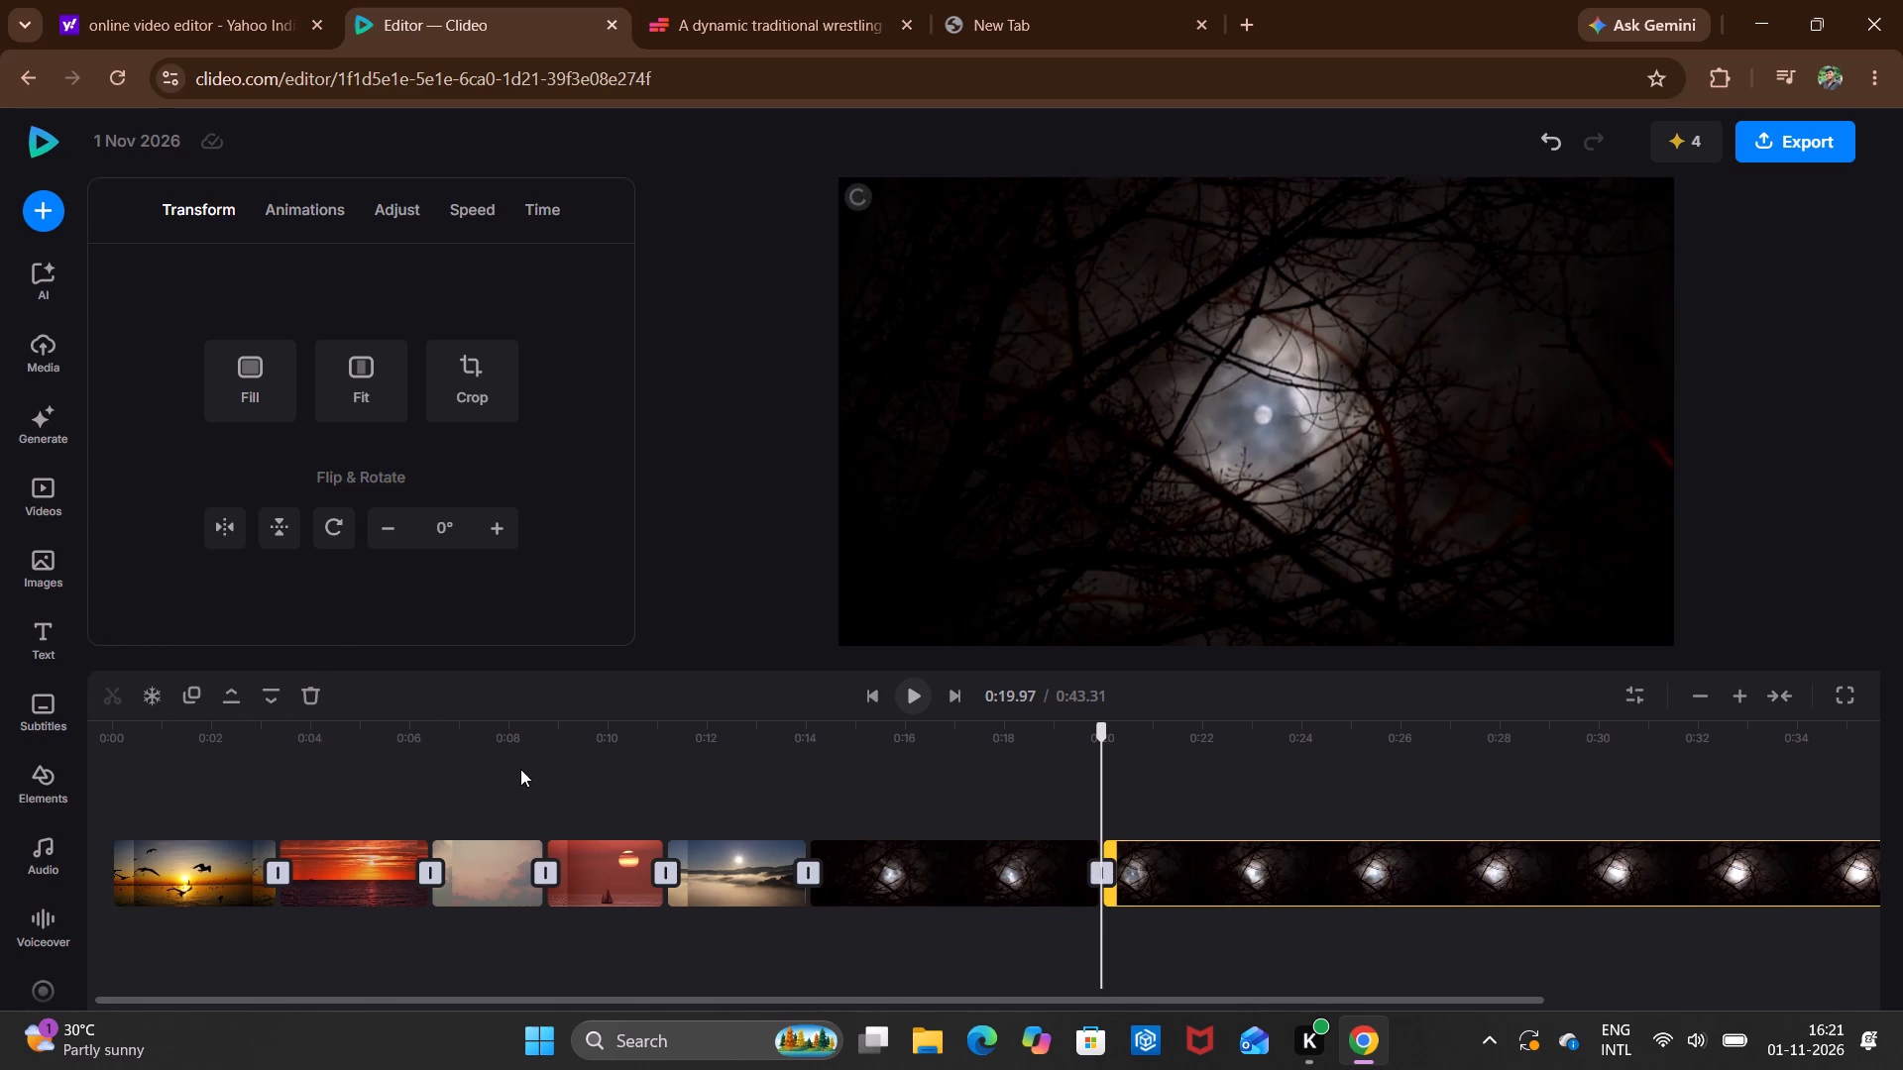
click(310, 696)
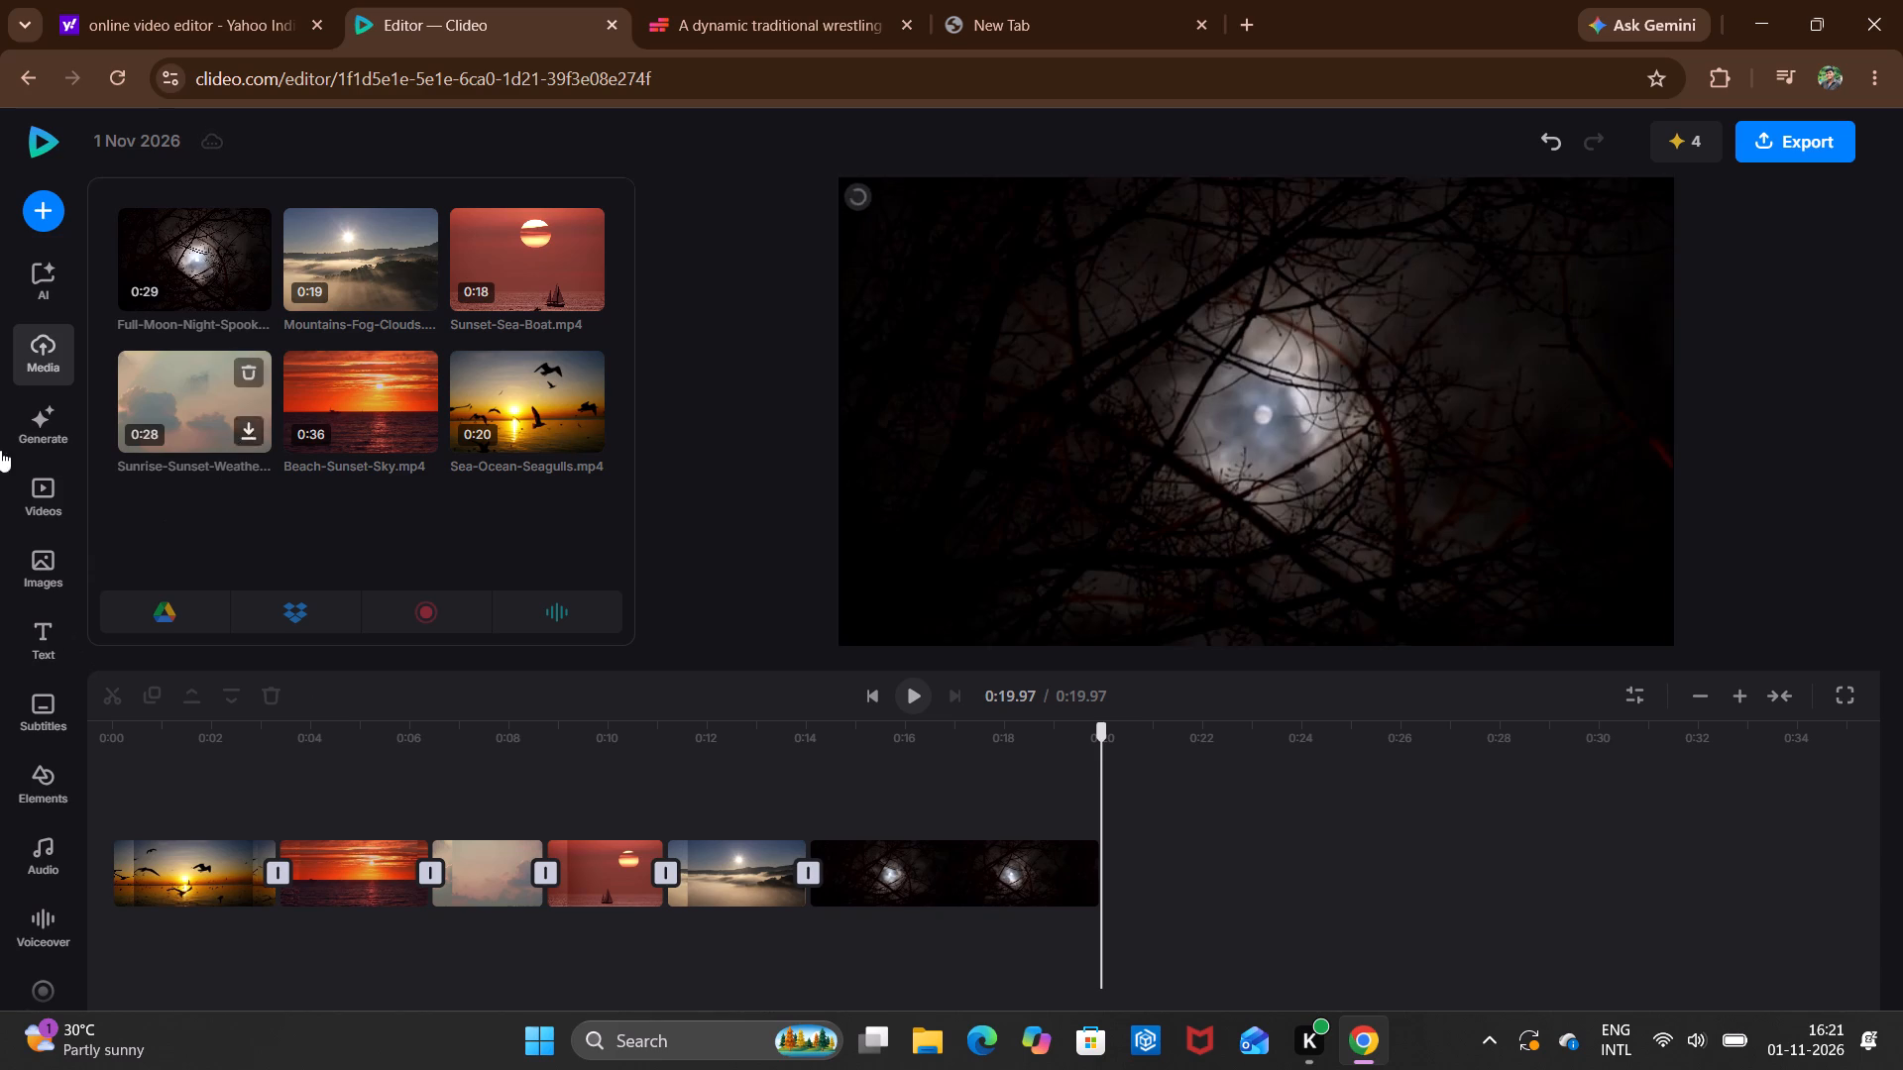
Append the 0:30 moon stock clip, insert a freeze frame at about 0:22.65 and delete the footage after the freeze frame.
click(37, 499)
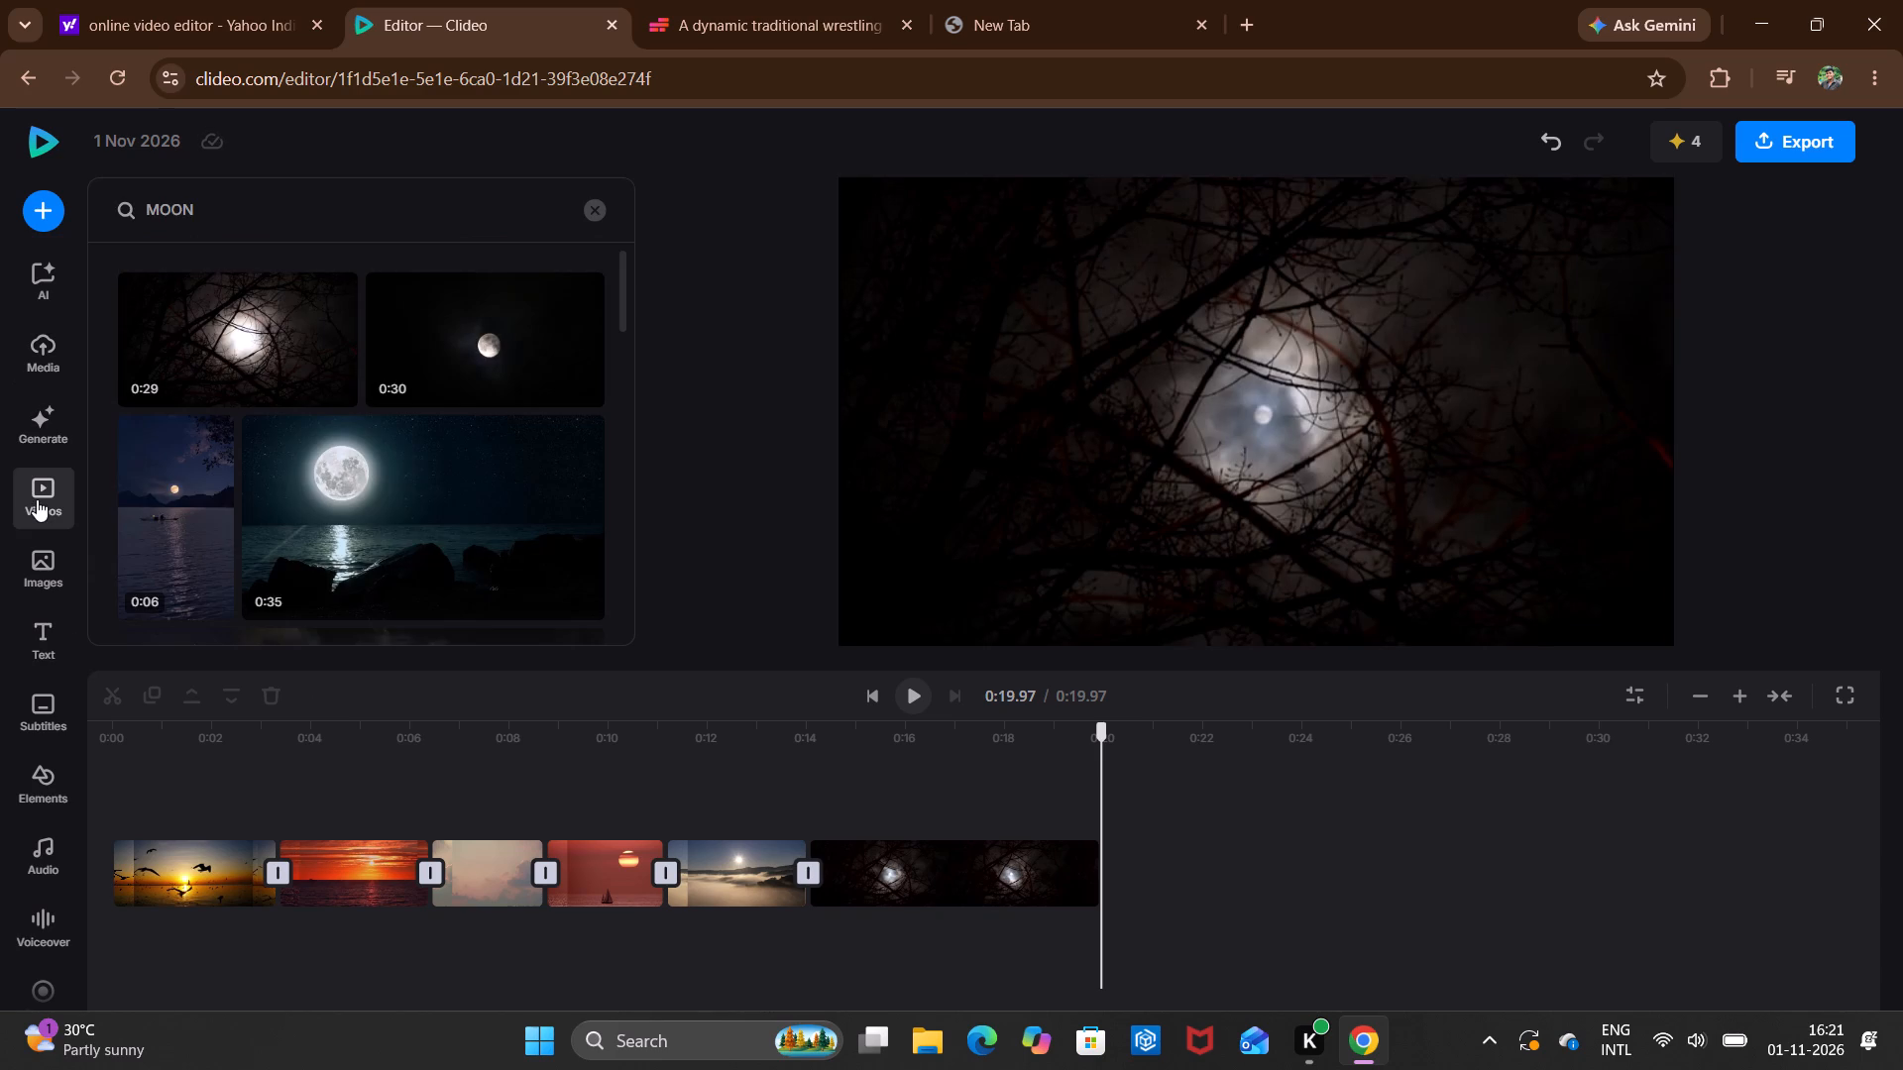
scroll(223, 424, down, 1)
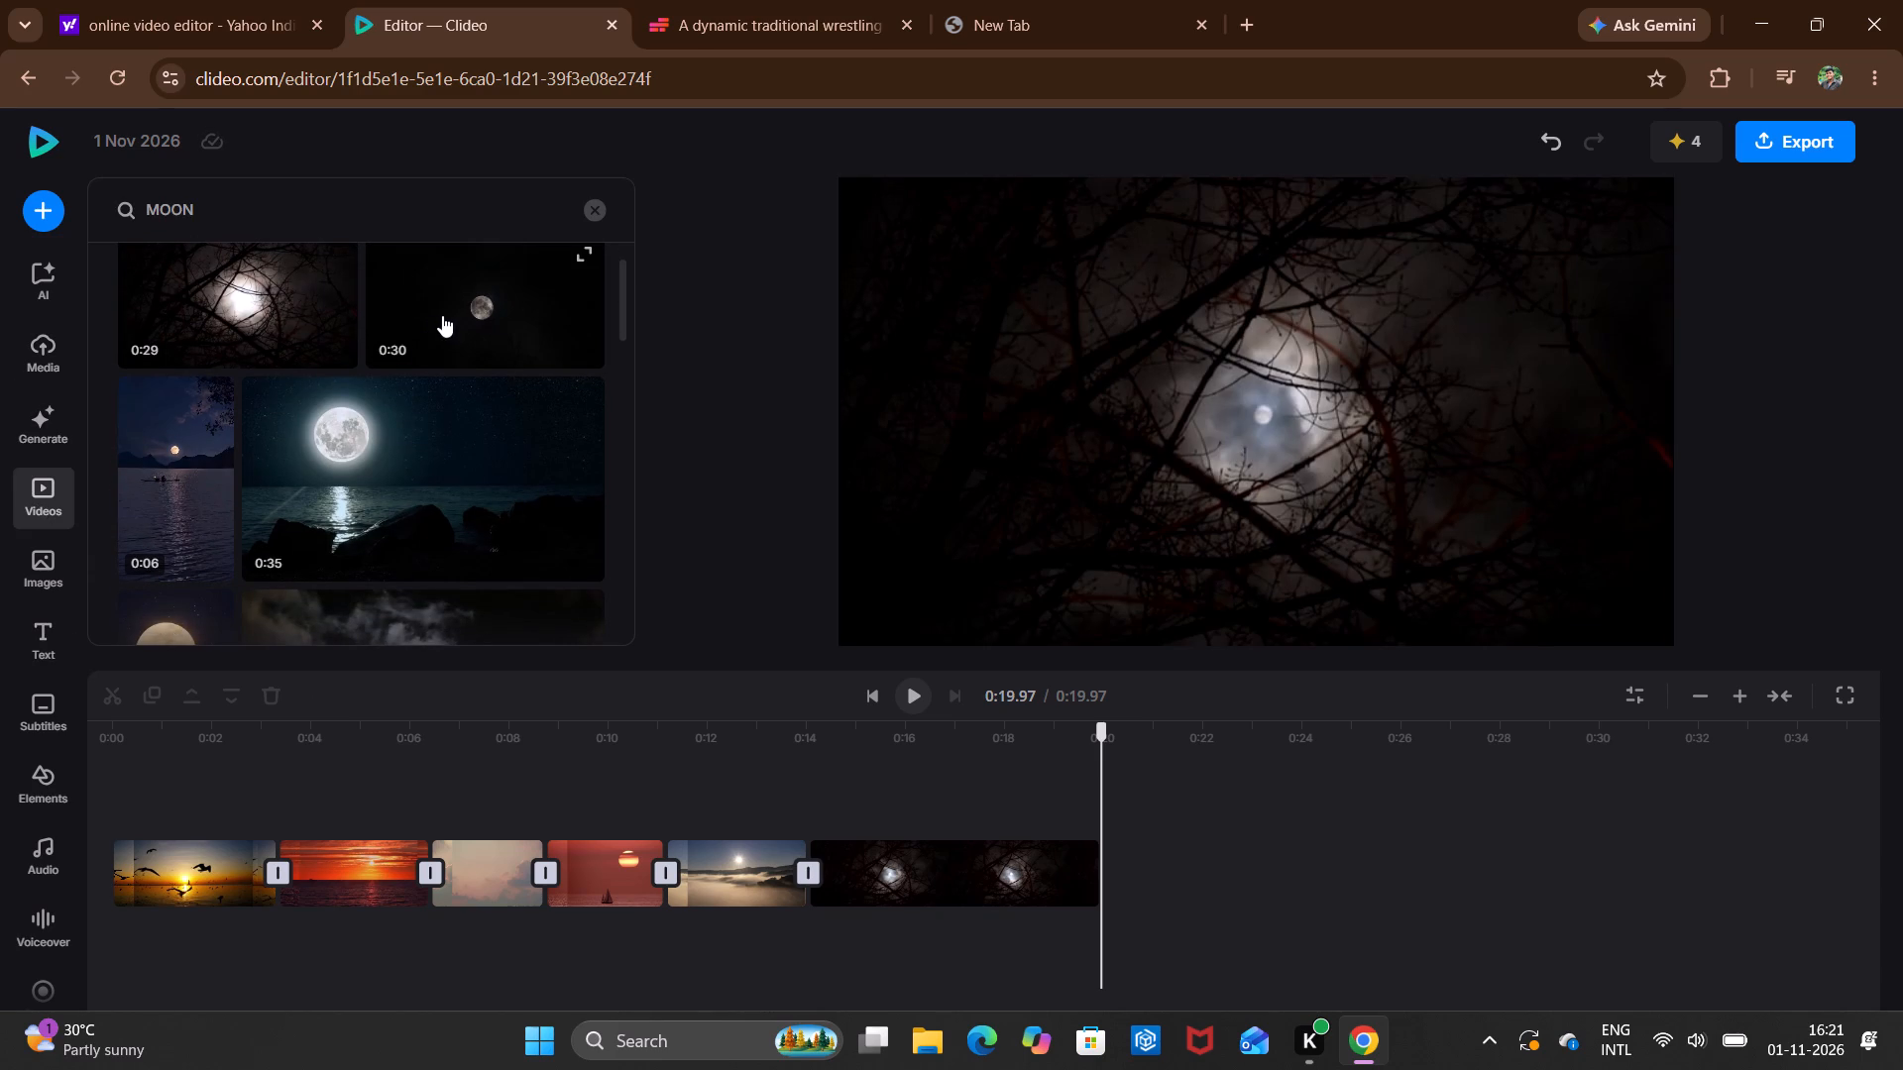
click(442, 315)
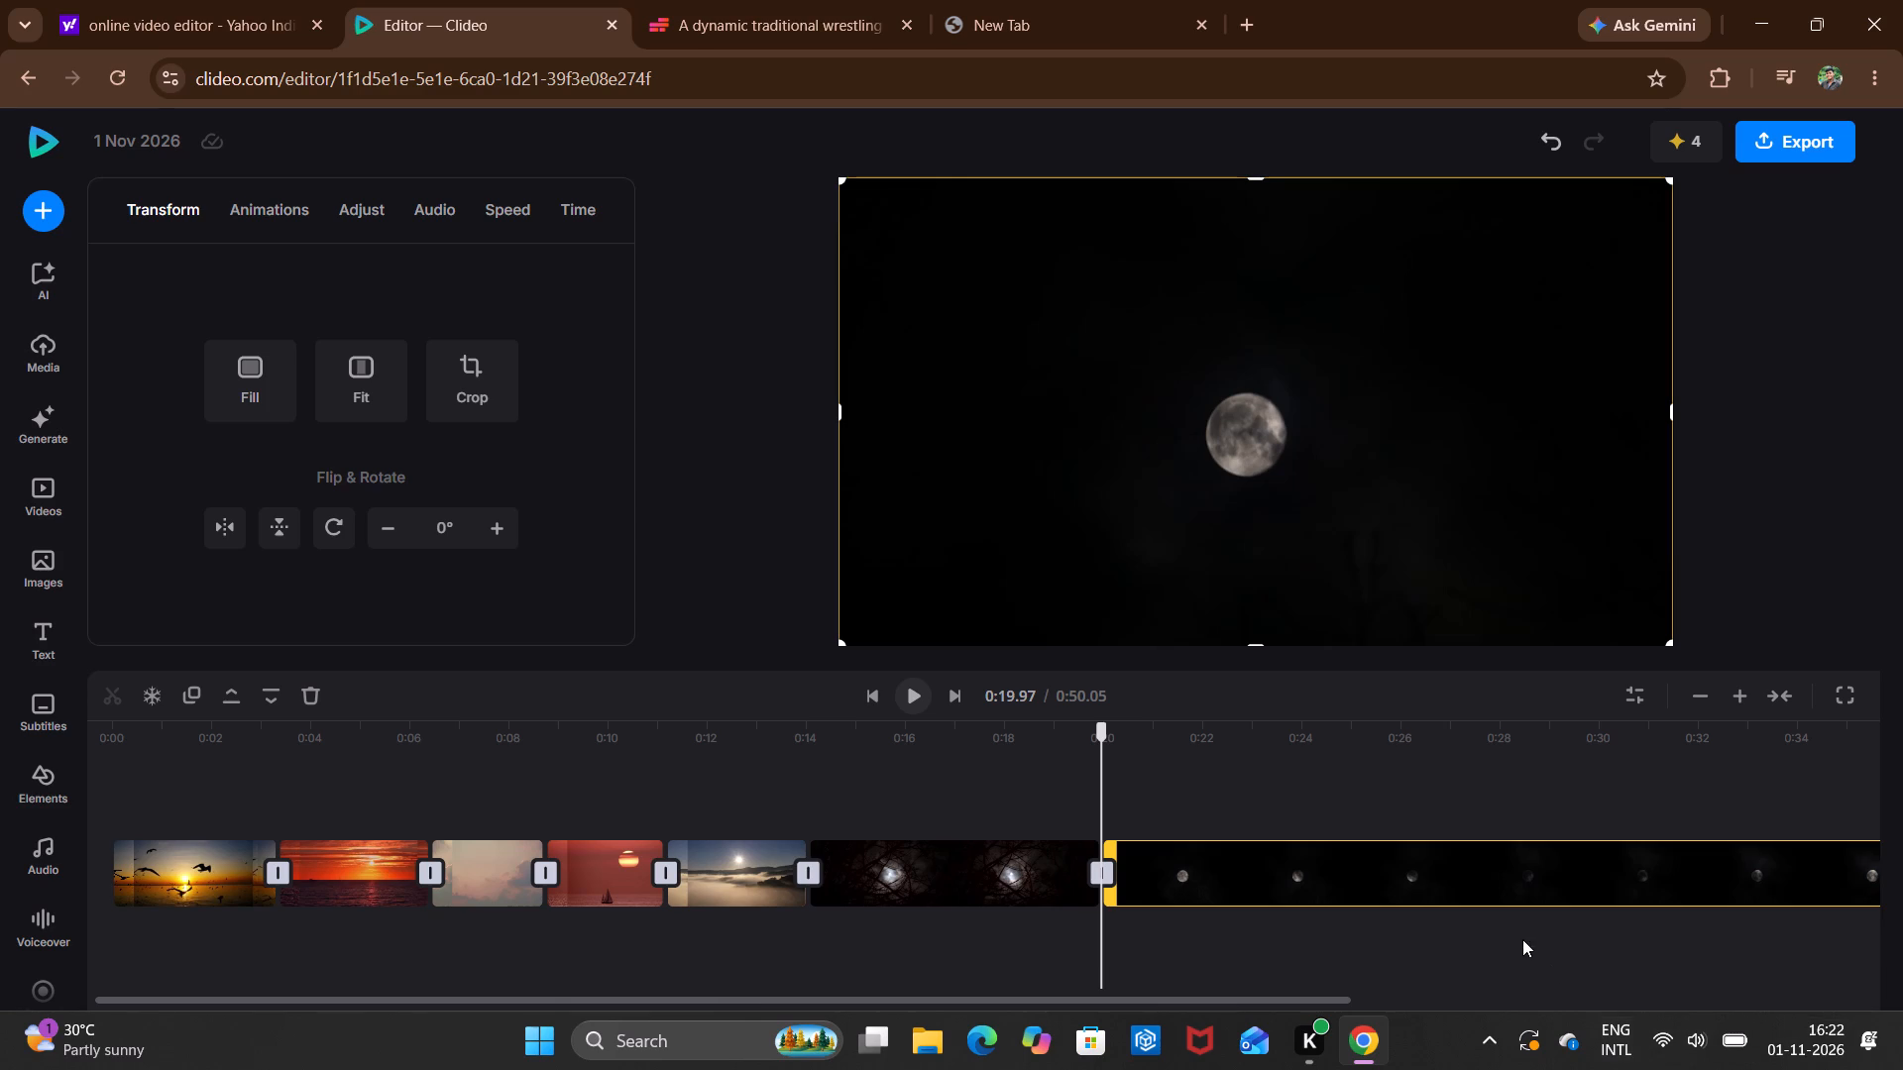
double_click(1235, 883)
click(156, 678)
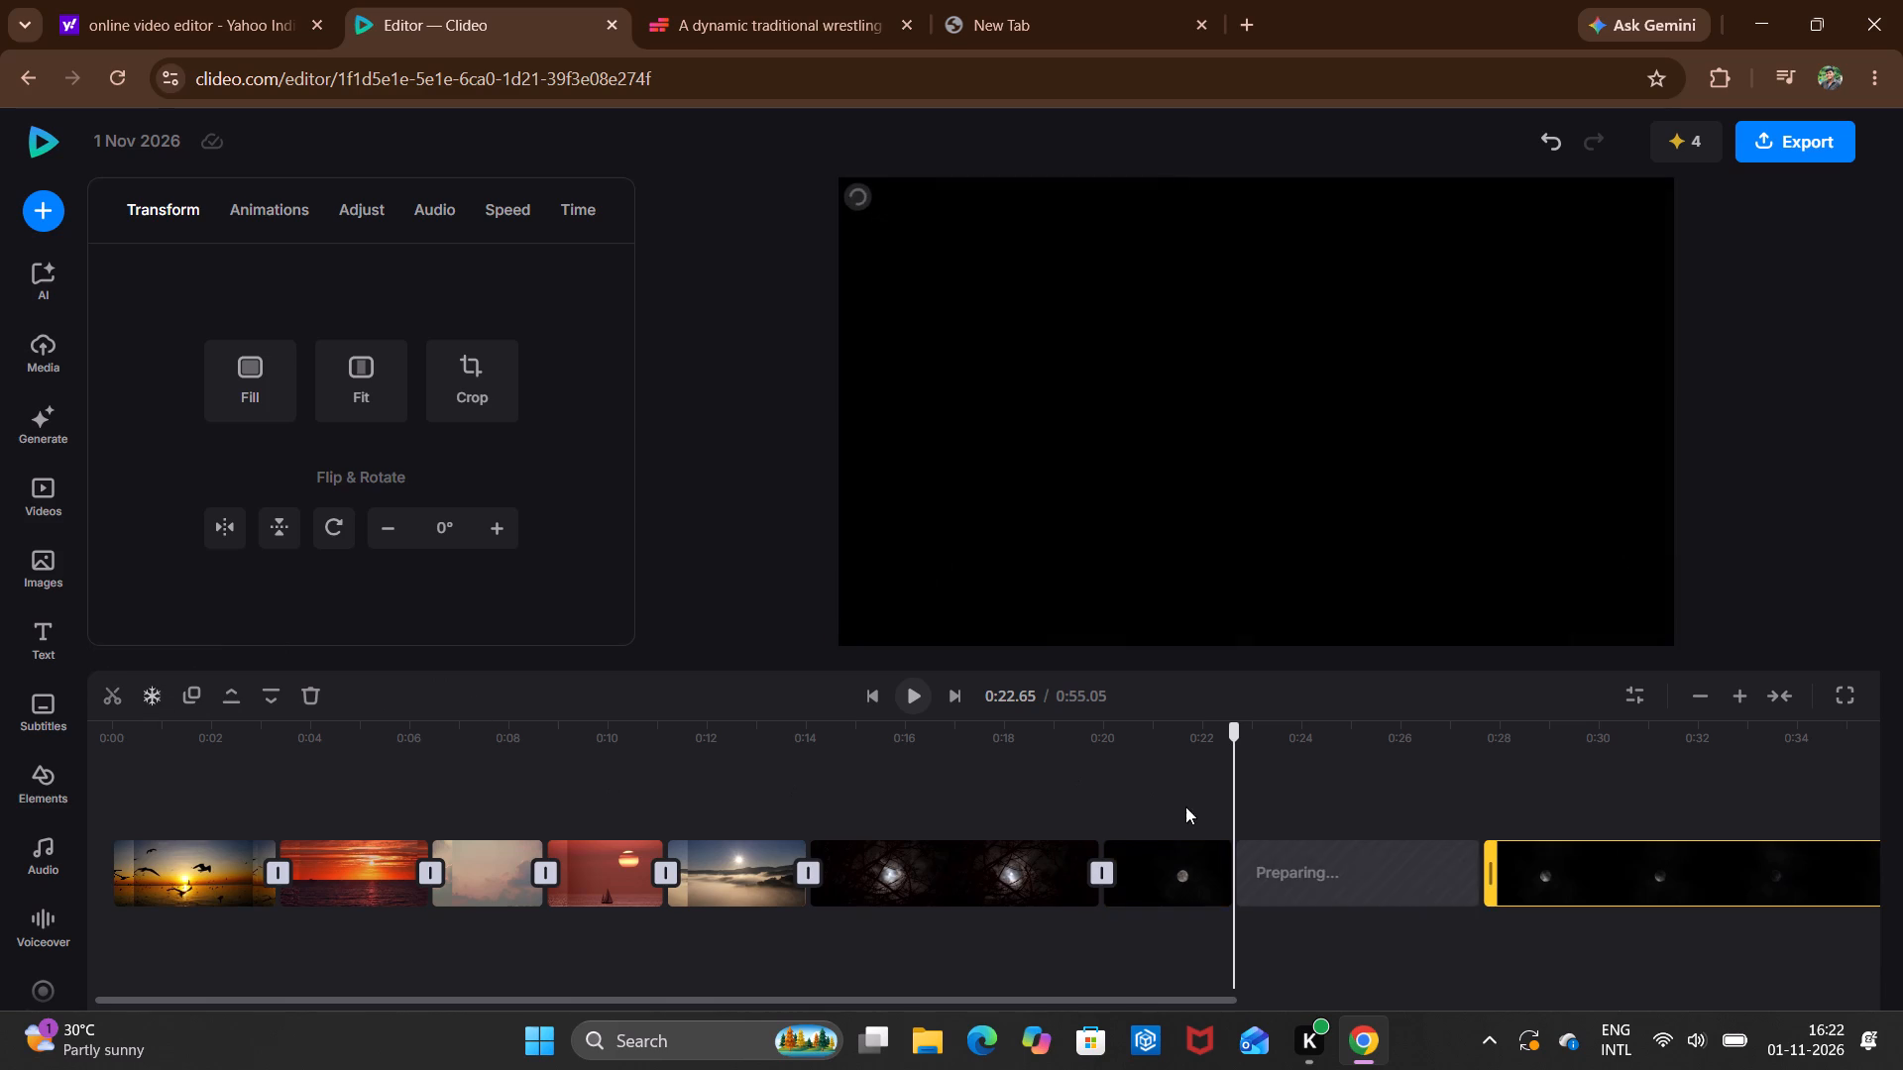
click(1535, 871)
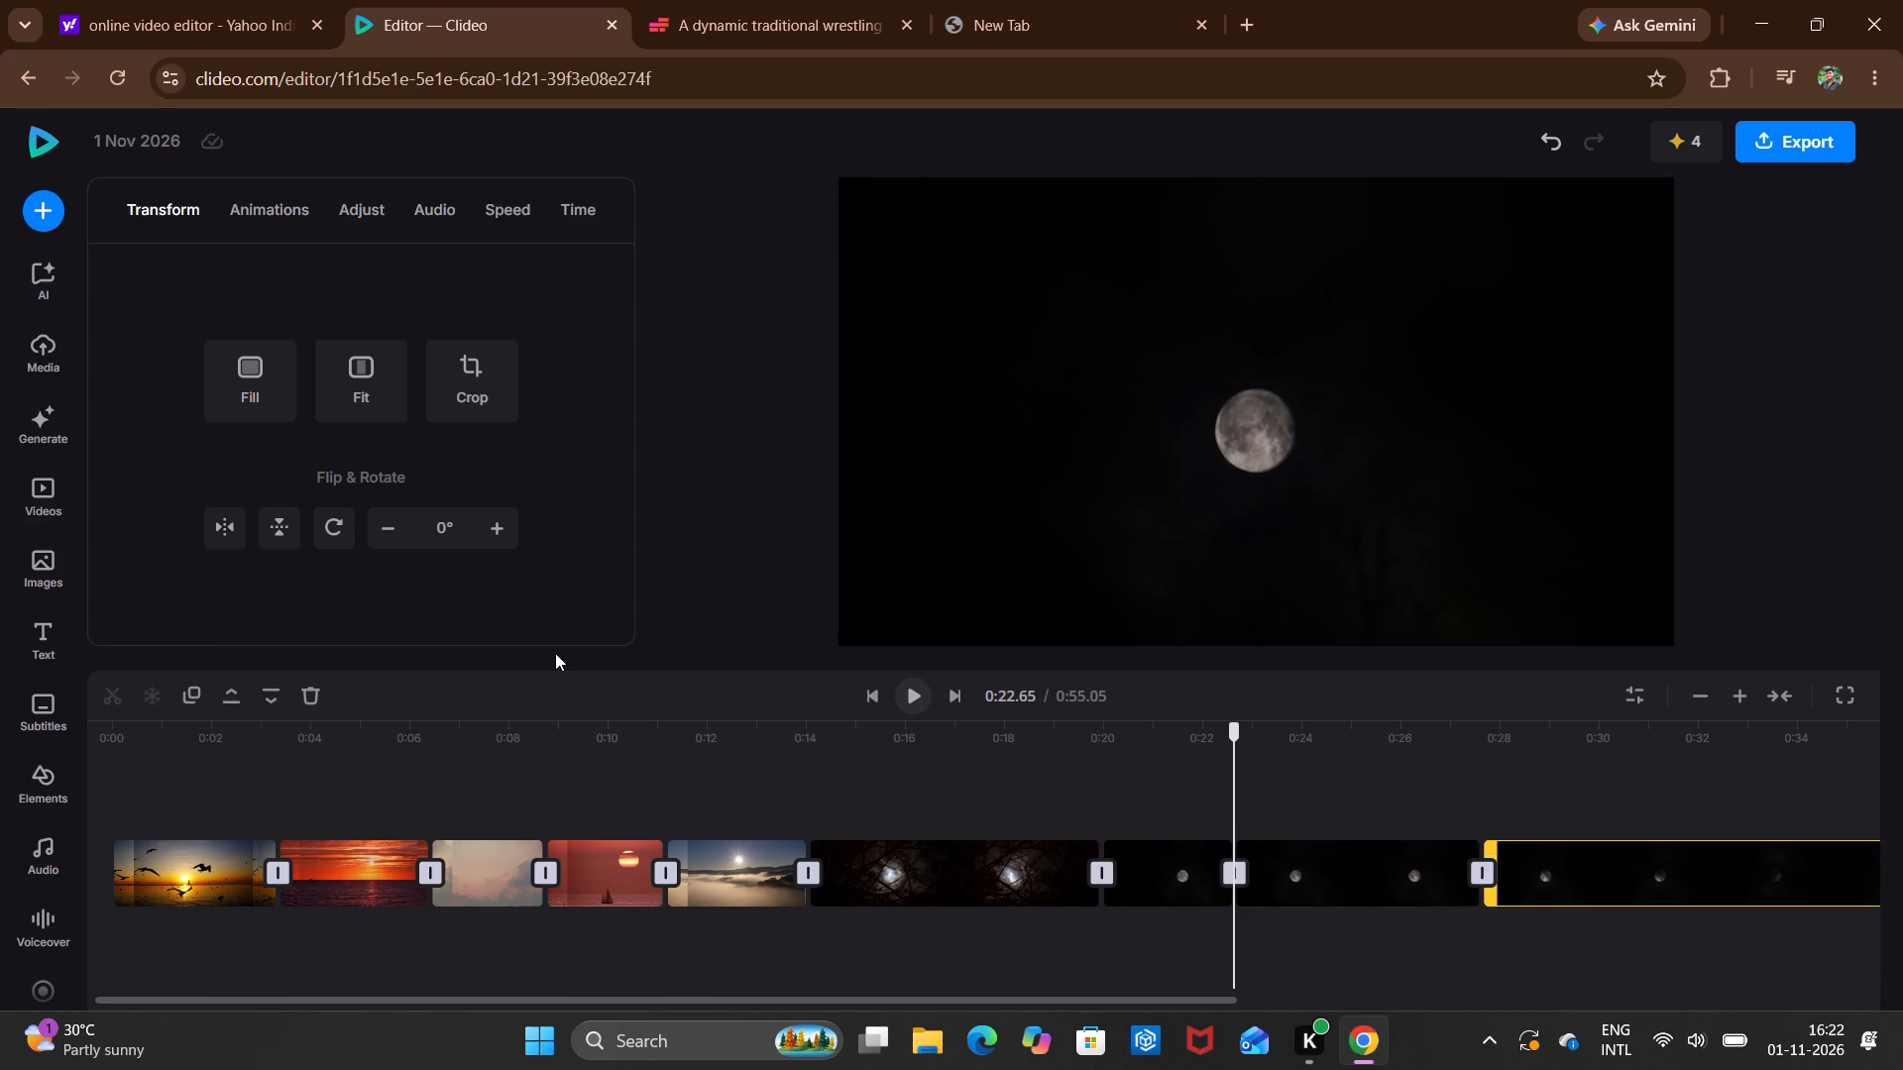
click(317, 695)
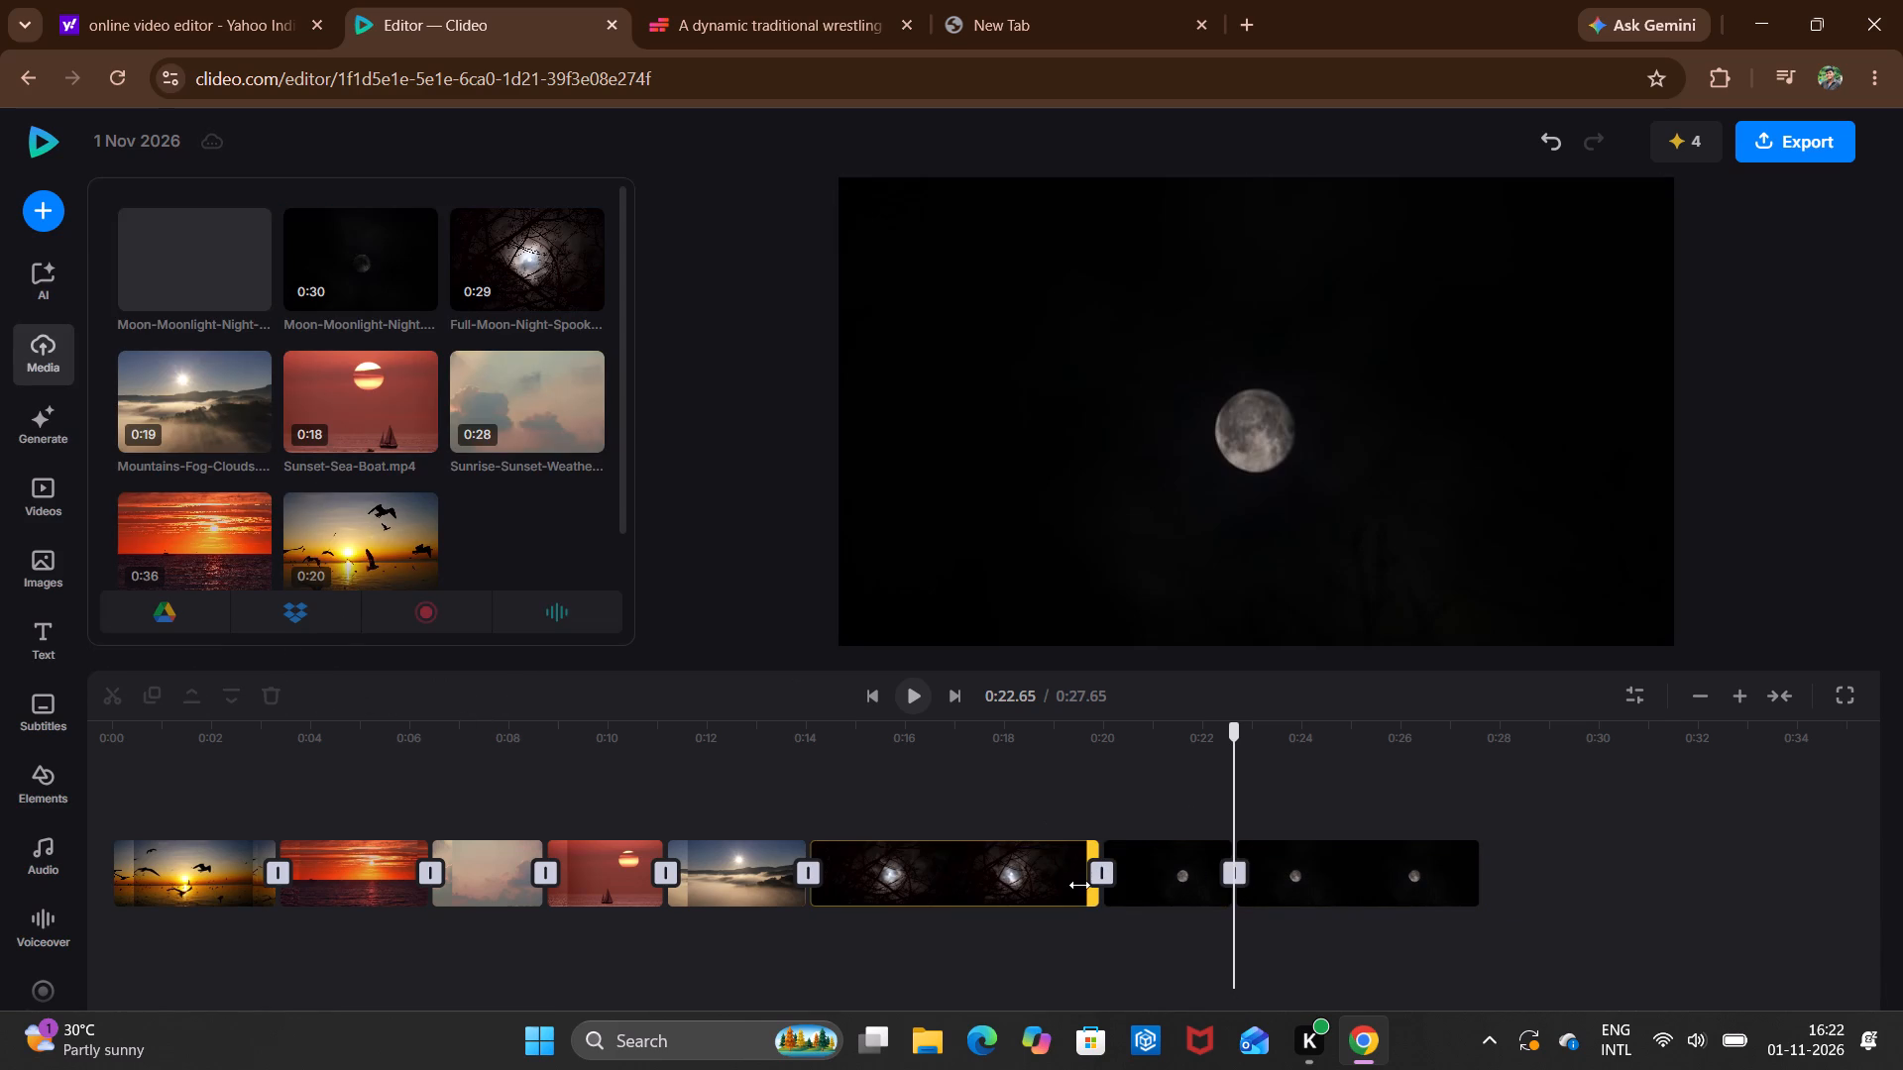
Trim the moon-behind-branches clip to end at about 0:18.77 and delete the empty gap after it.
drag(1079, 885, 1020, 918)
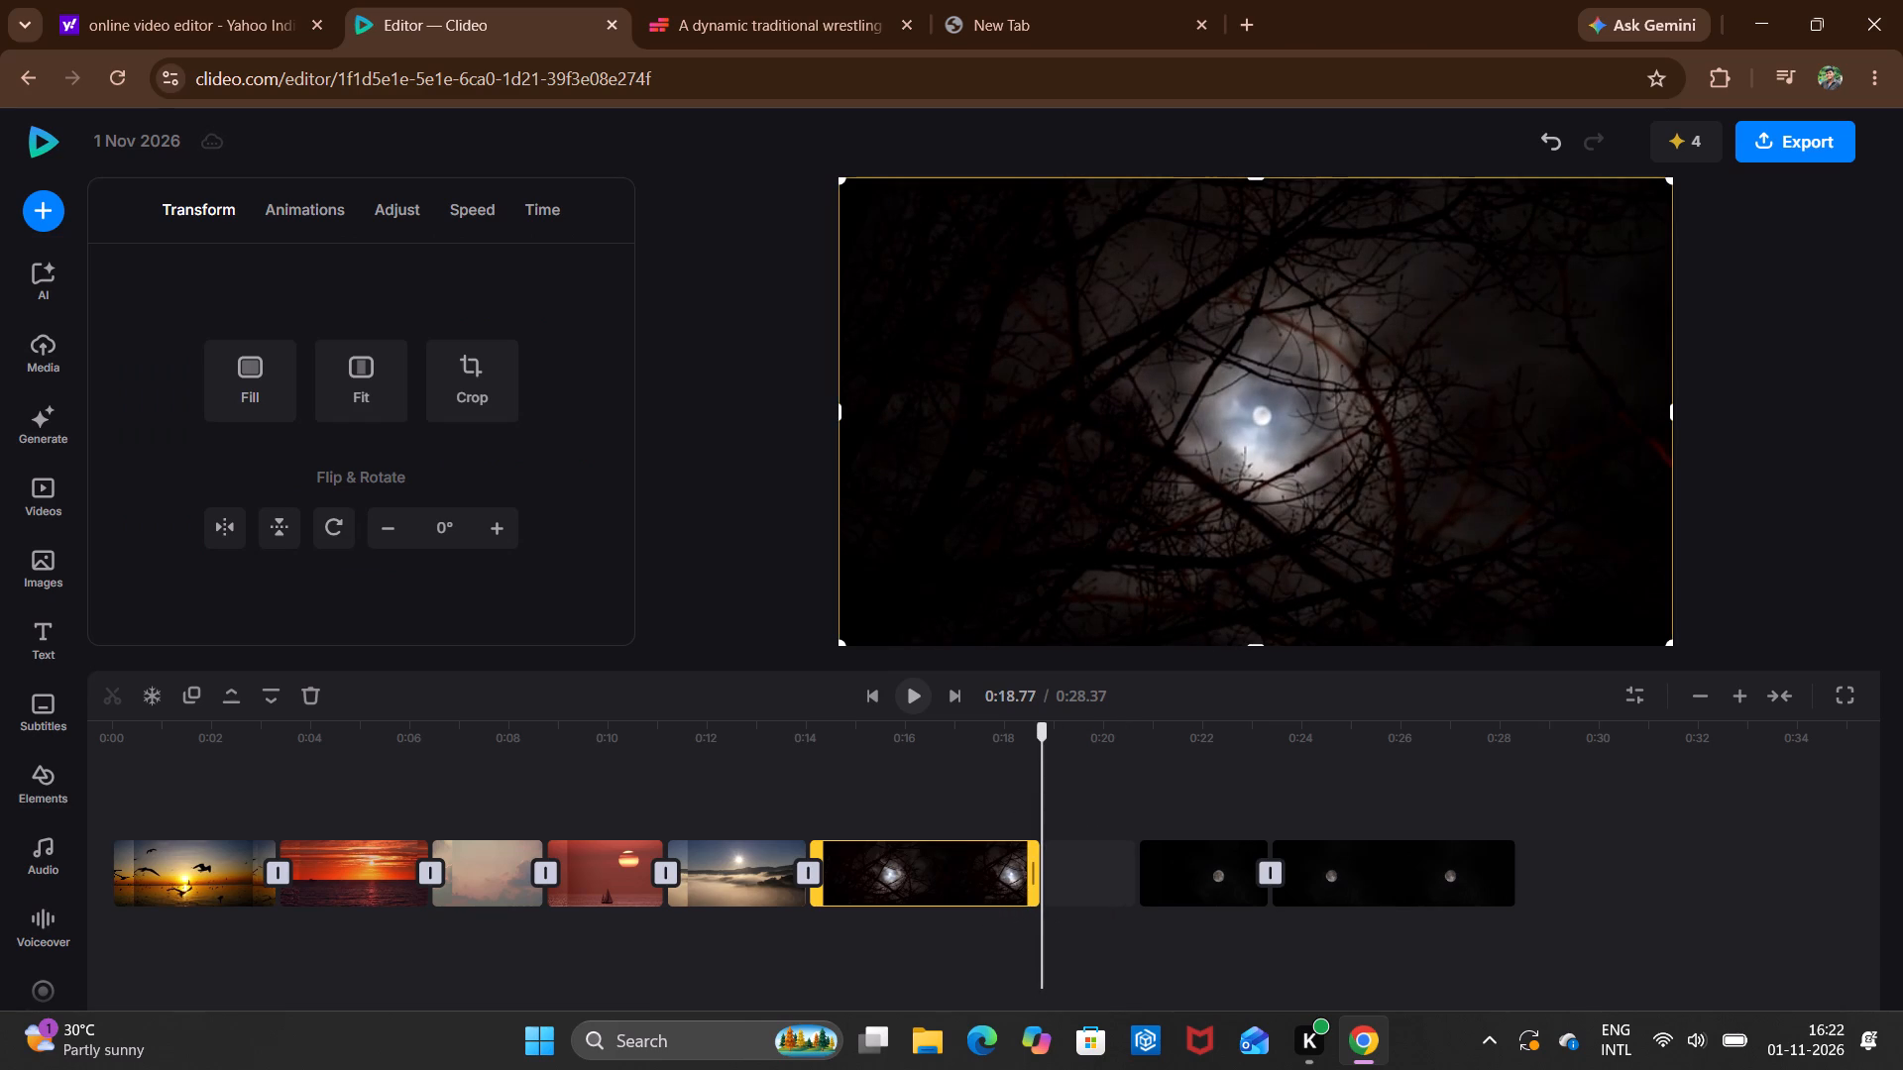
click(1065, 887)
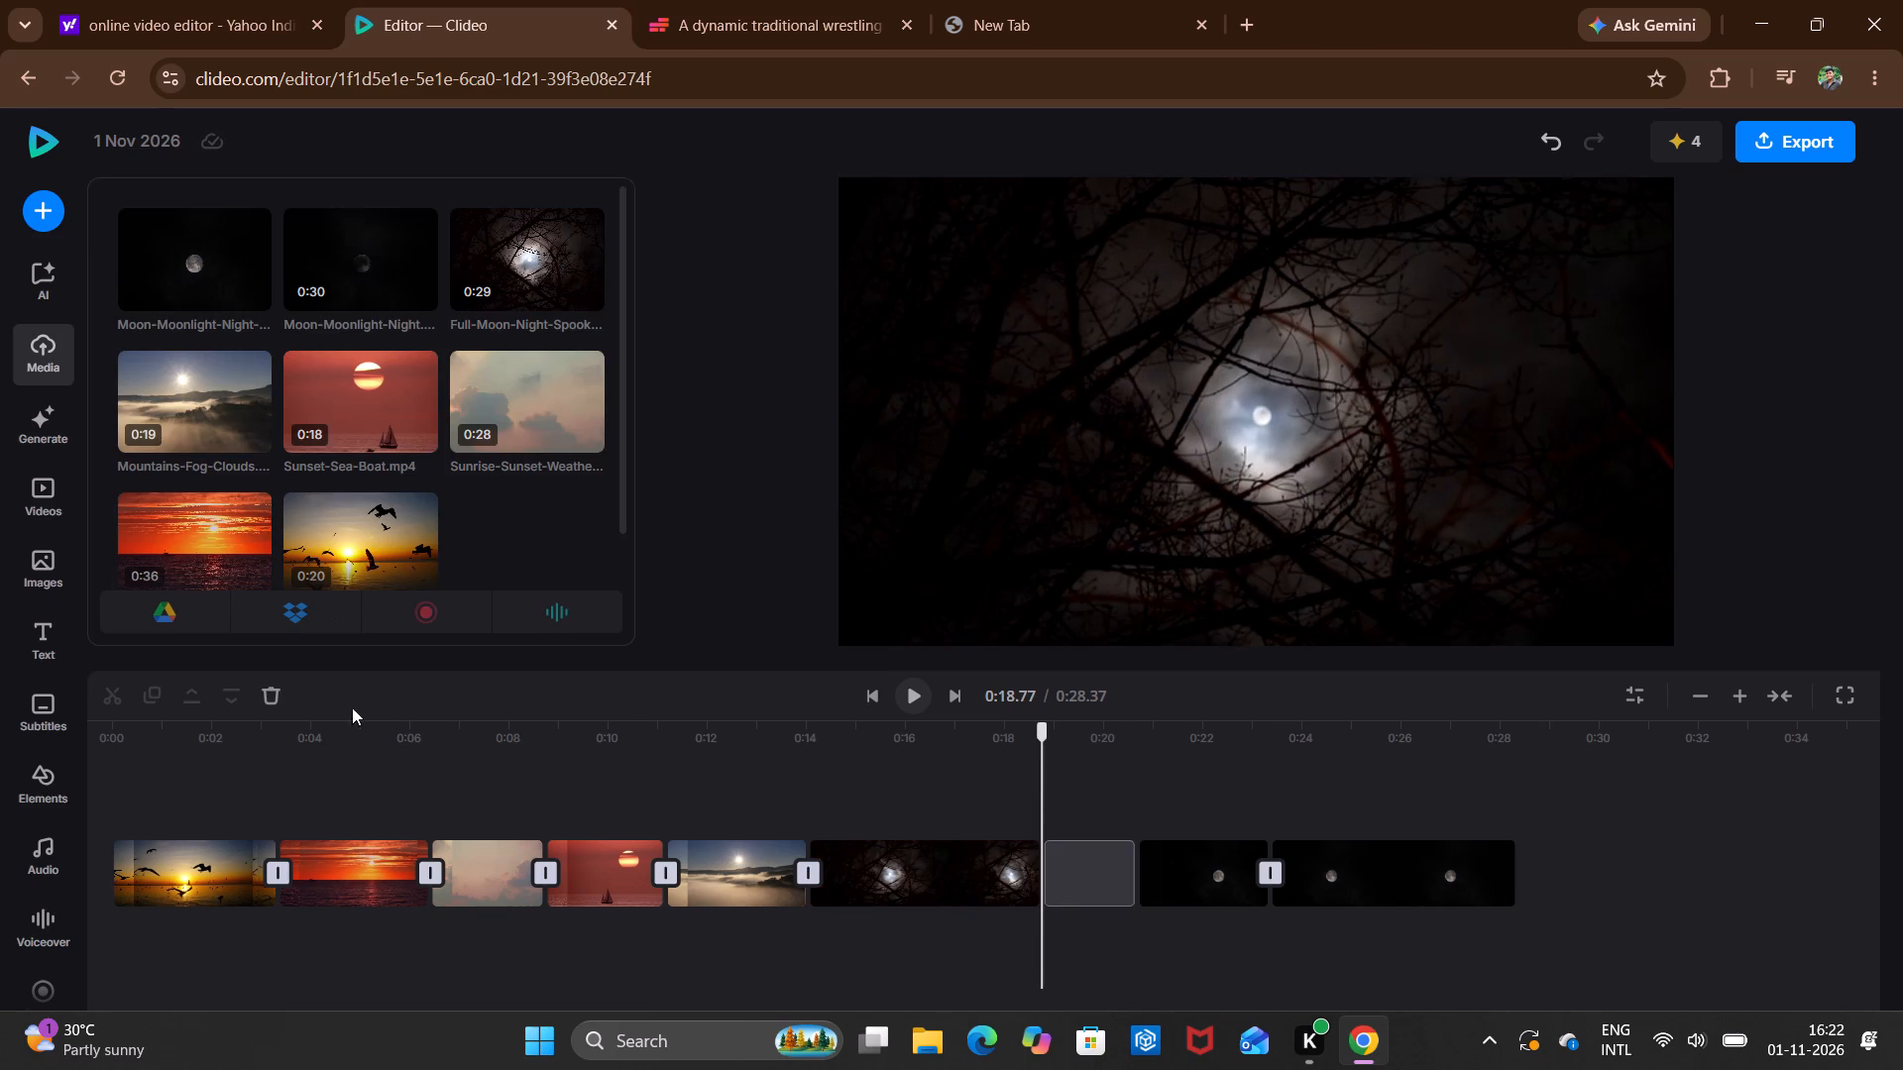
click(272, 694)
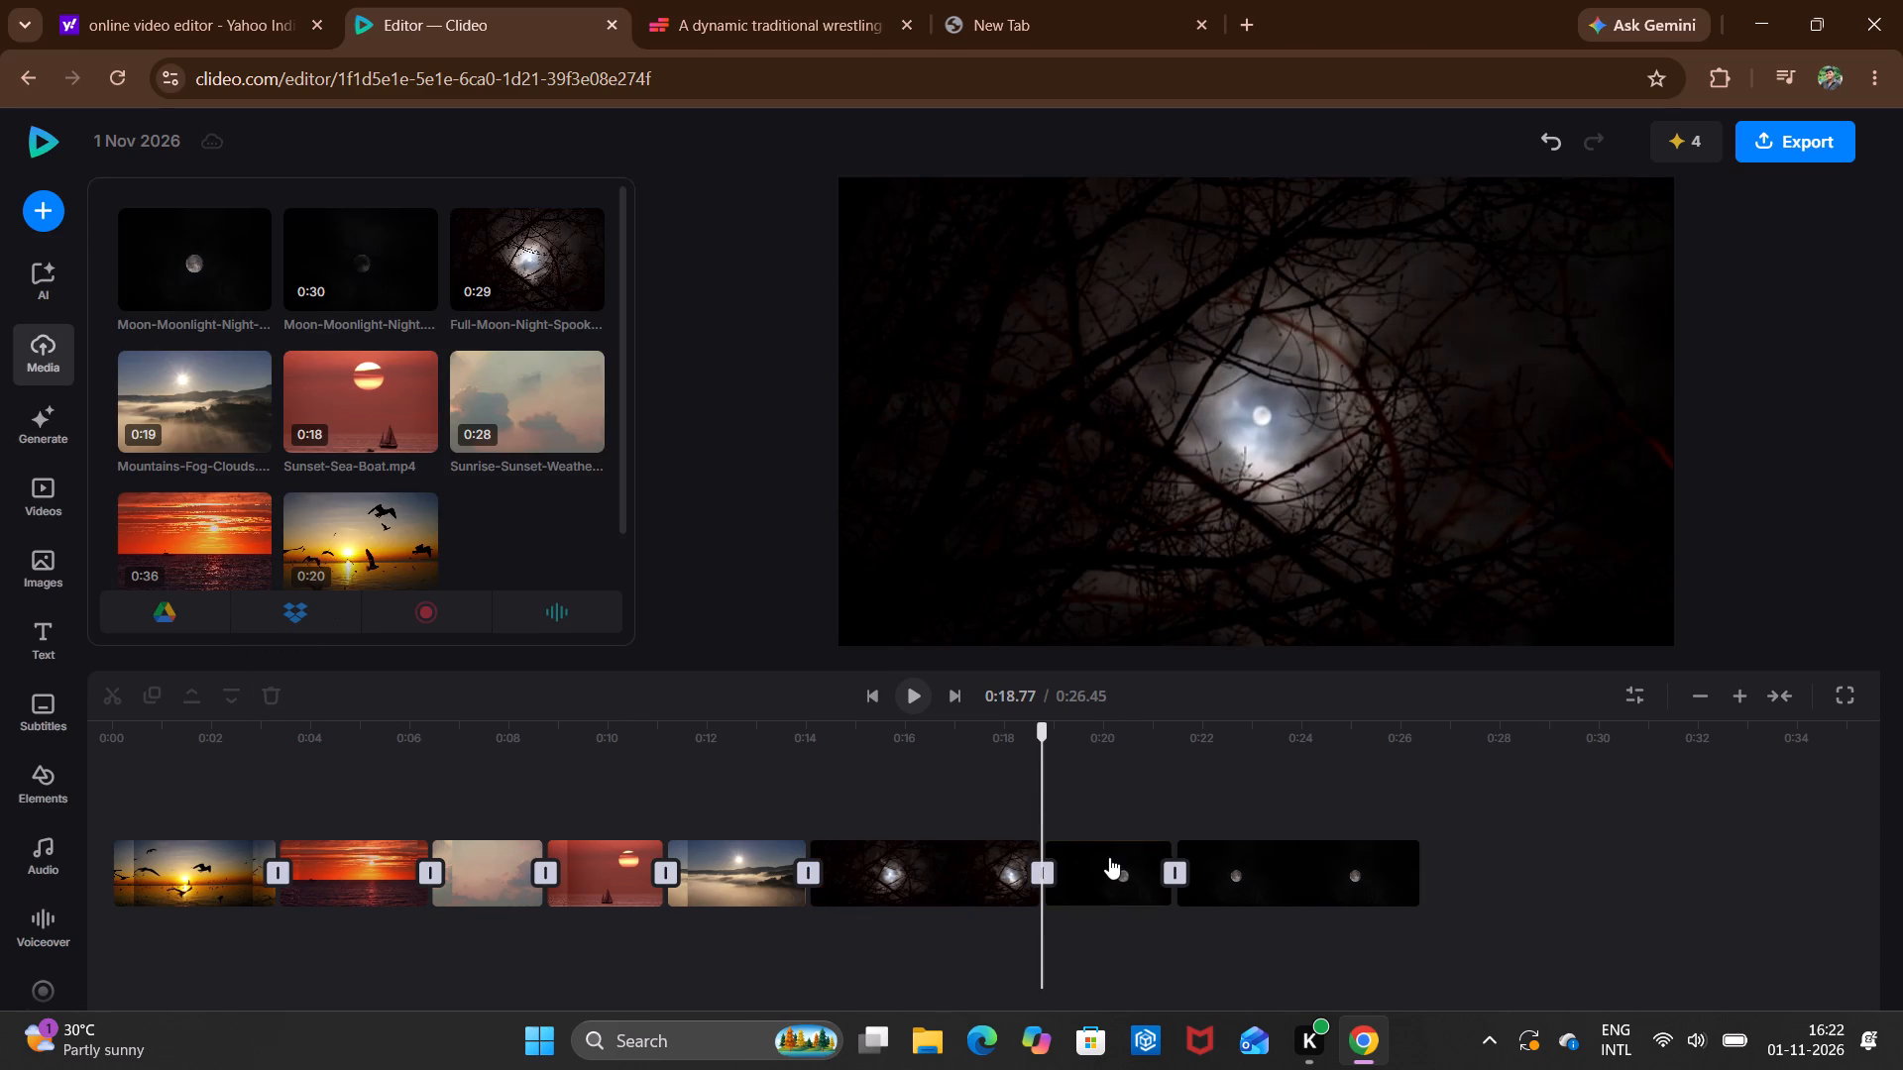
Play the footage from about 0:18.77 and delete the moon freeze frame at the end of the timeline.
click(1115, 860)
click(1323, 904)
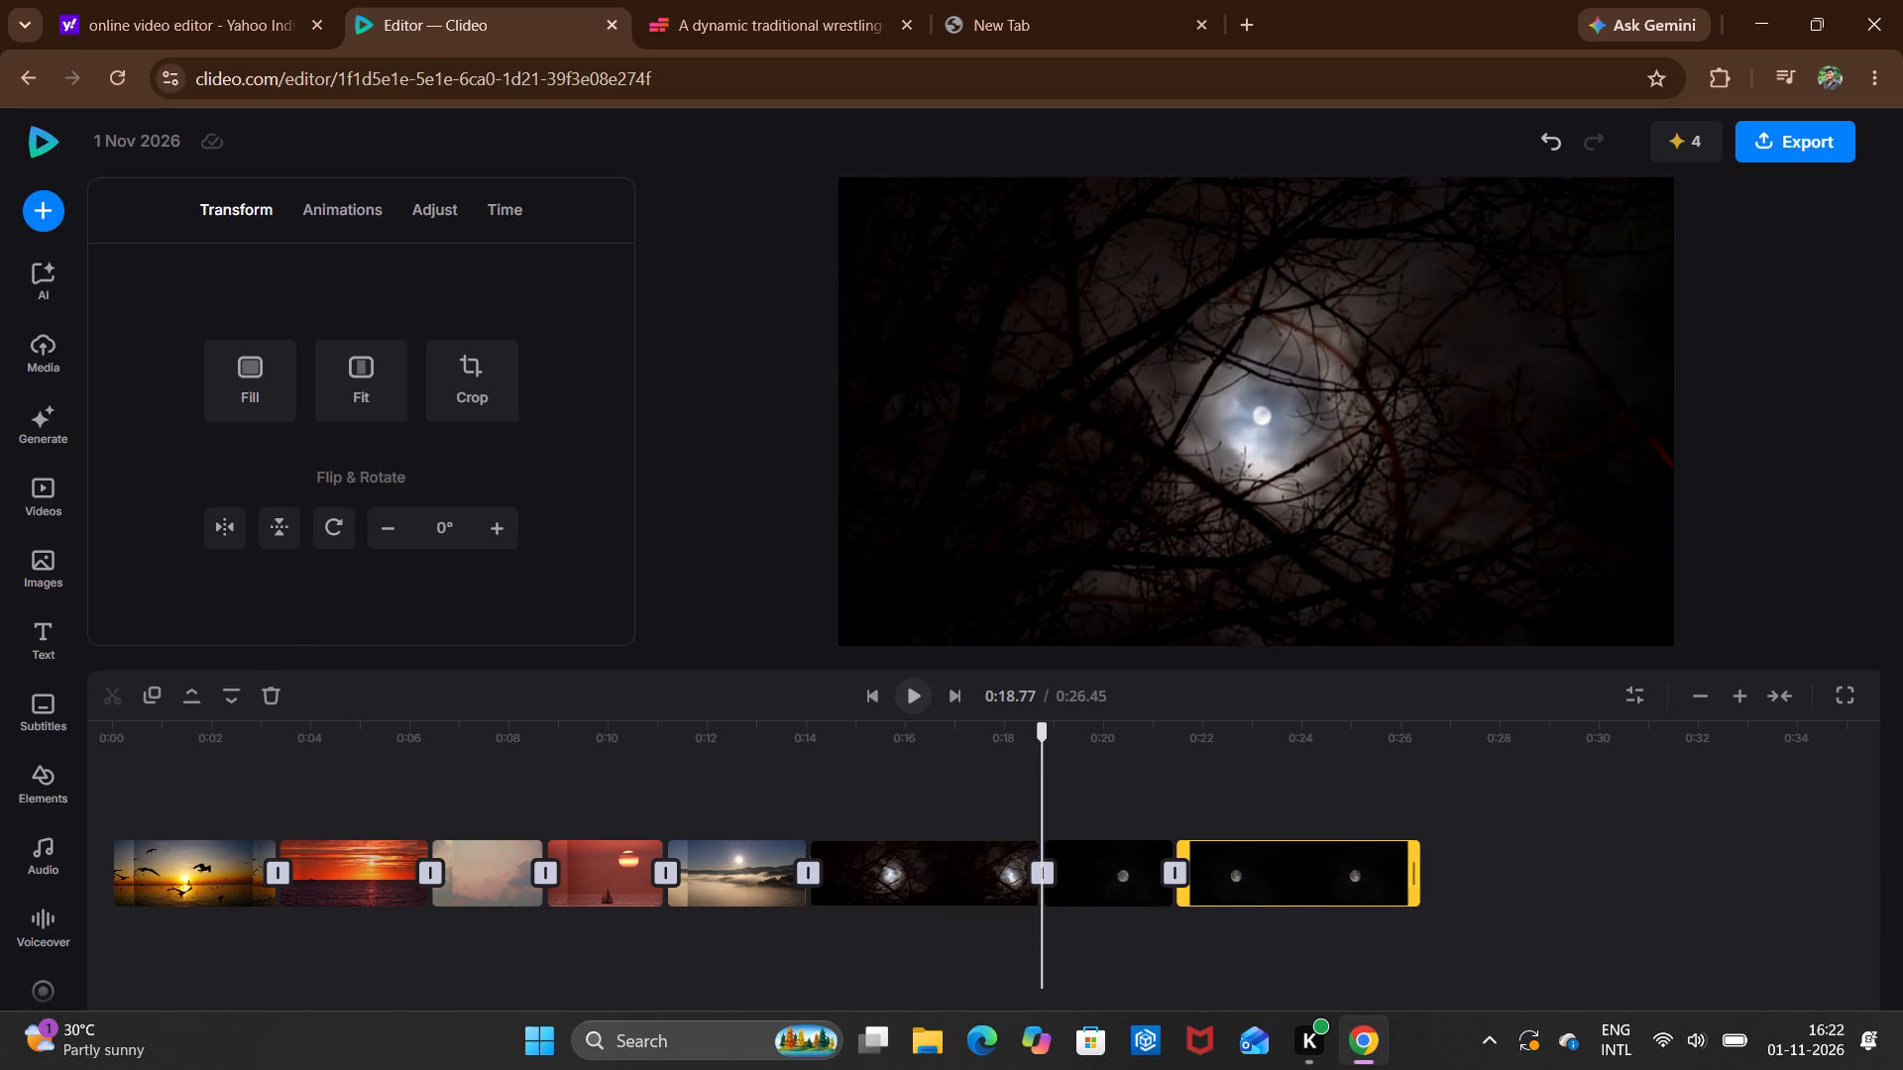
click(1097, 883)
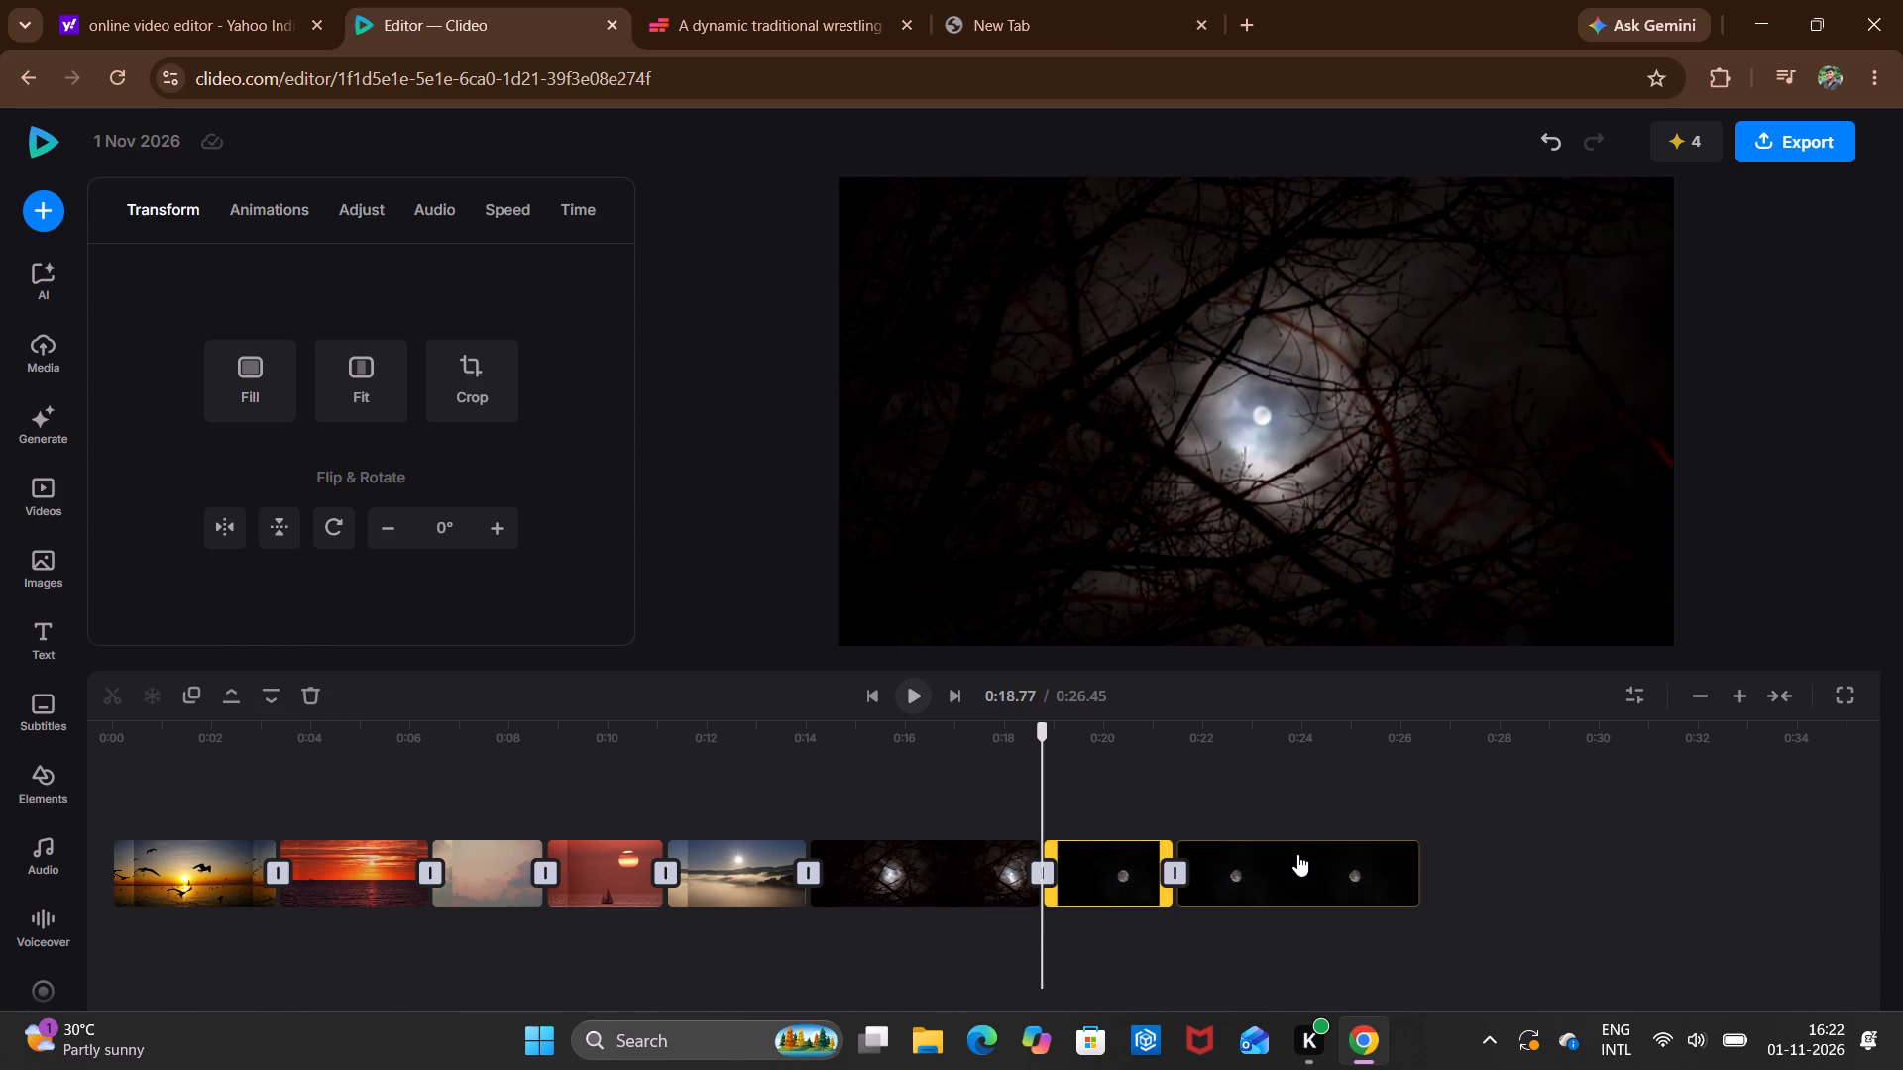
click(1291, 860)
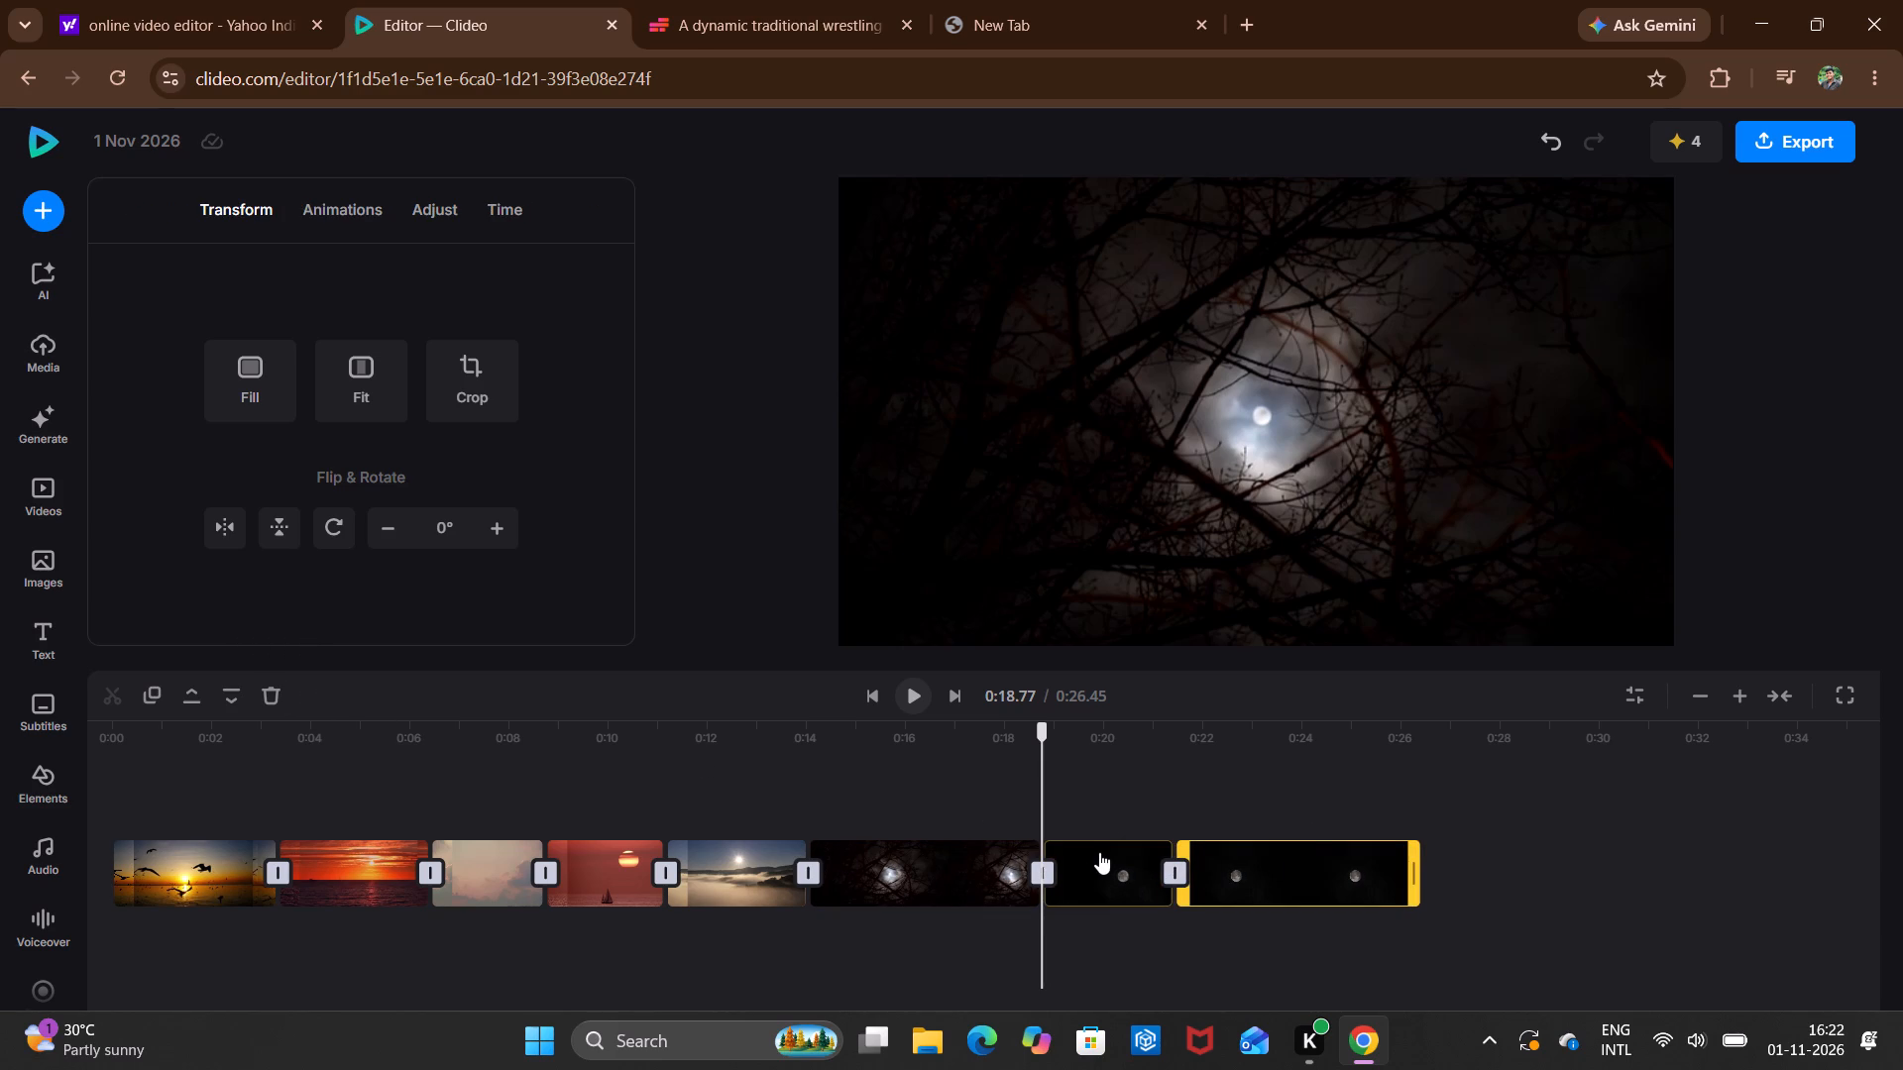
click(917, 705)
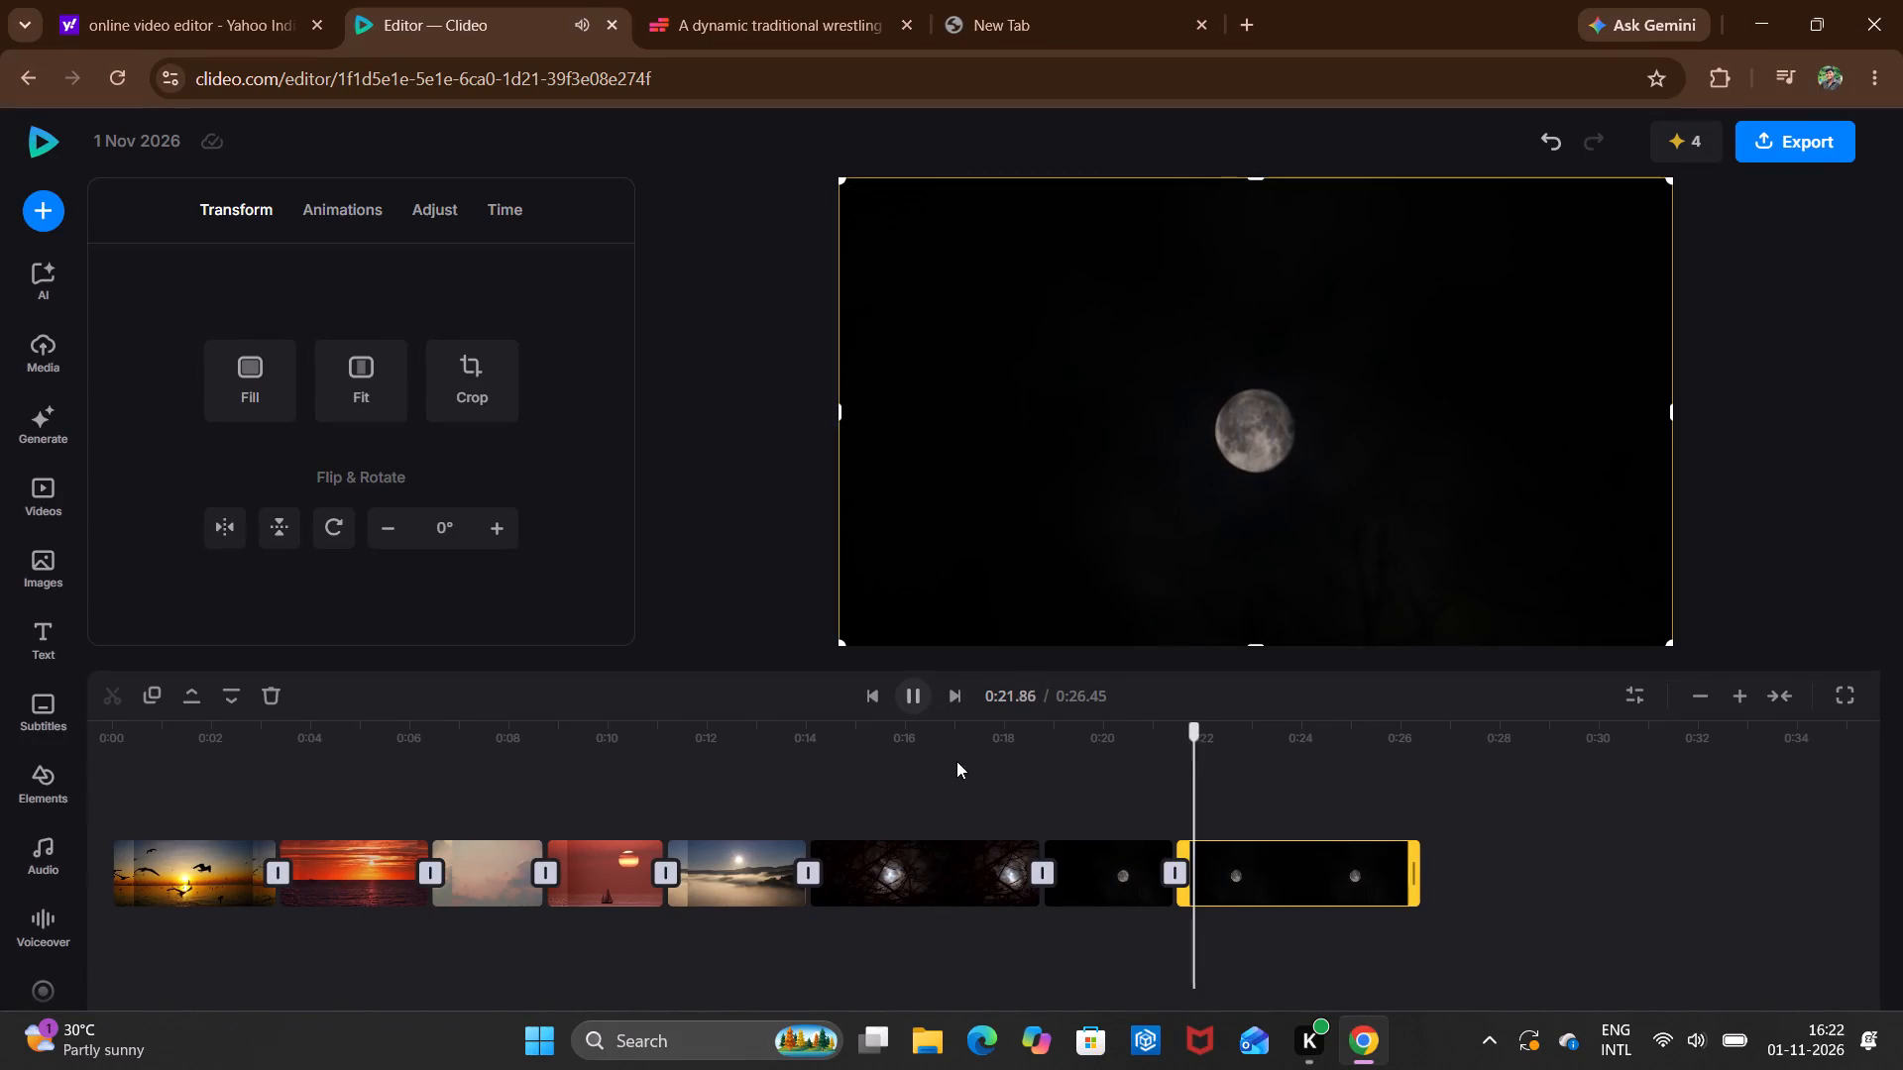
click(910, 710)
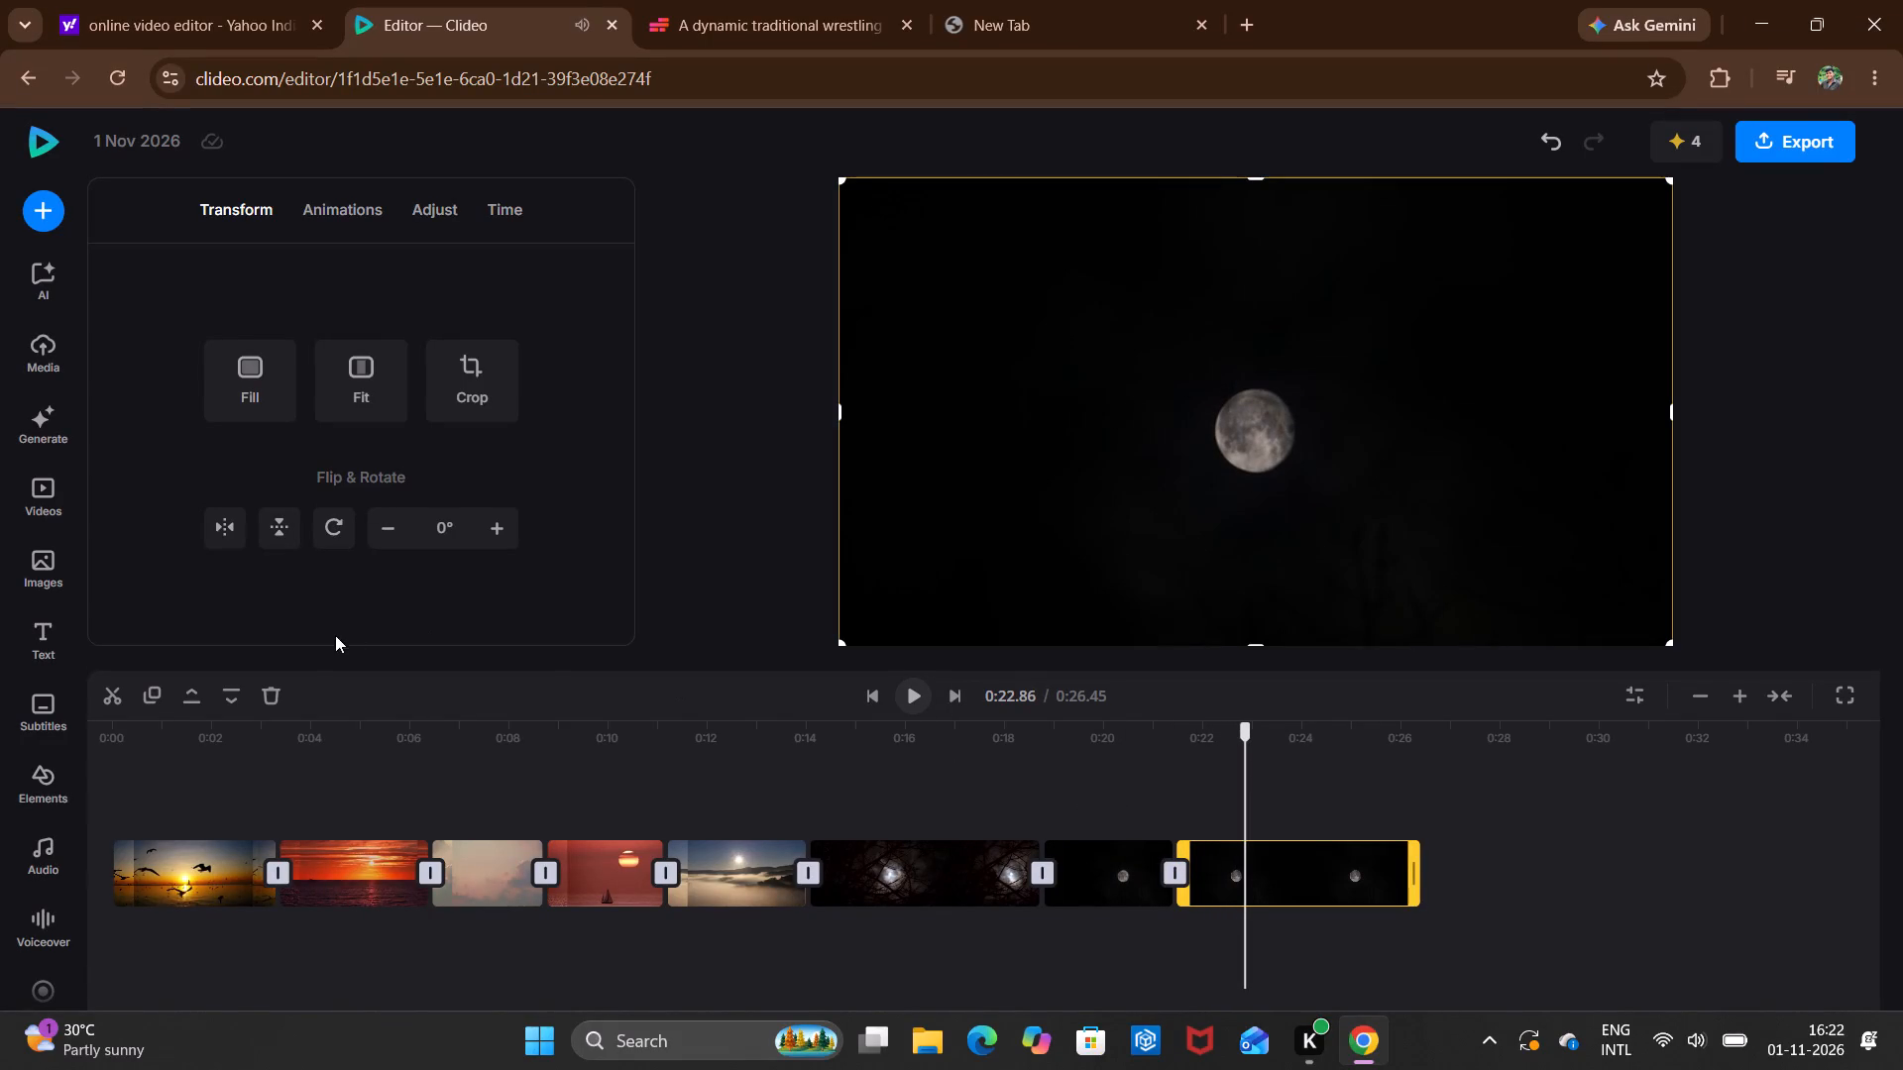
click(274, 692)
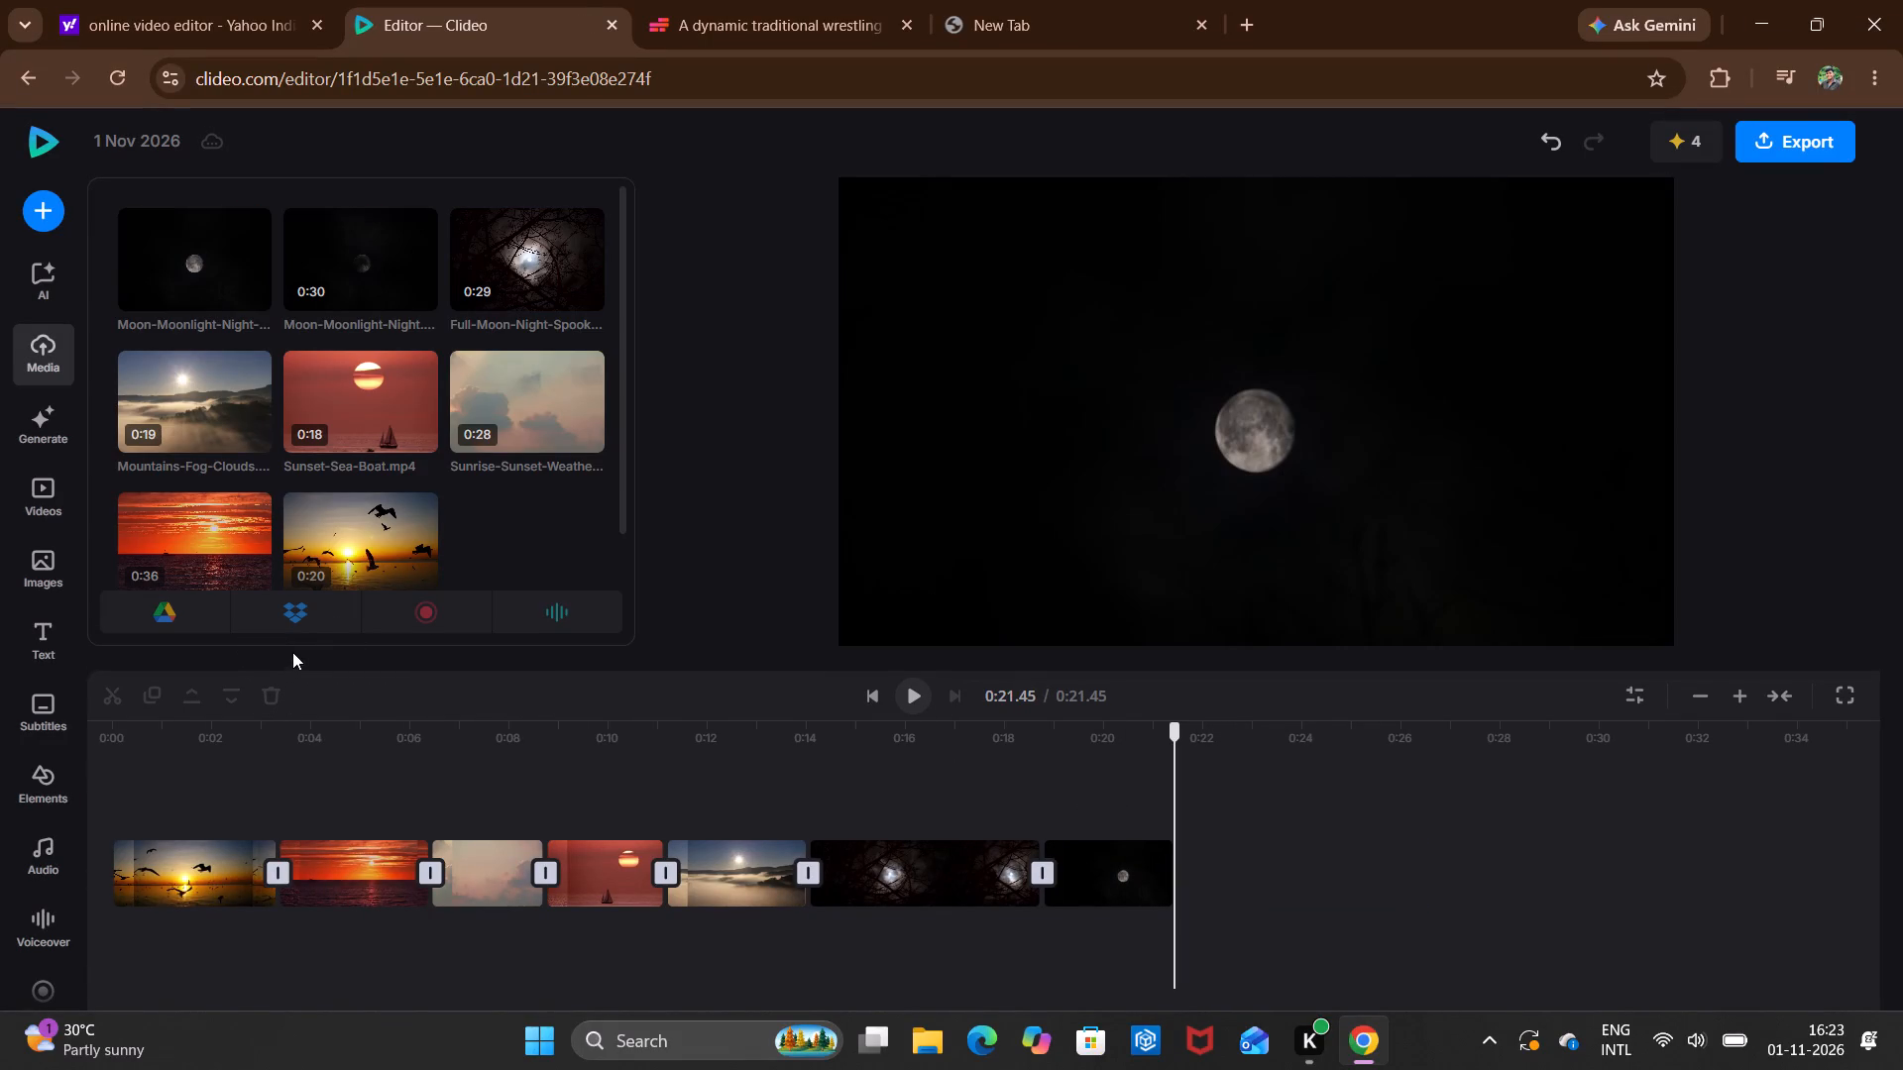
Append the 0:06 stock clip of the moon over a lake with a boat and trim its end to about 0:24.29.
click(14, 496)
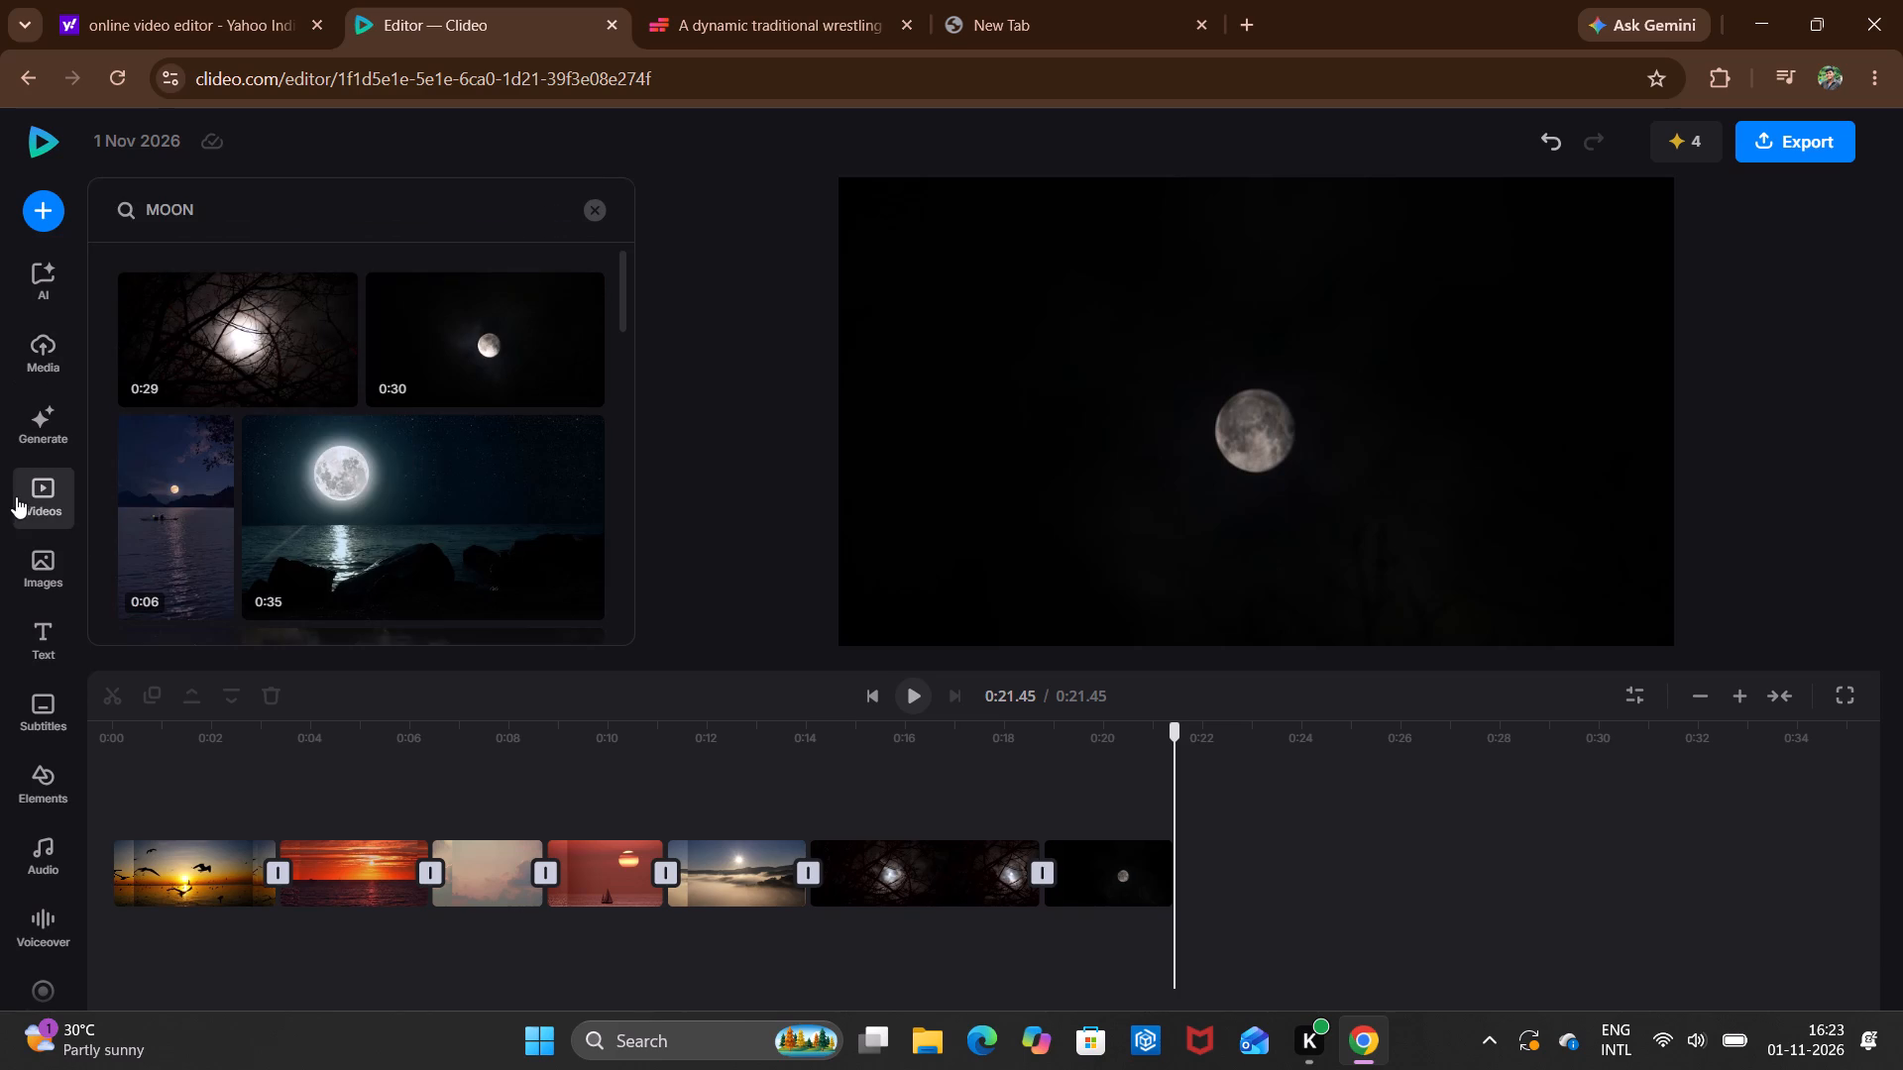
scroll(204, 511, right, 1)
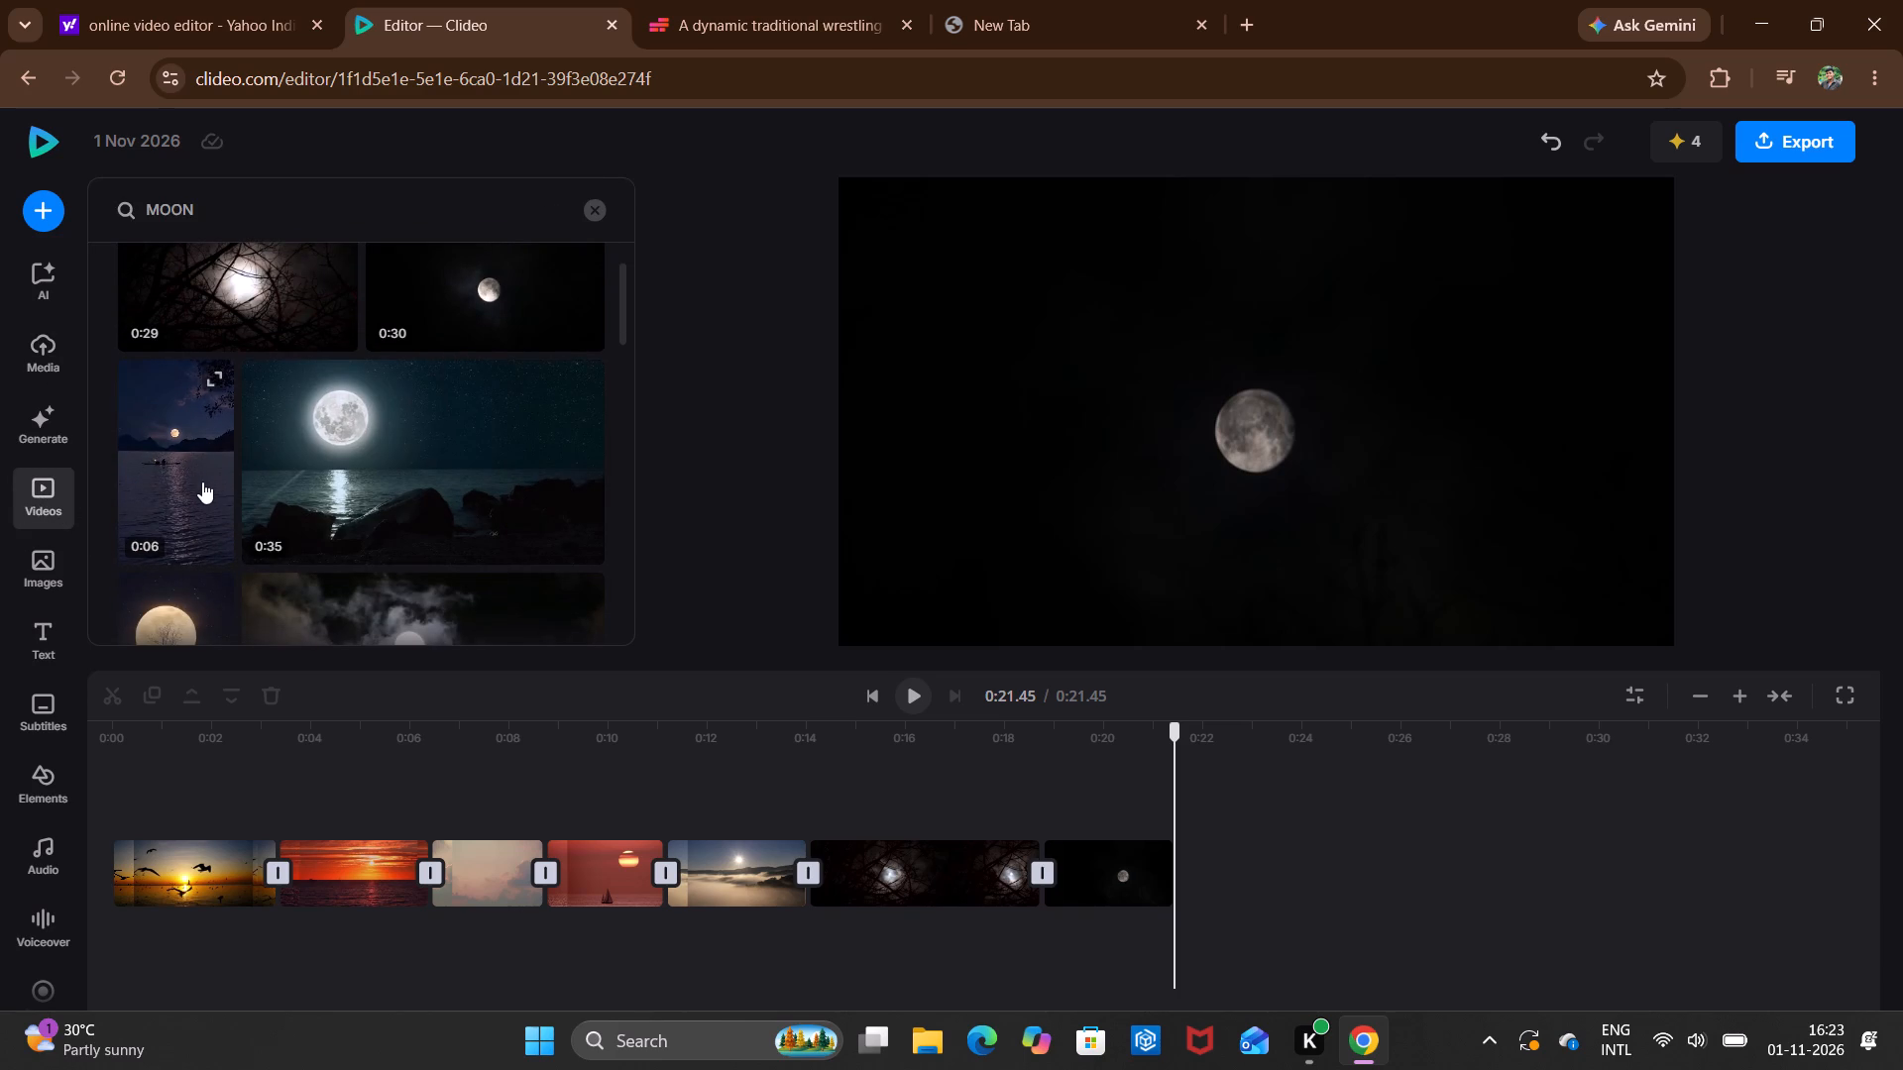
click(185, 481)
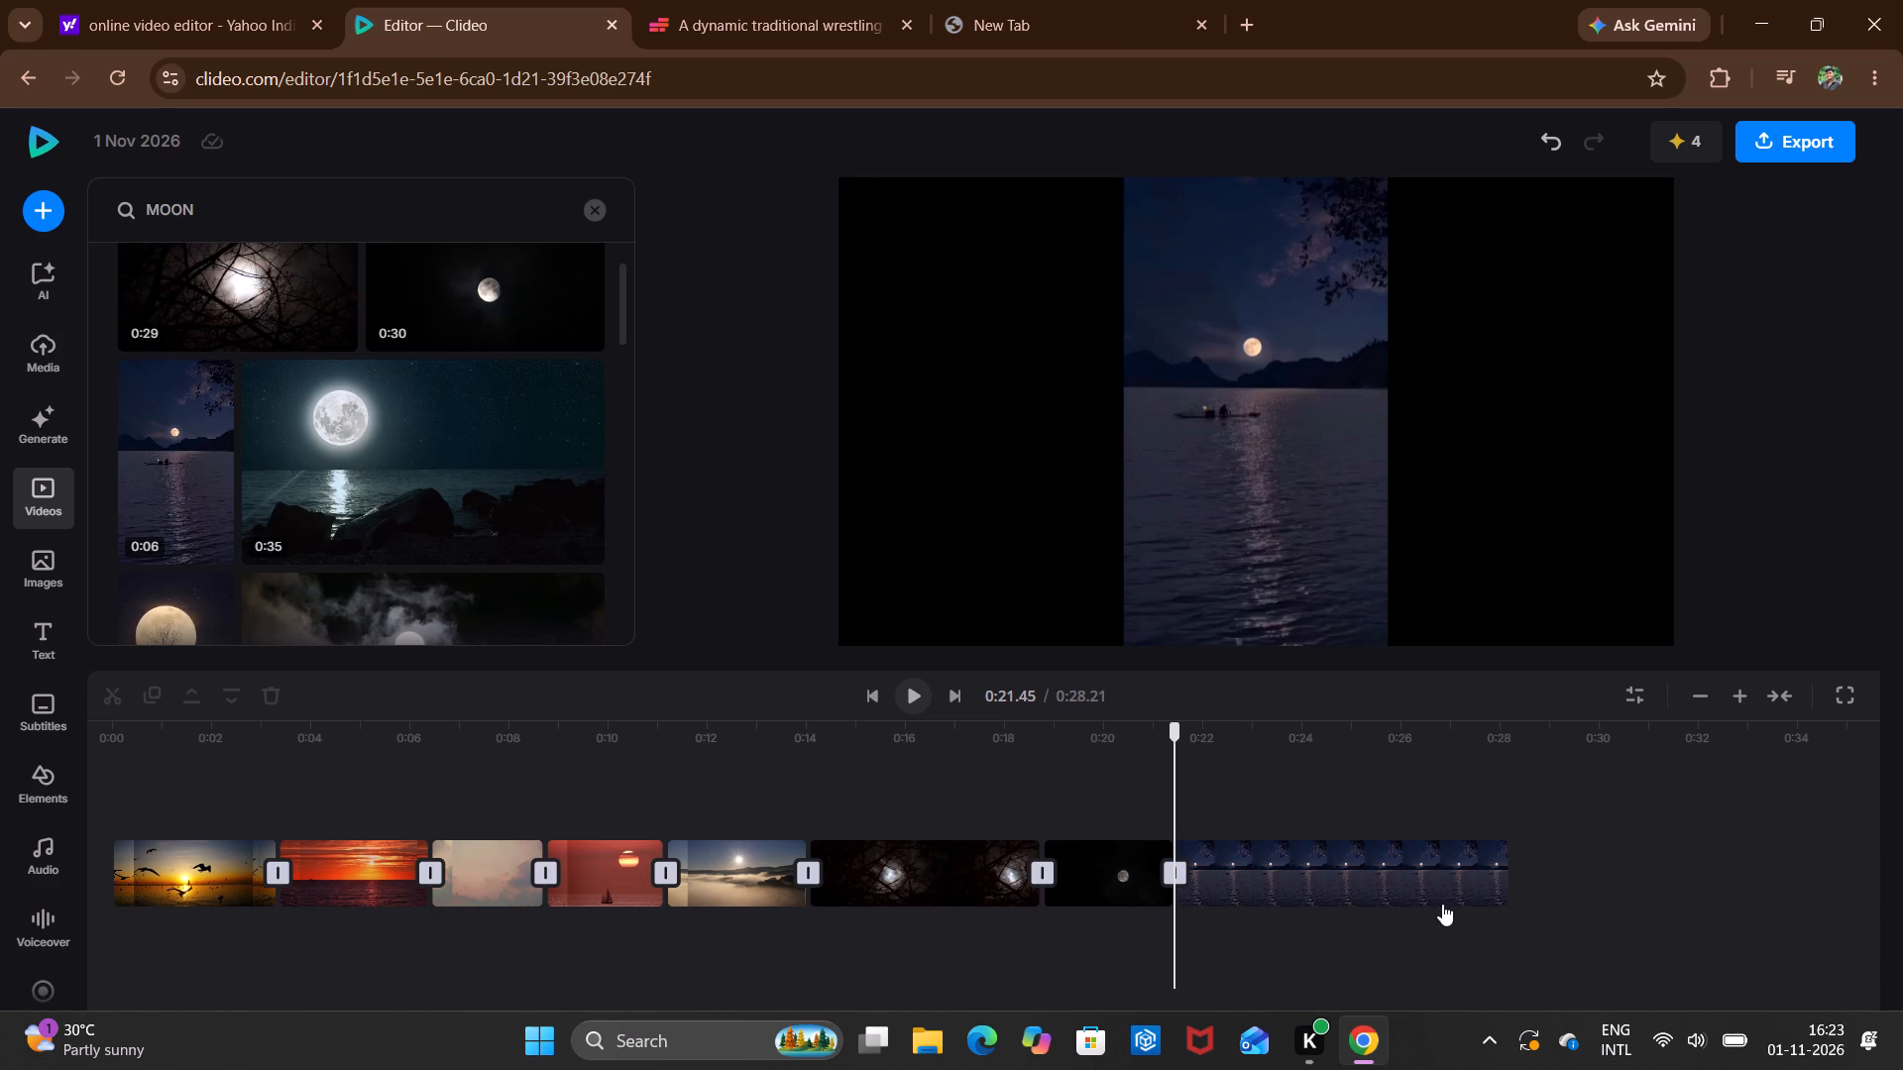
click(1399, 879)
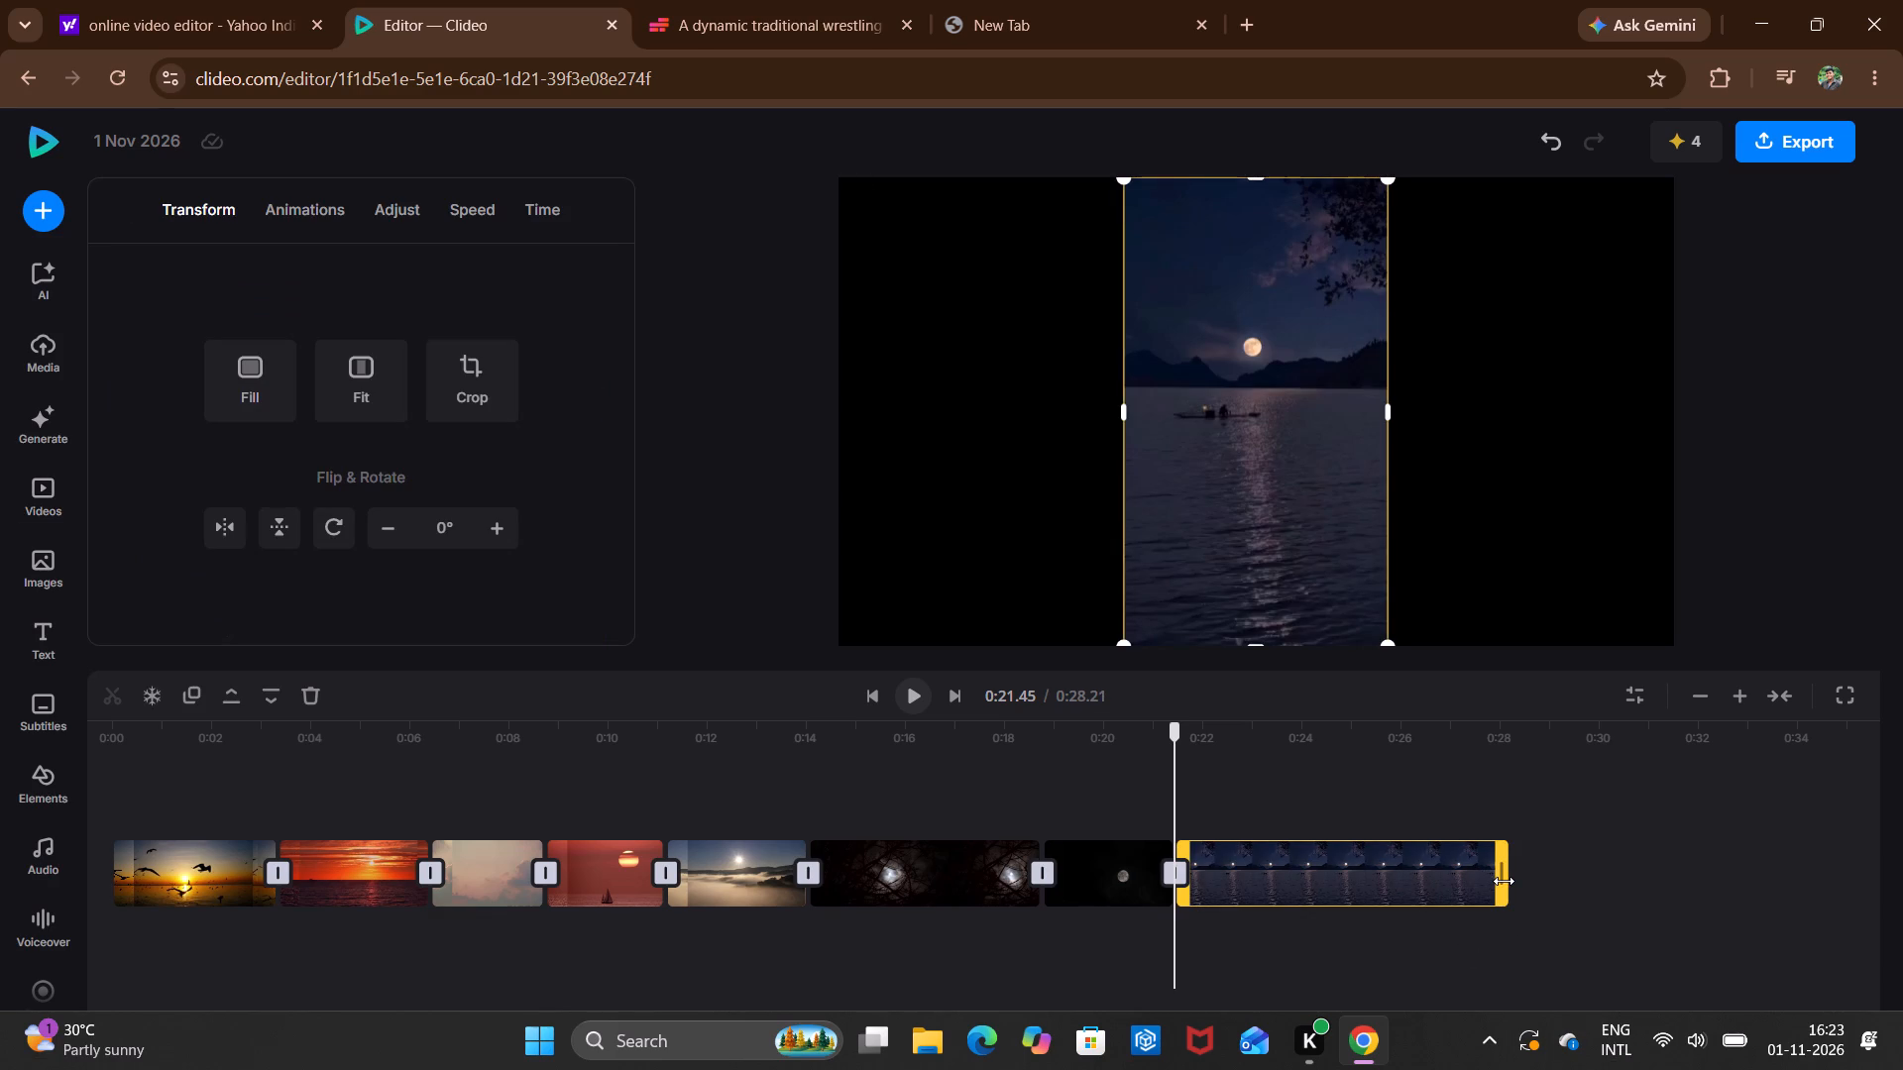
drag(1504, 881, 1410, 898)
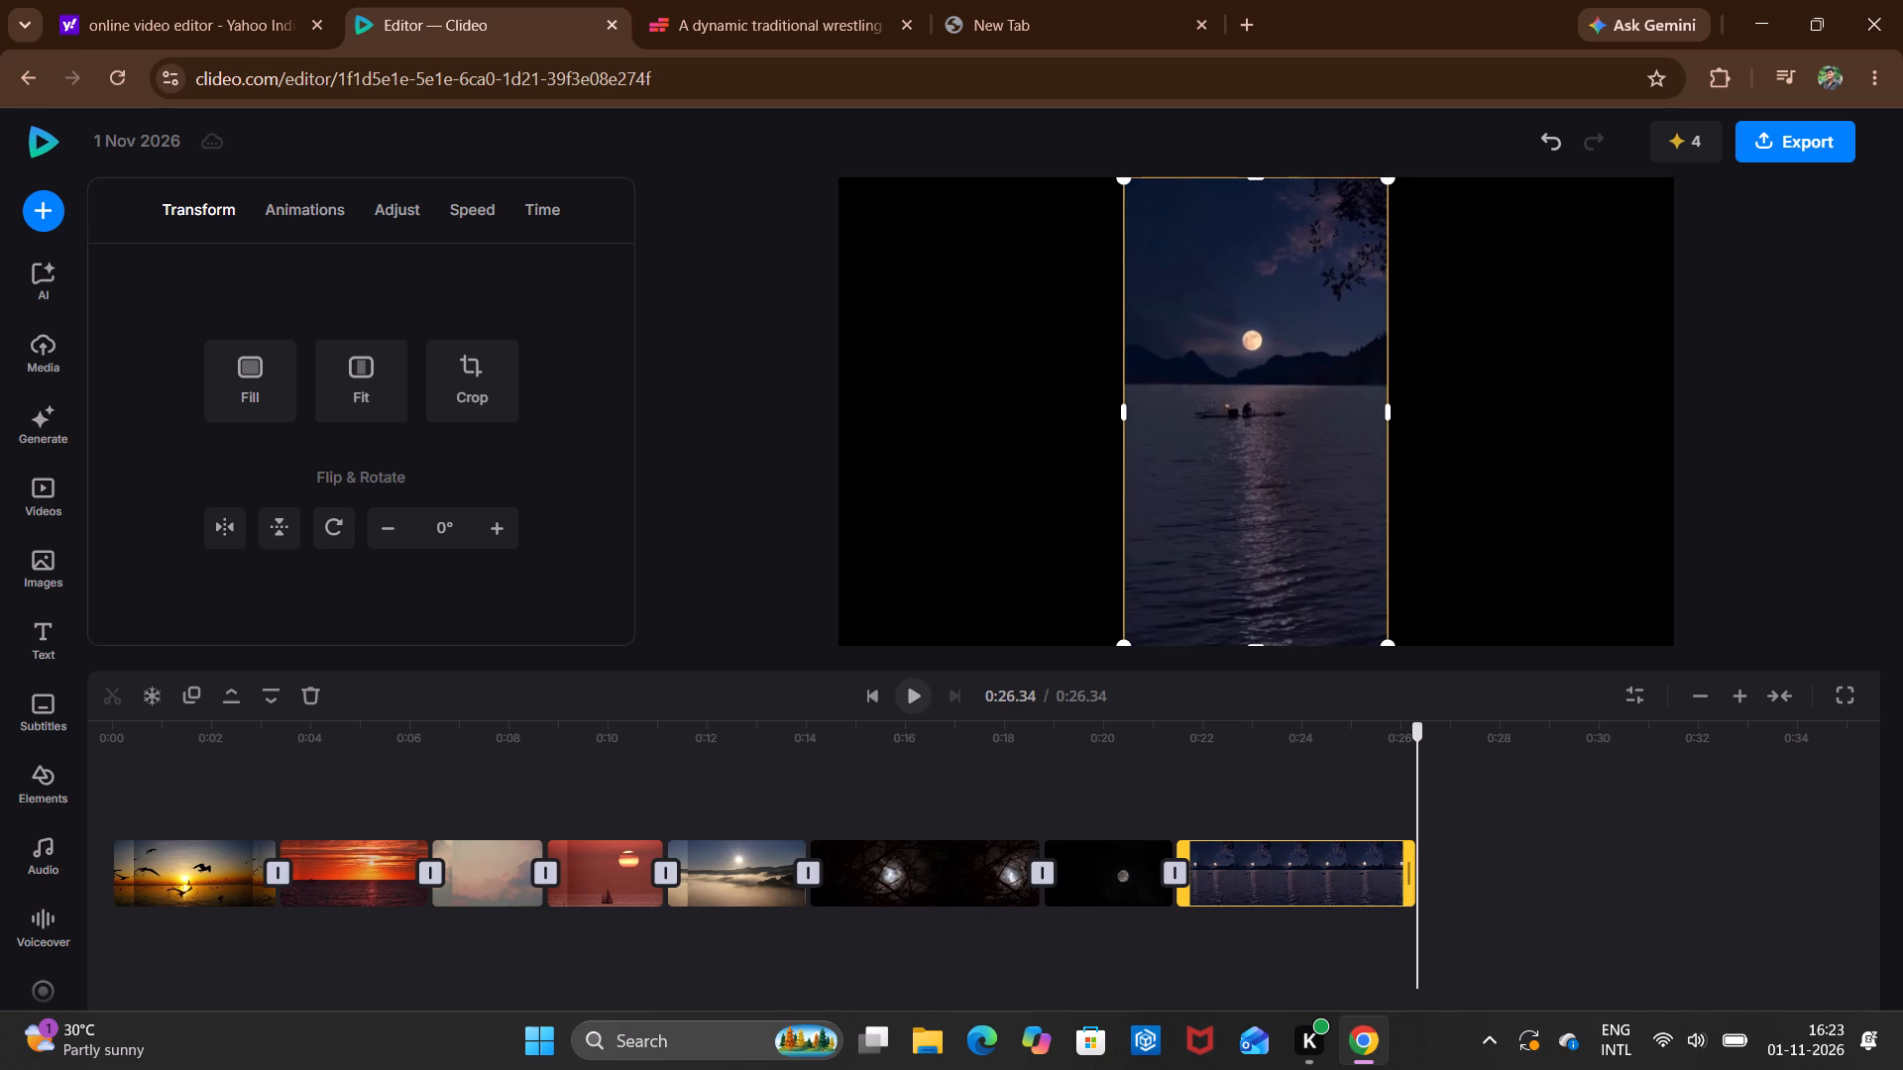
drag(1407, 879, 1306, 902)
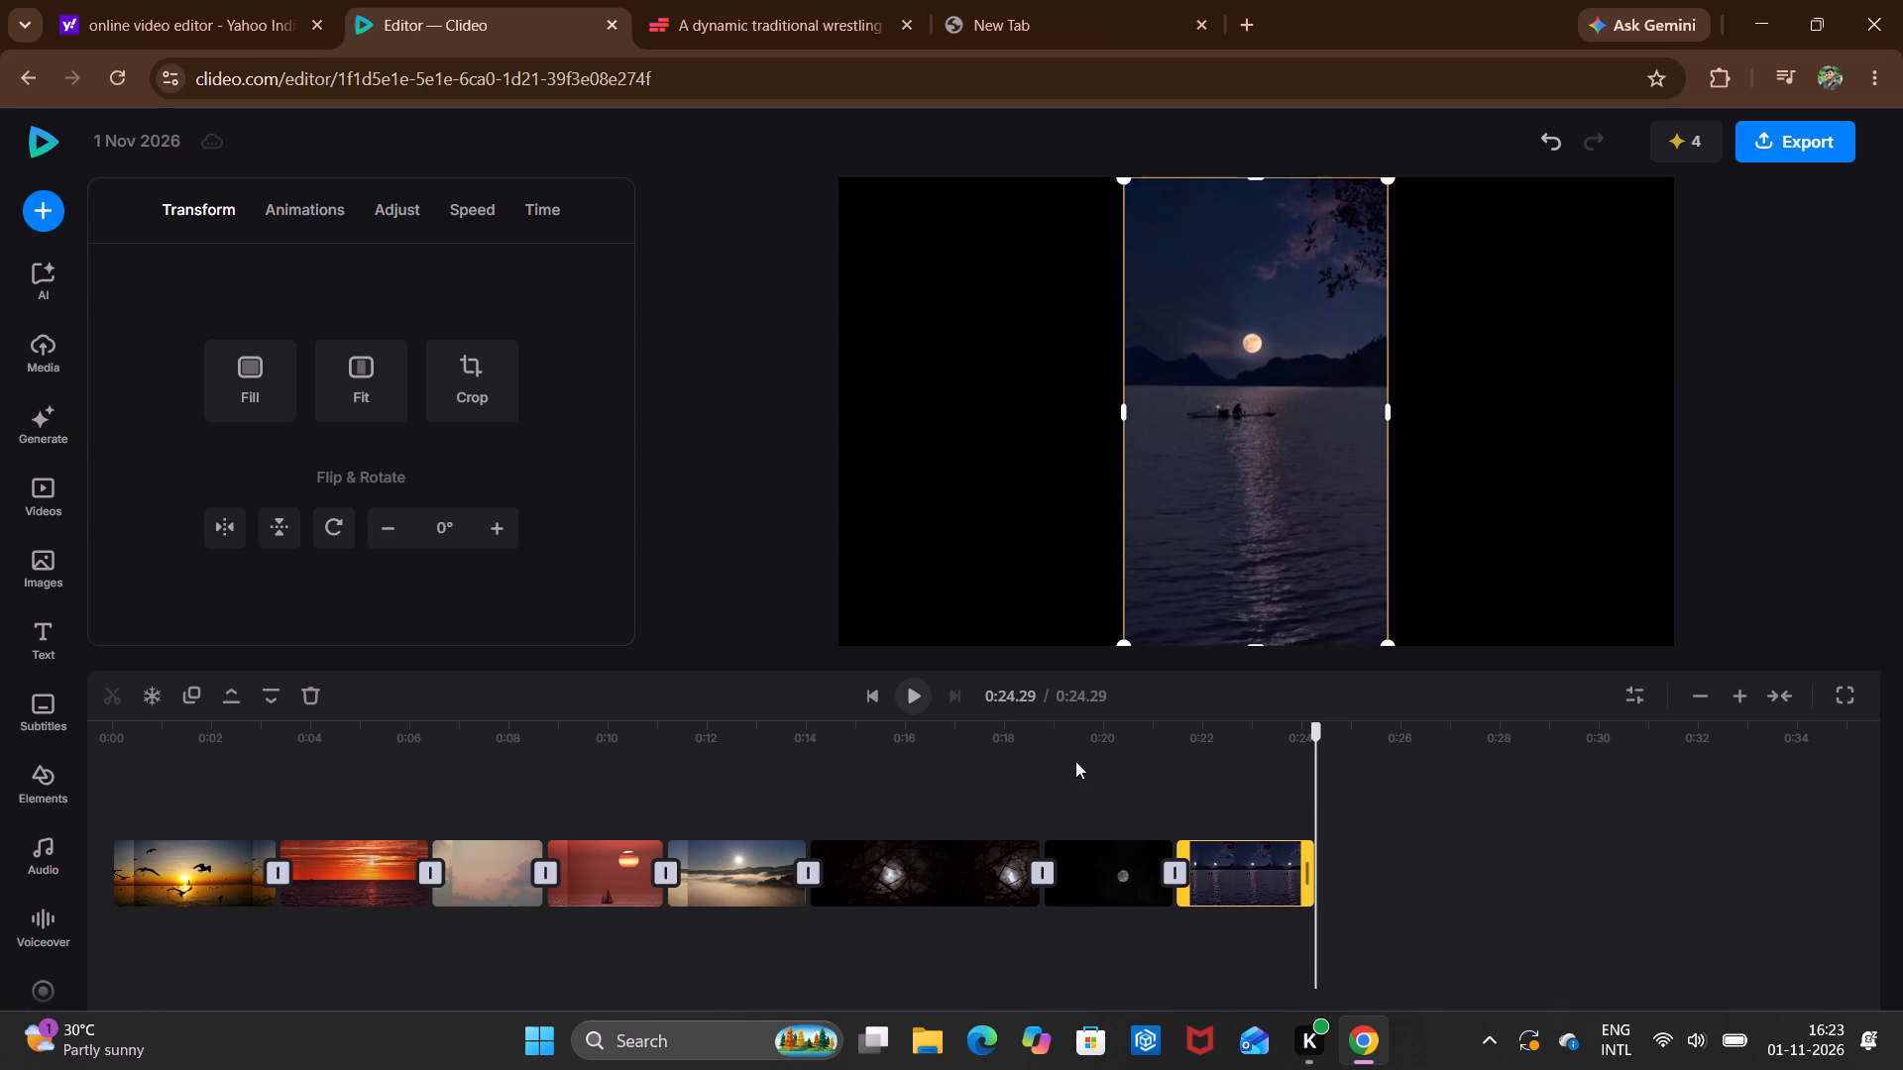
Append the 0:35 full-moon-over-sea stock clip, split it at about 0:26.65 and delete the part after the split.
click(36, 480)
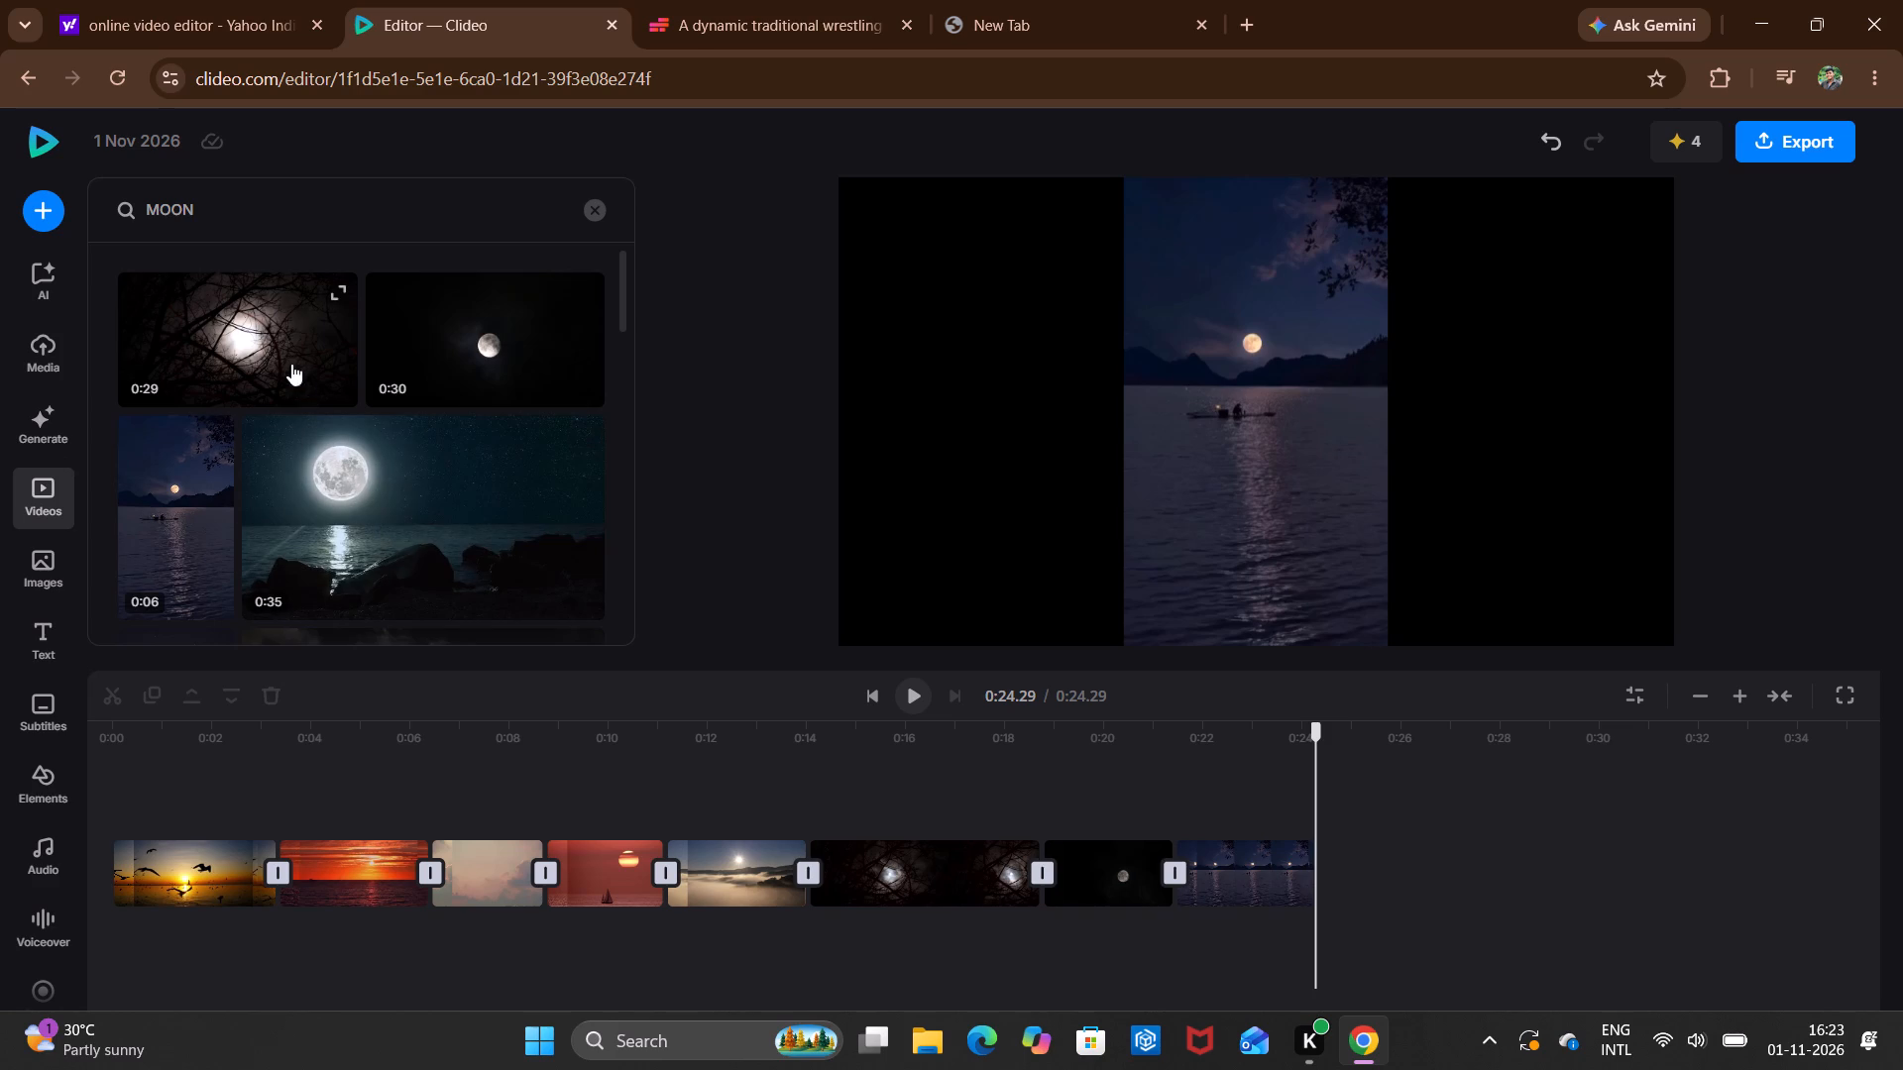
scroll(238, 422, down, 1)
click(341, 349)
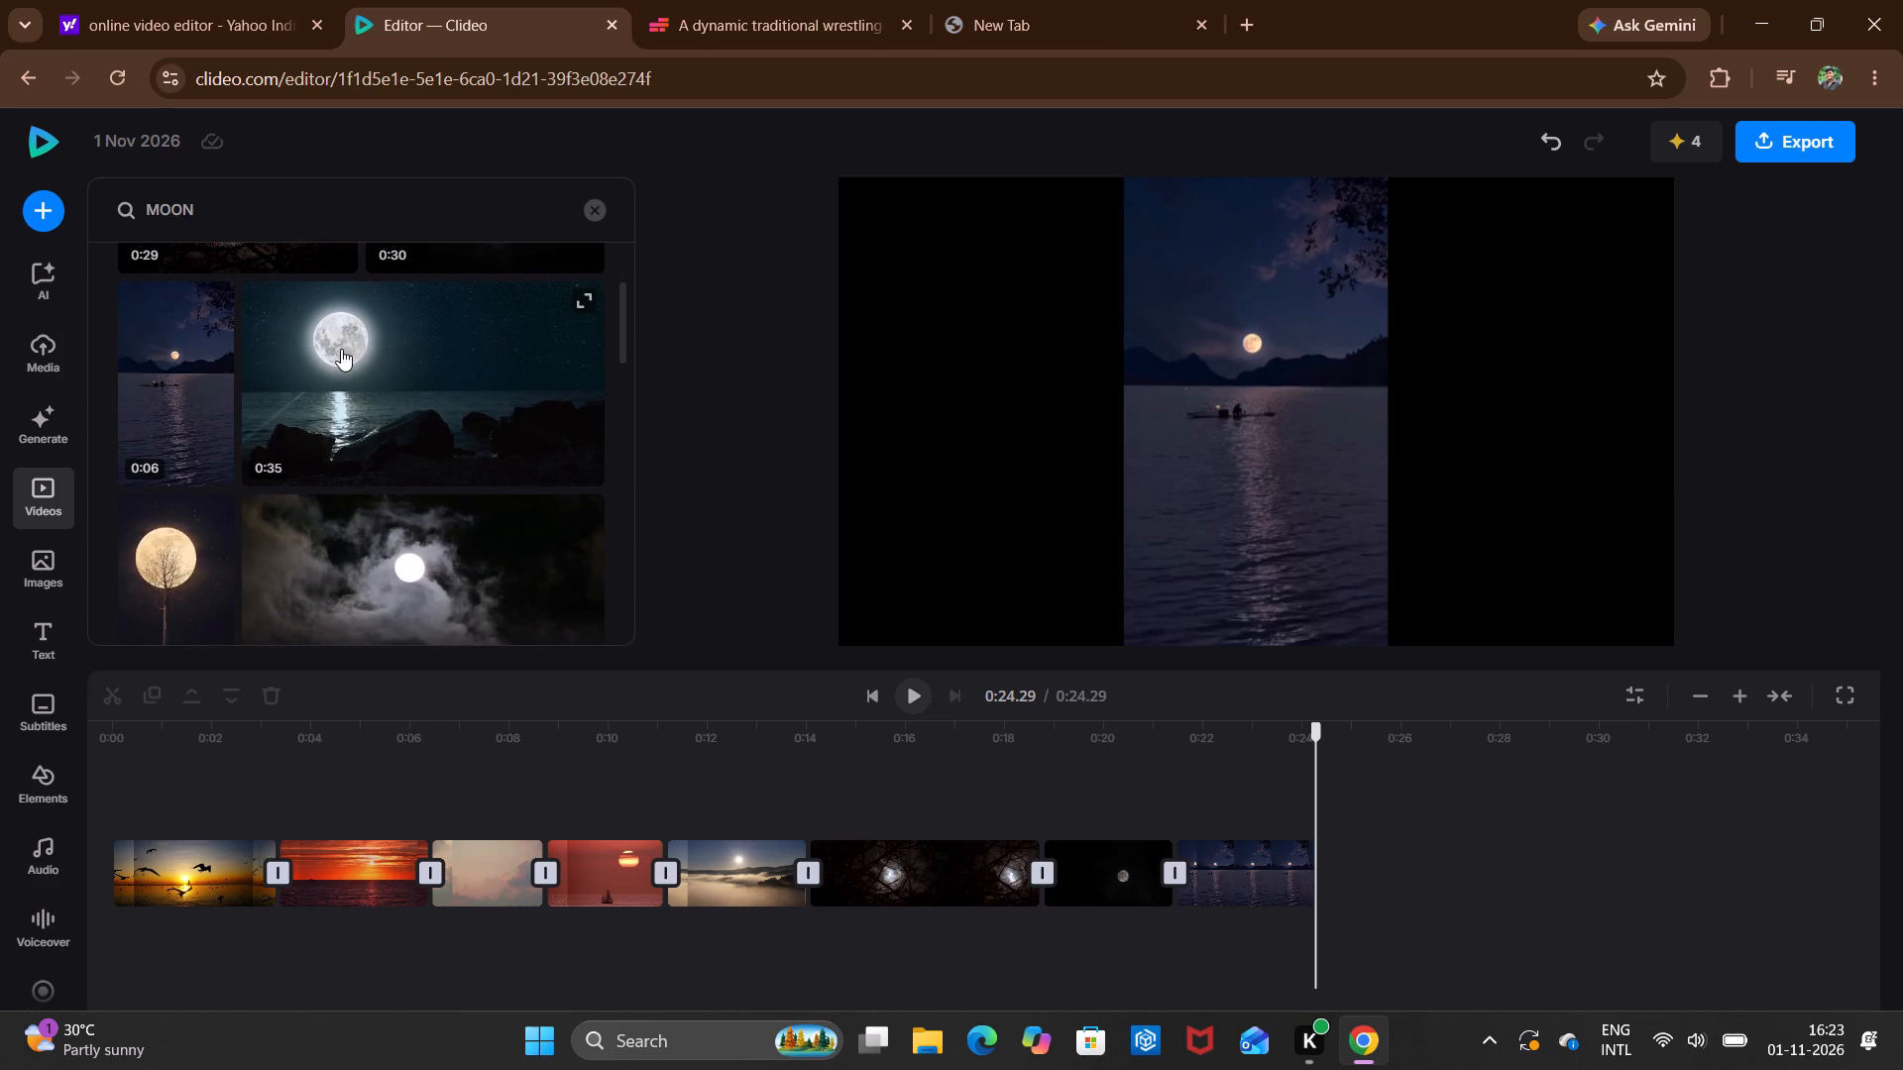
scroll(349, 425, down, 2)
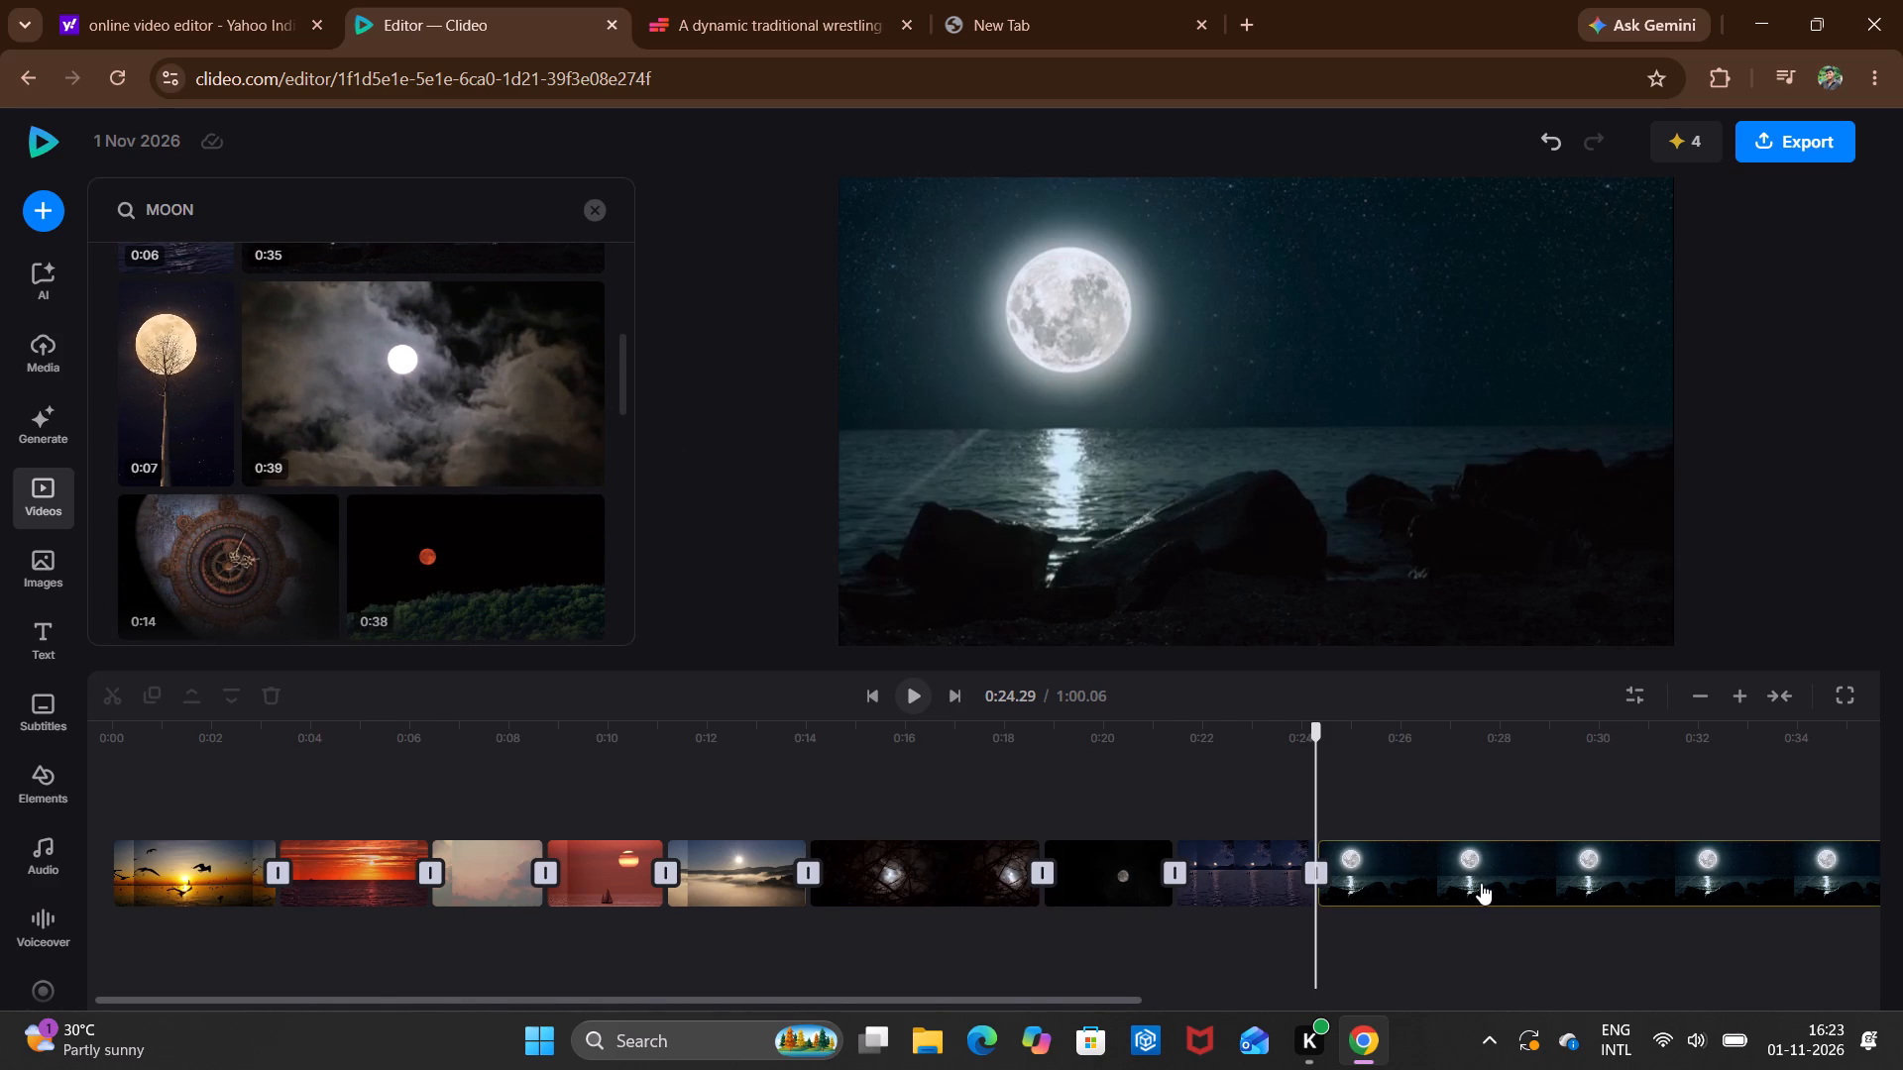
double_click(1432, 878)
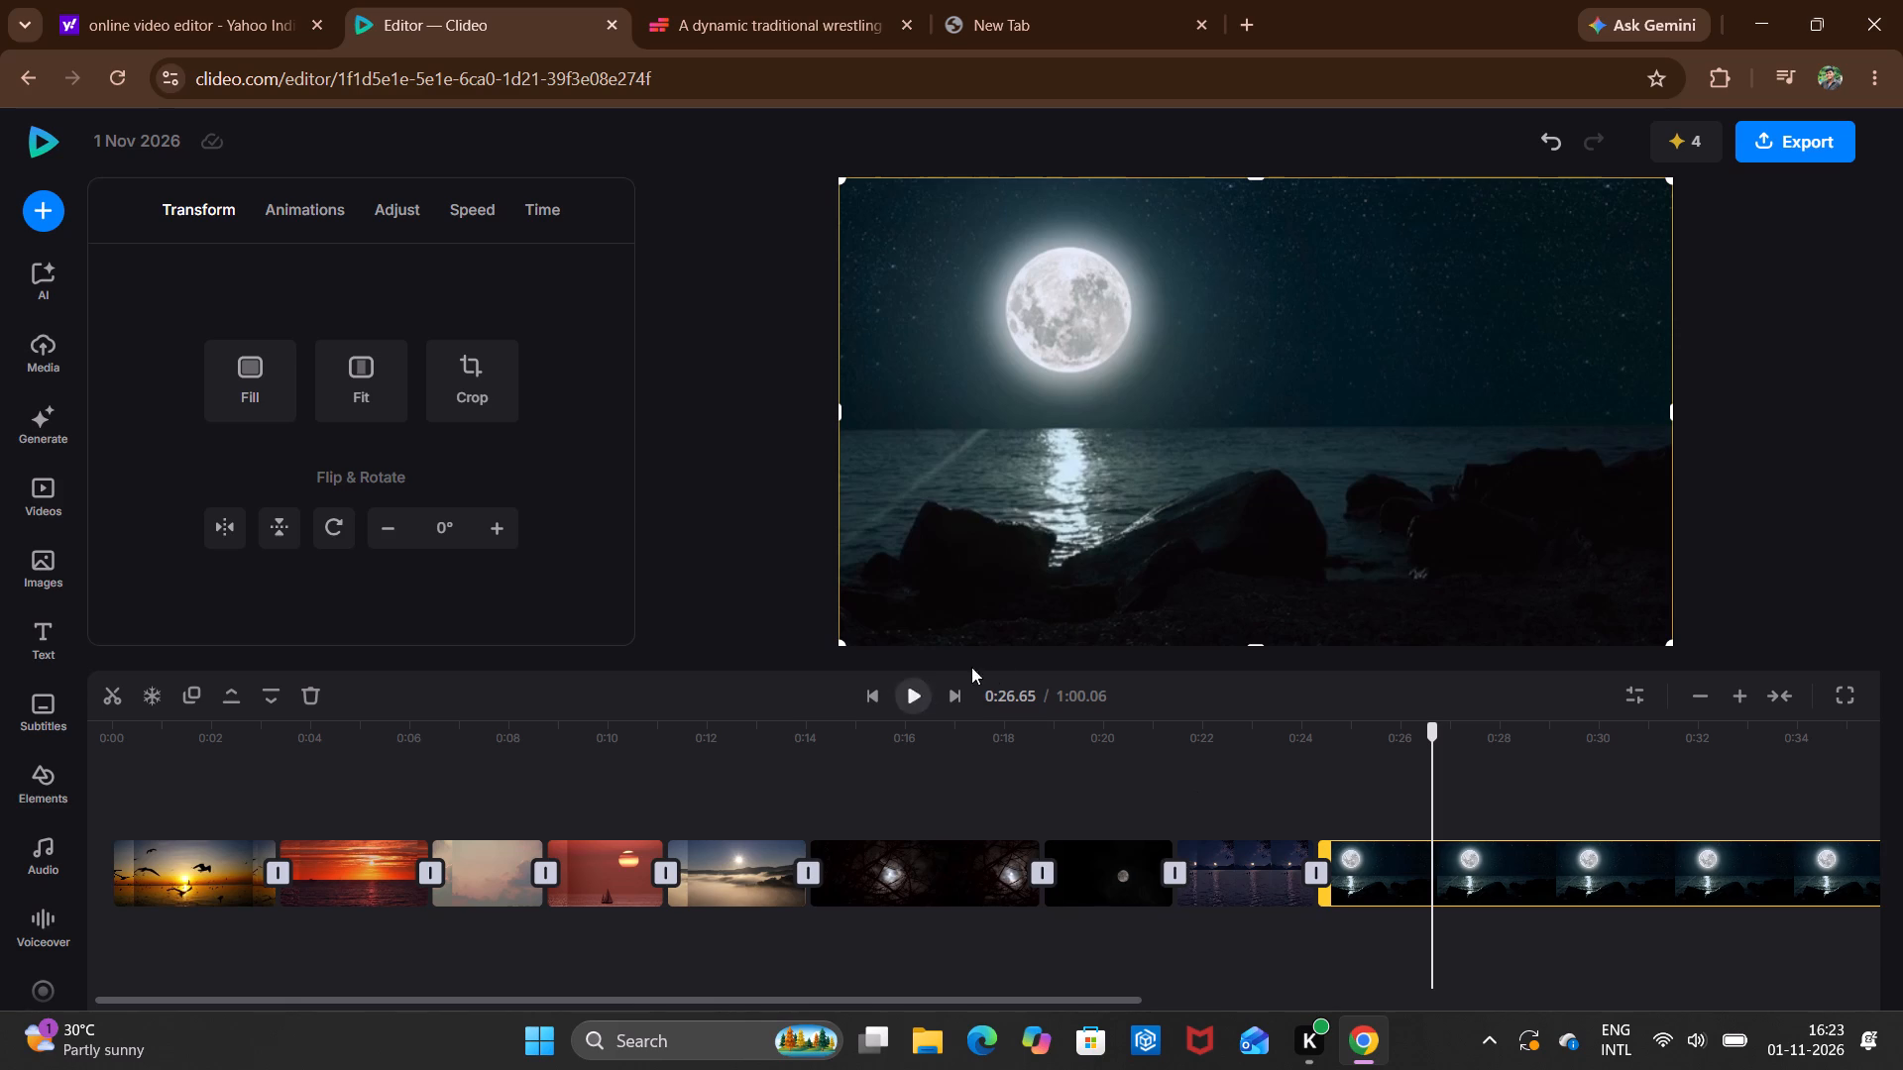
click(122, 694)
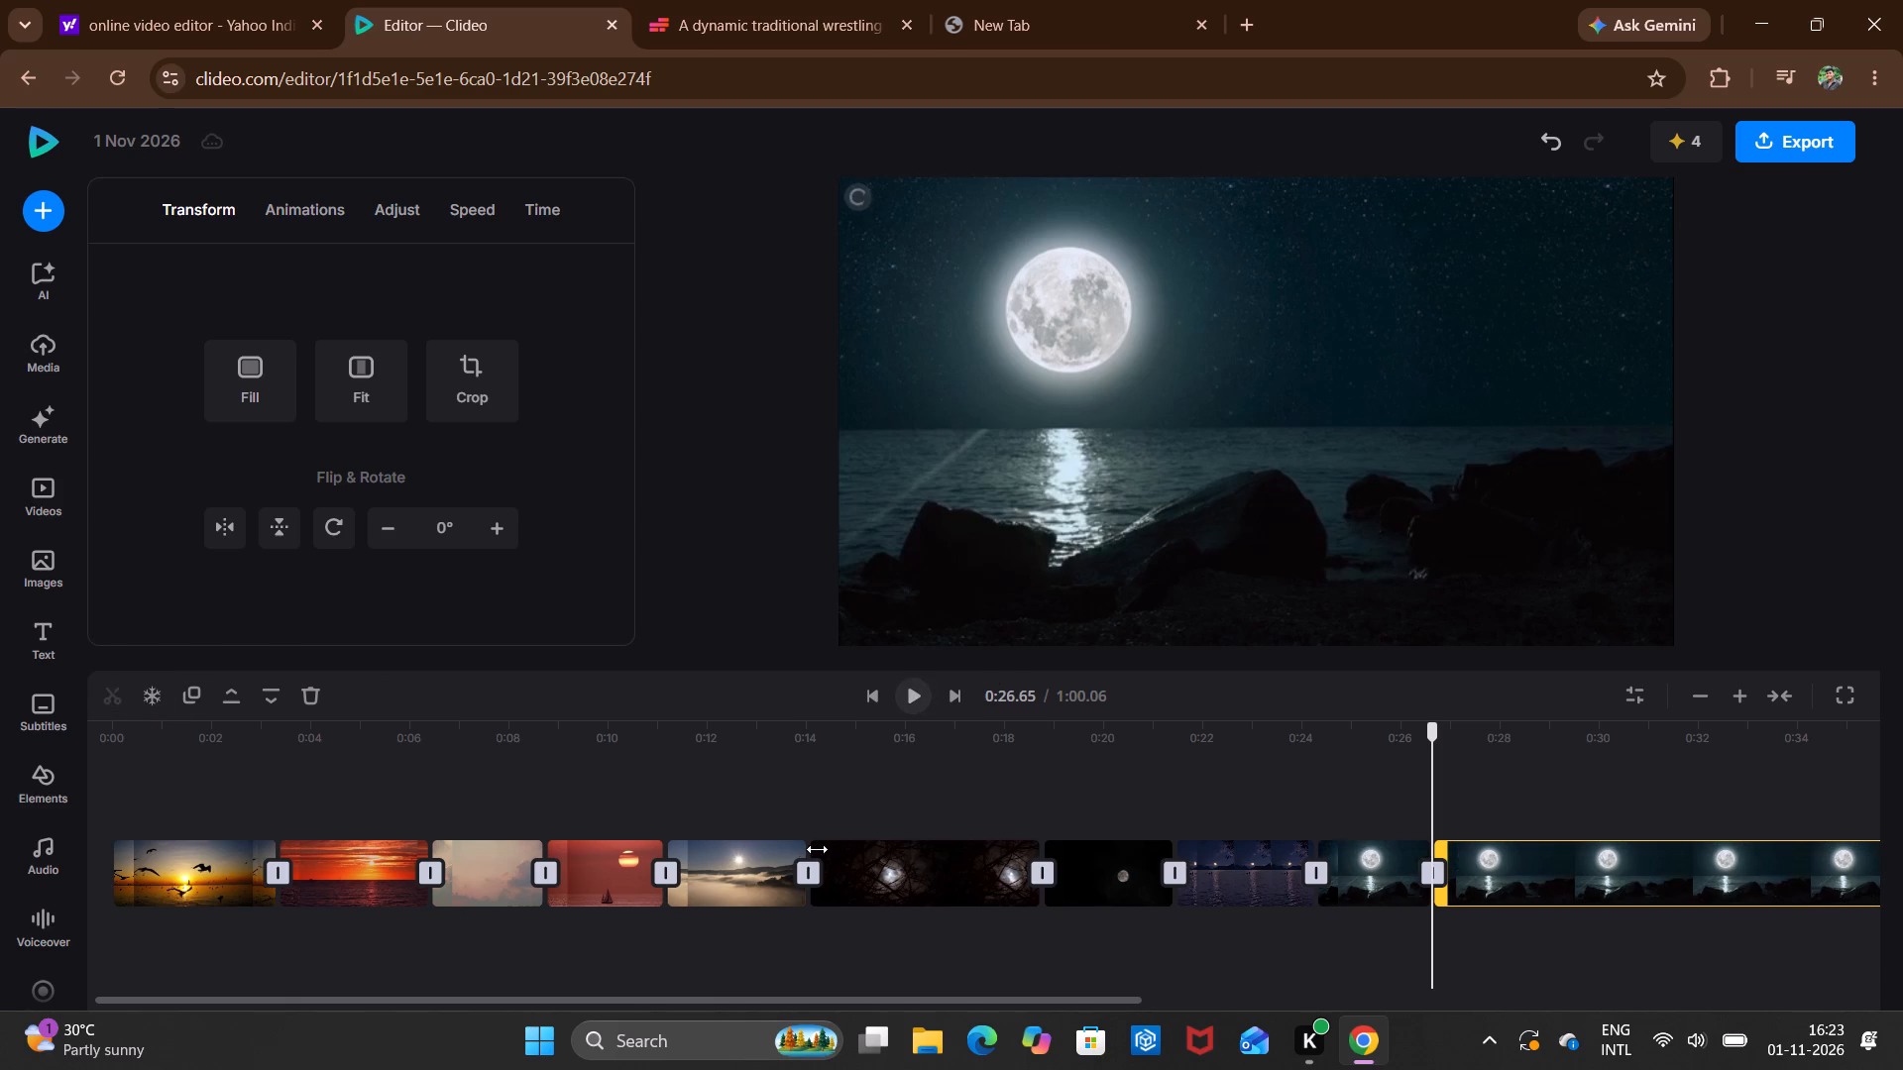
click(307, 698)
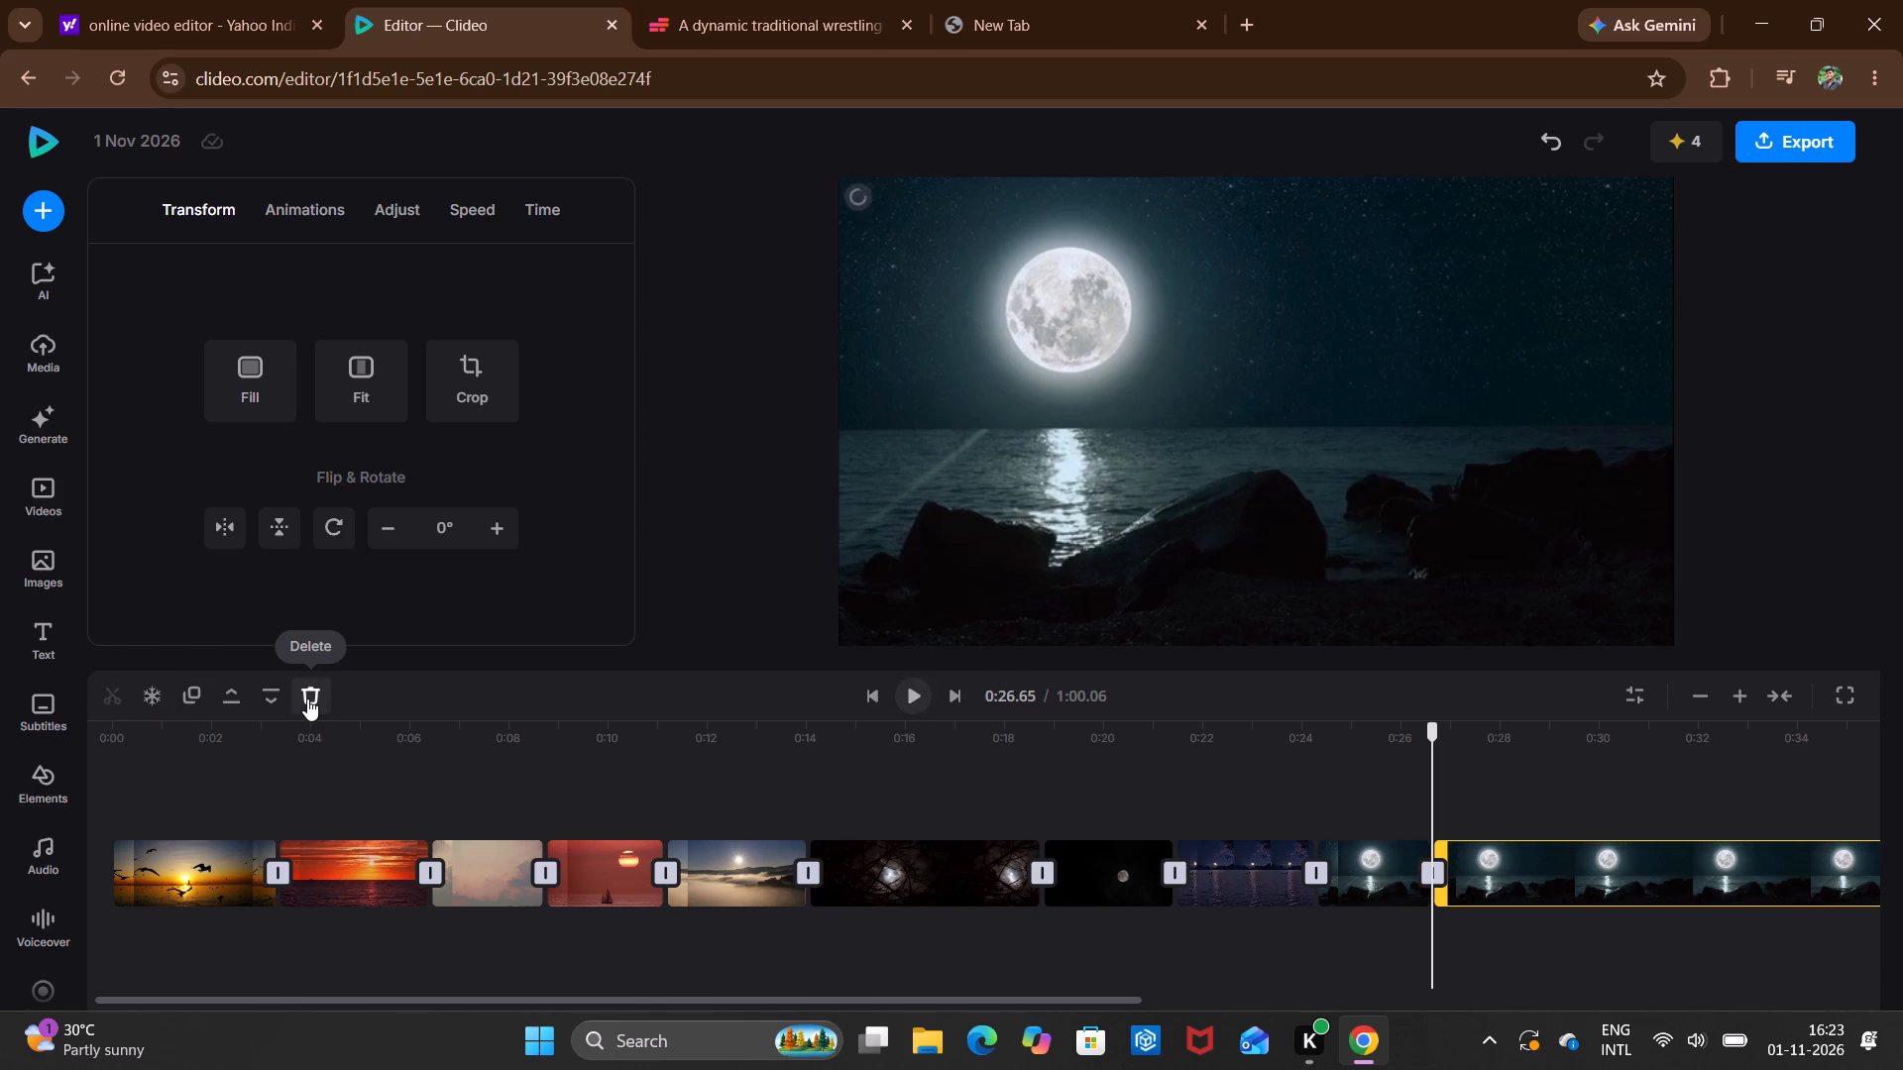
Browse the MOON stock videos and append the 0:07 clip of the moon behind a tree to the timeline.
scroll(369, 486, down, 2)
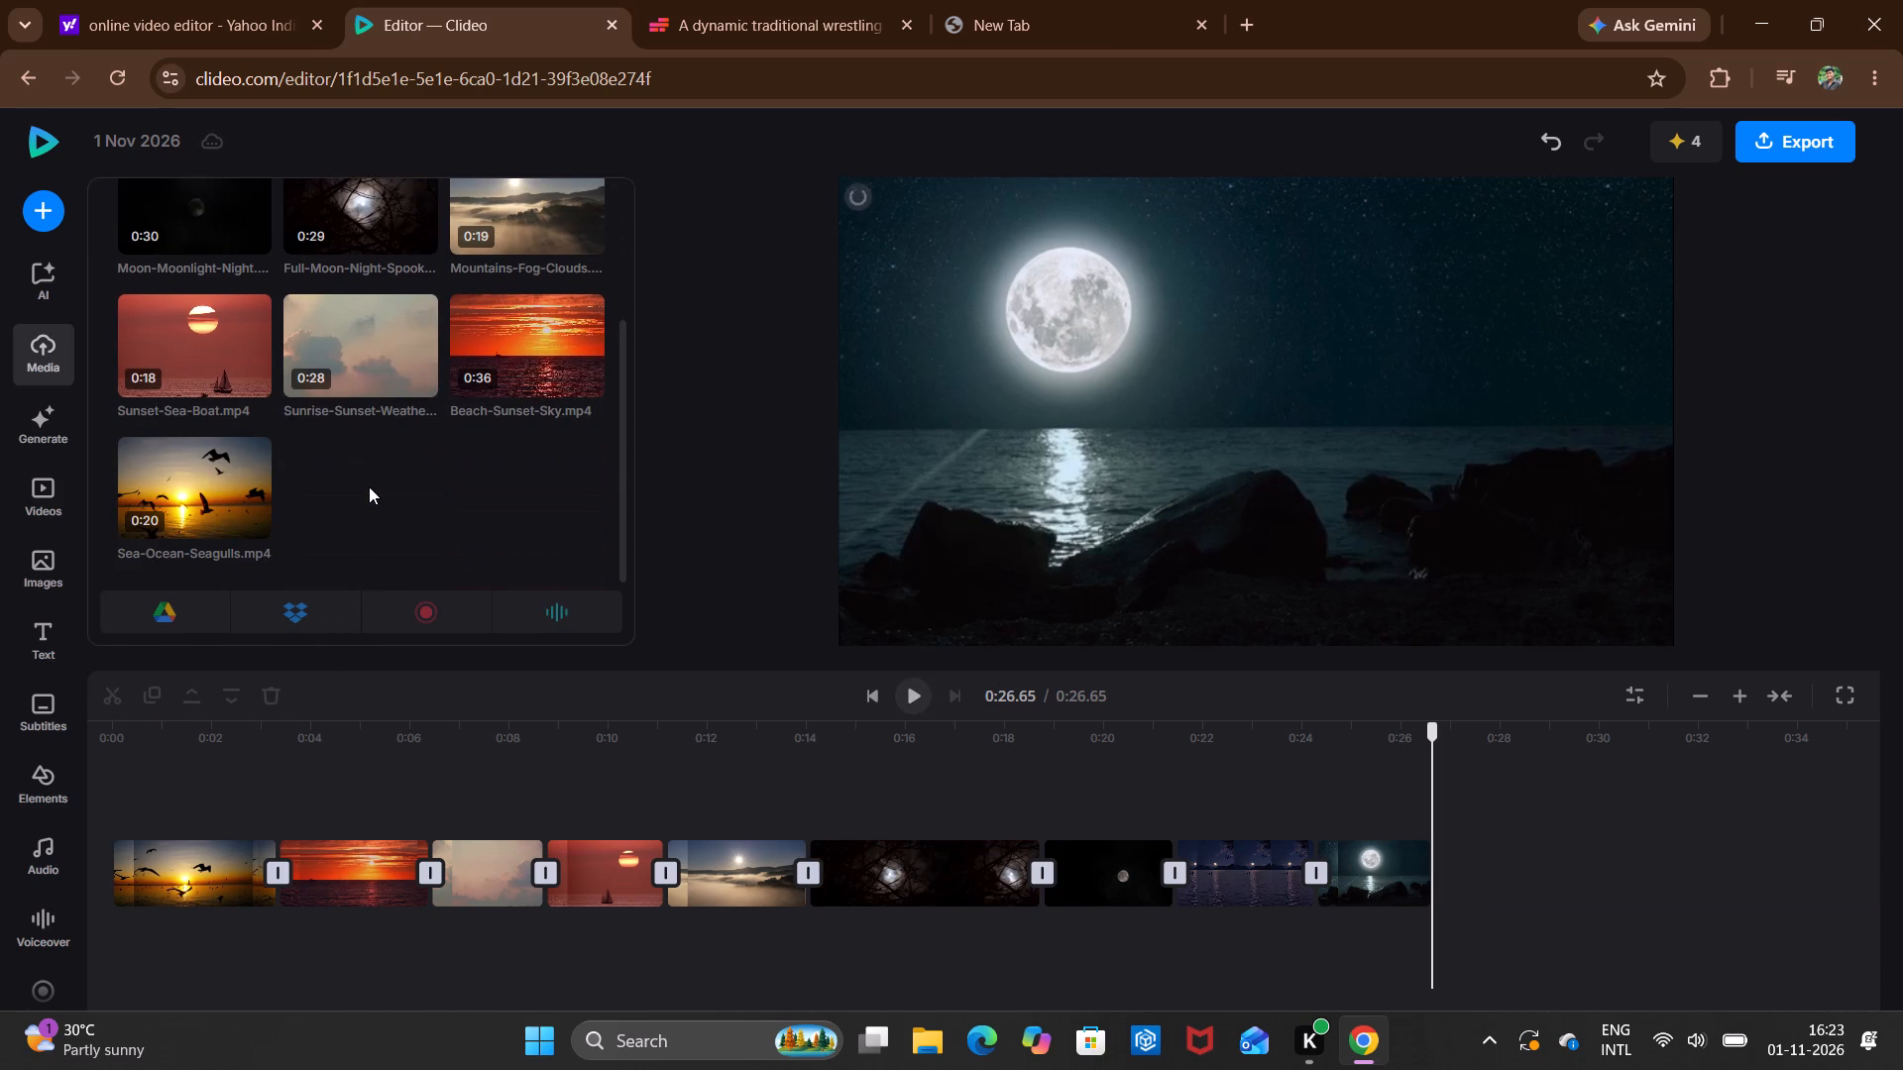
scroll(369, 486, up, 2)
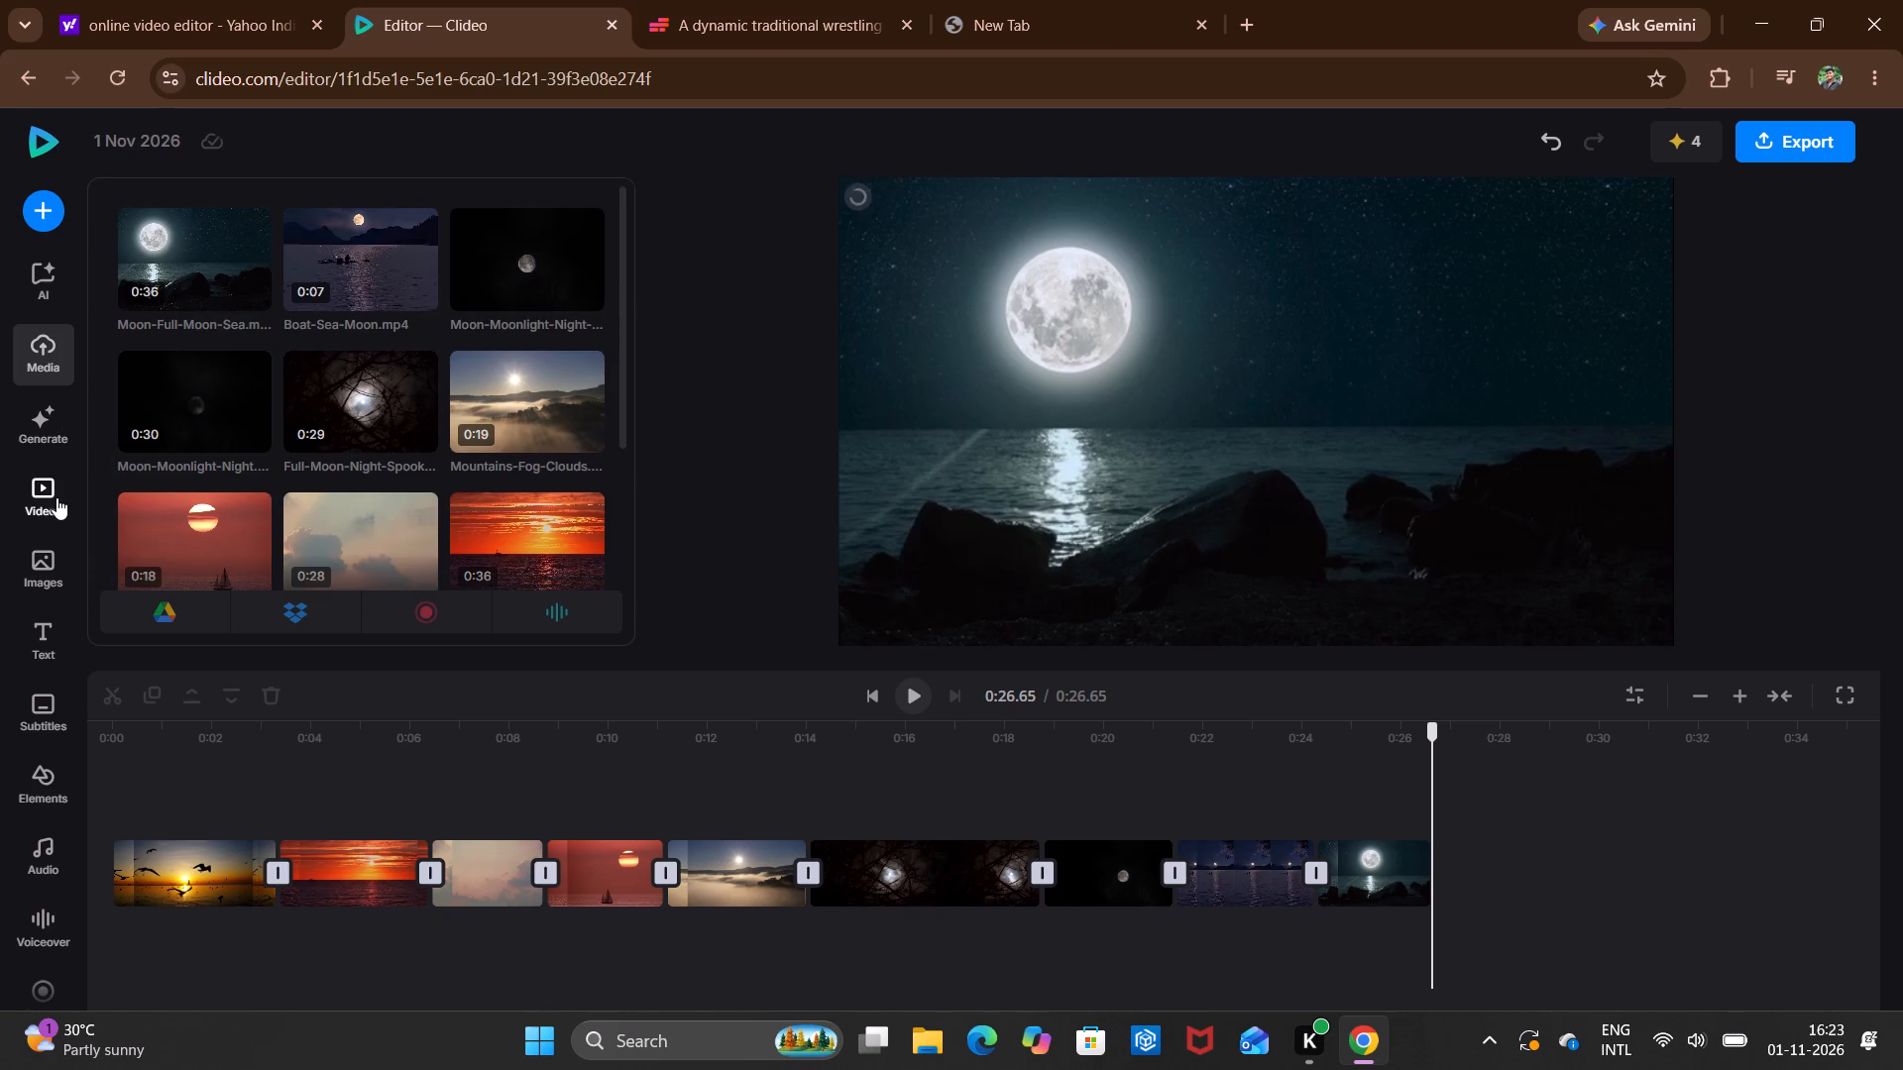
click(58, 496)
scroll(319, 437, down, 1)
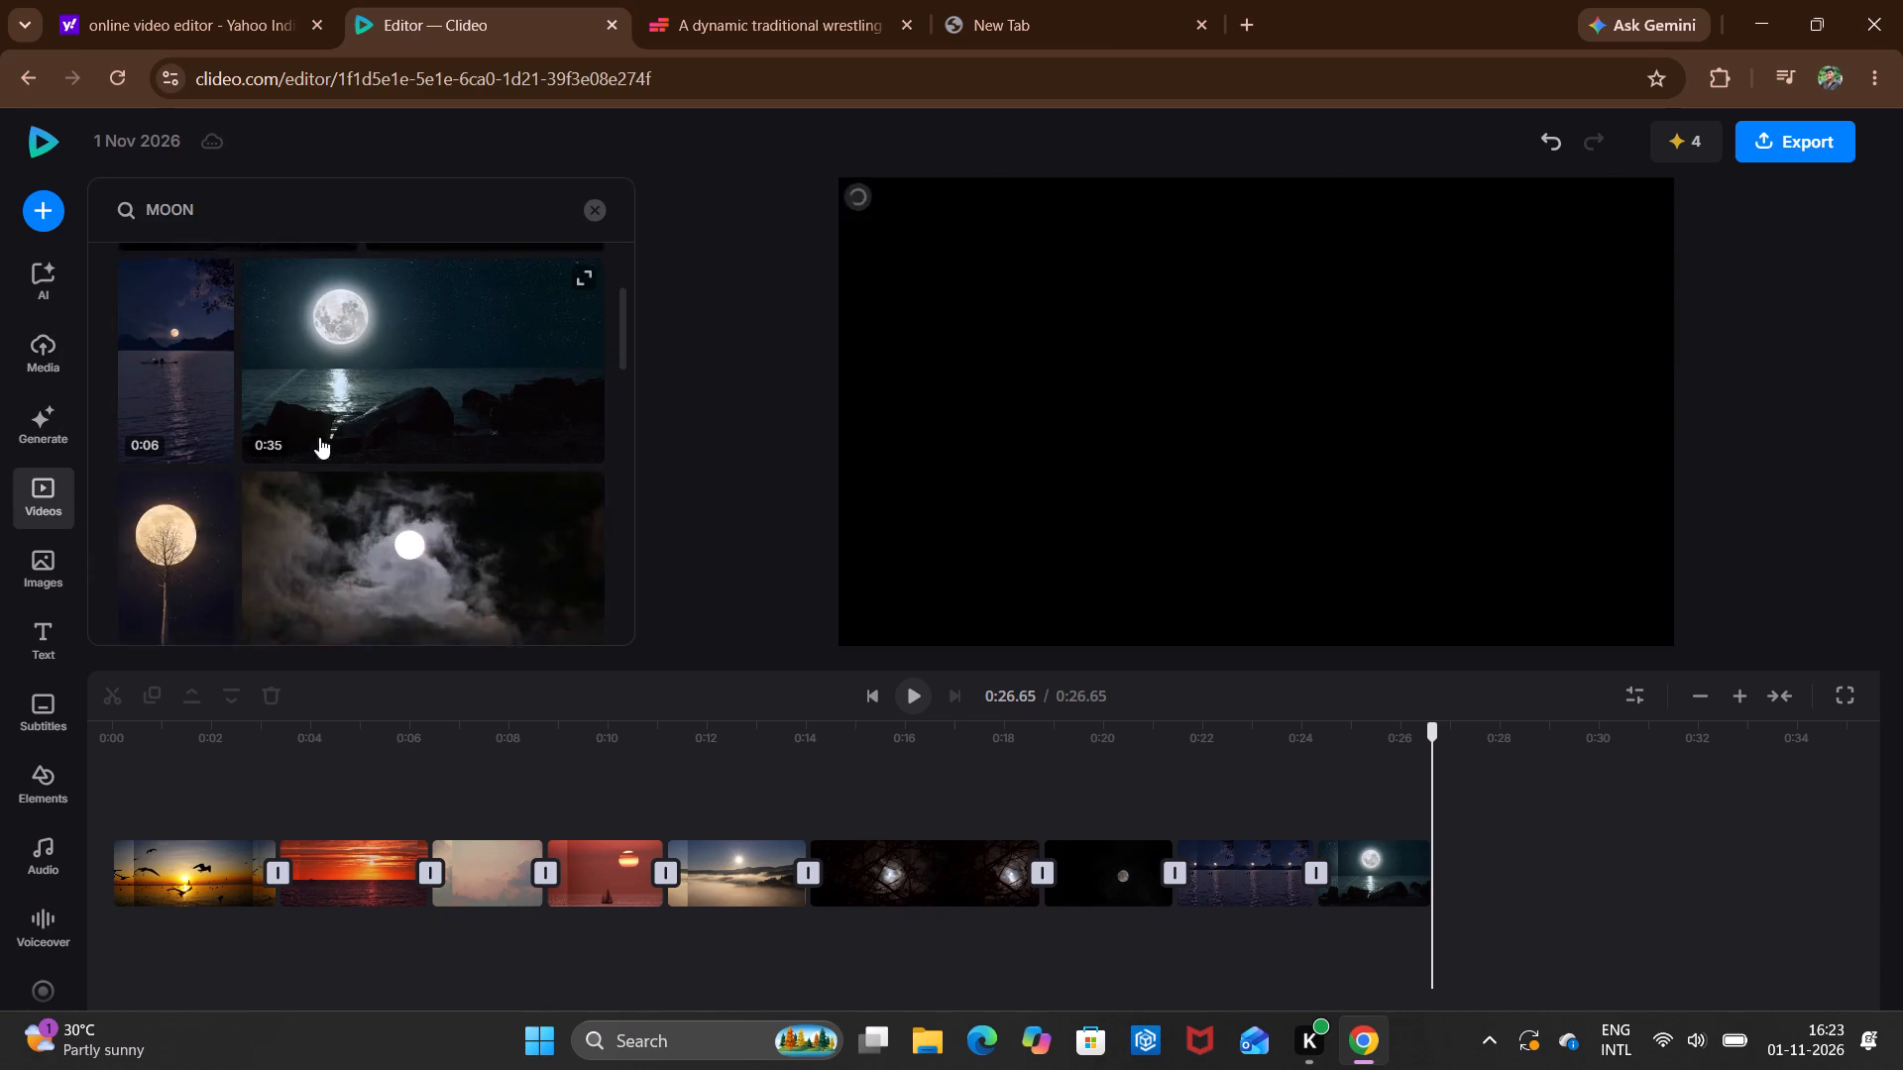
scroll(319, 437, down, 1)
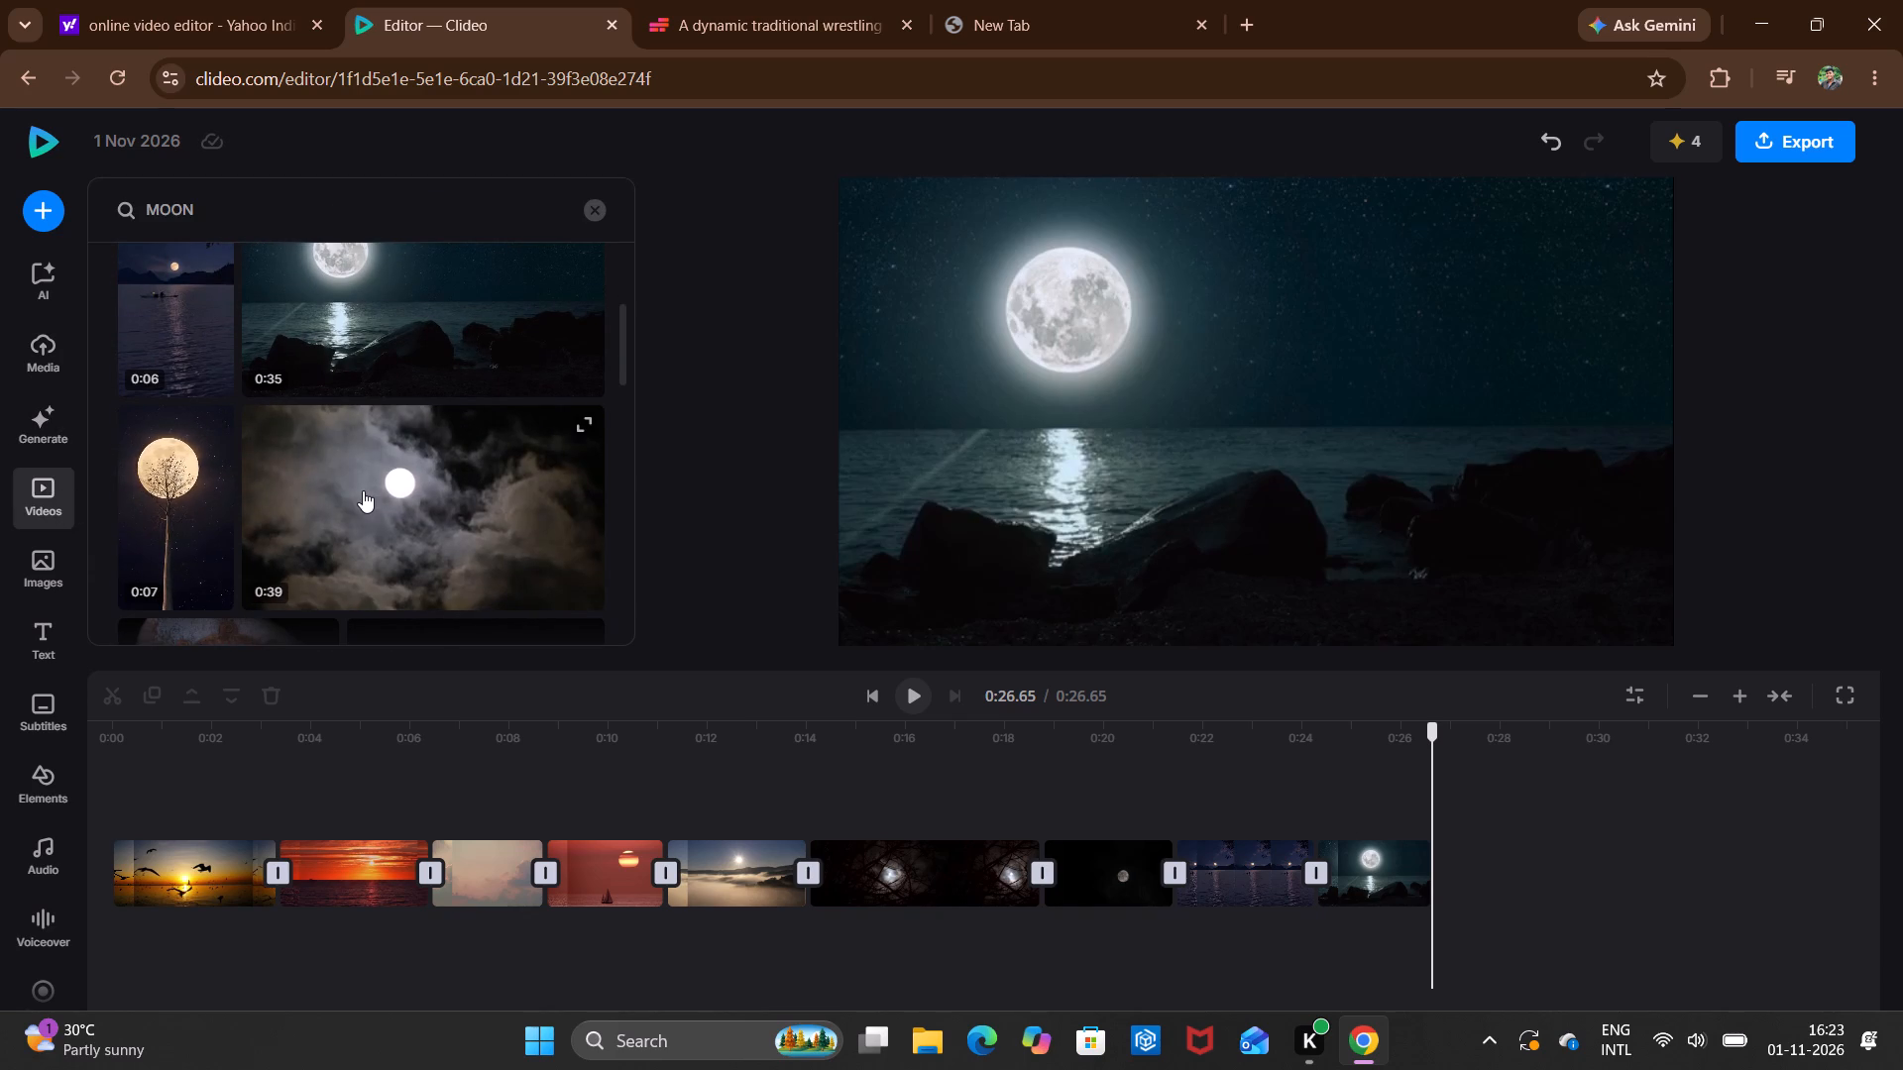
scroll(161, 516, down, 1)
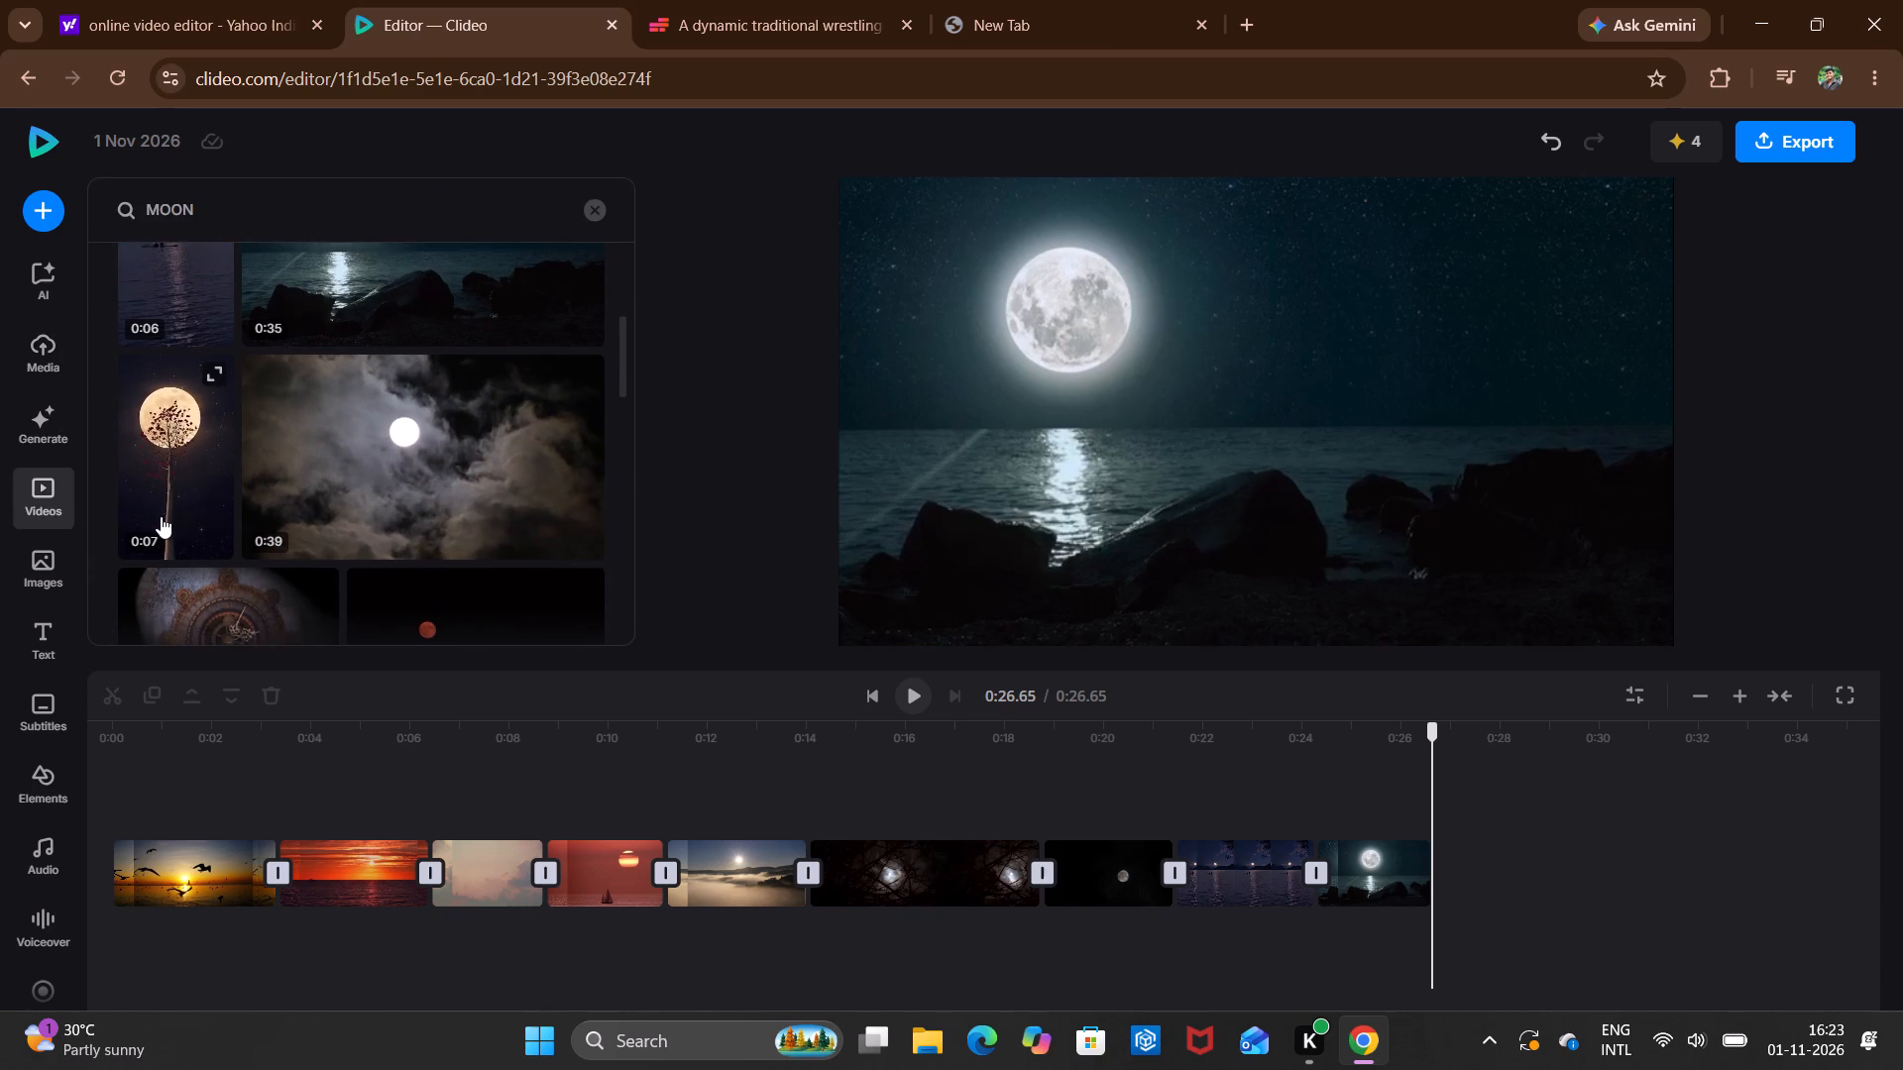
scroll(161, 516, down, 1)
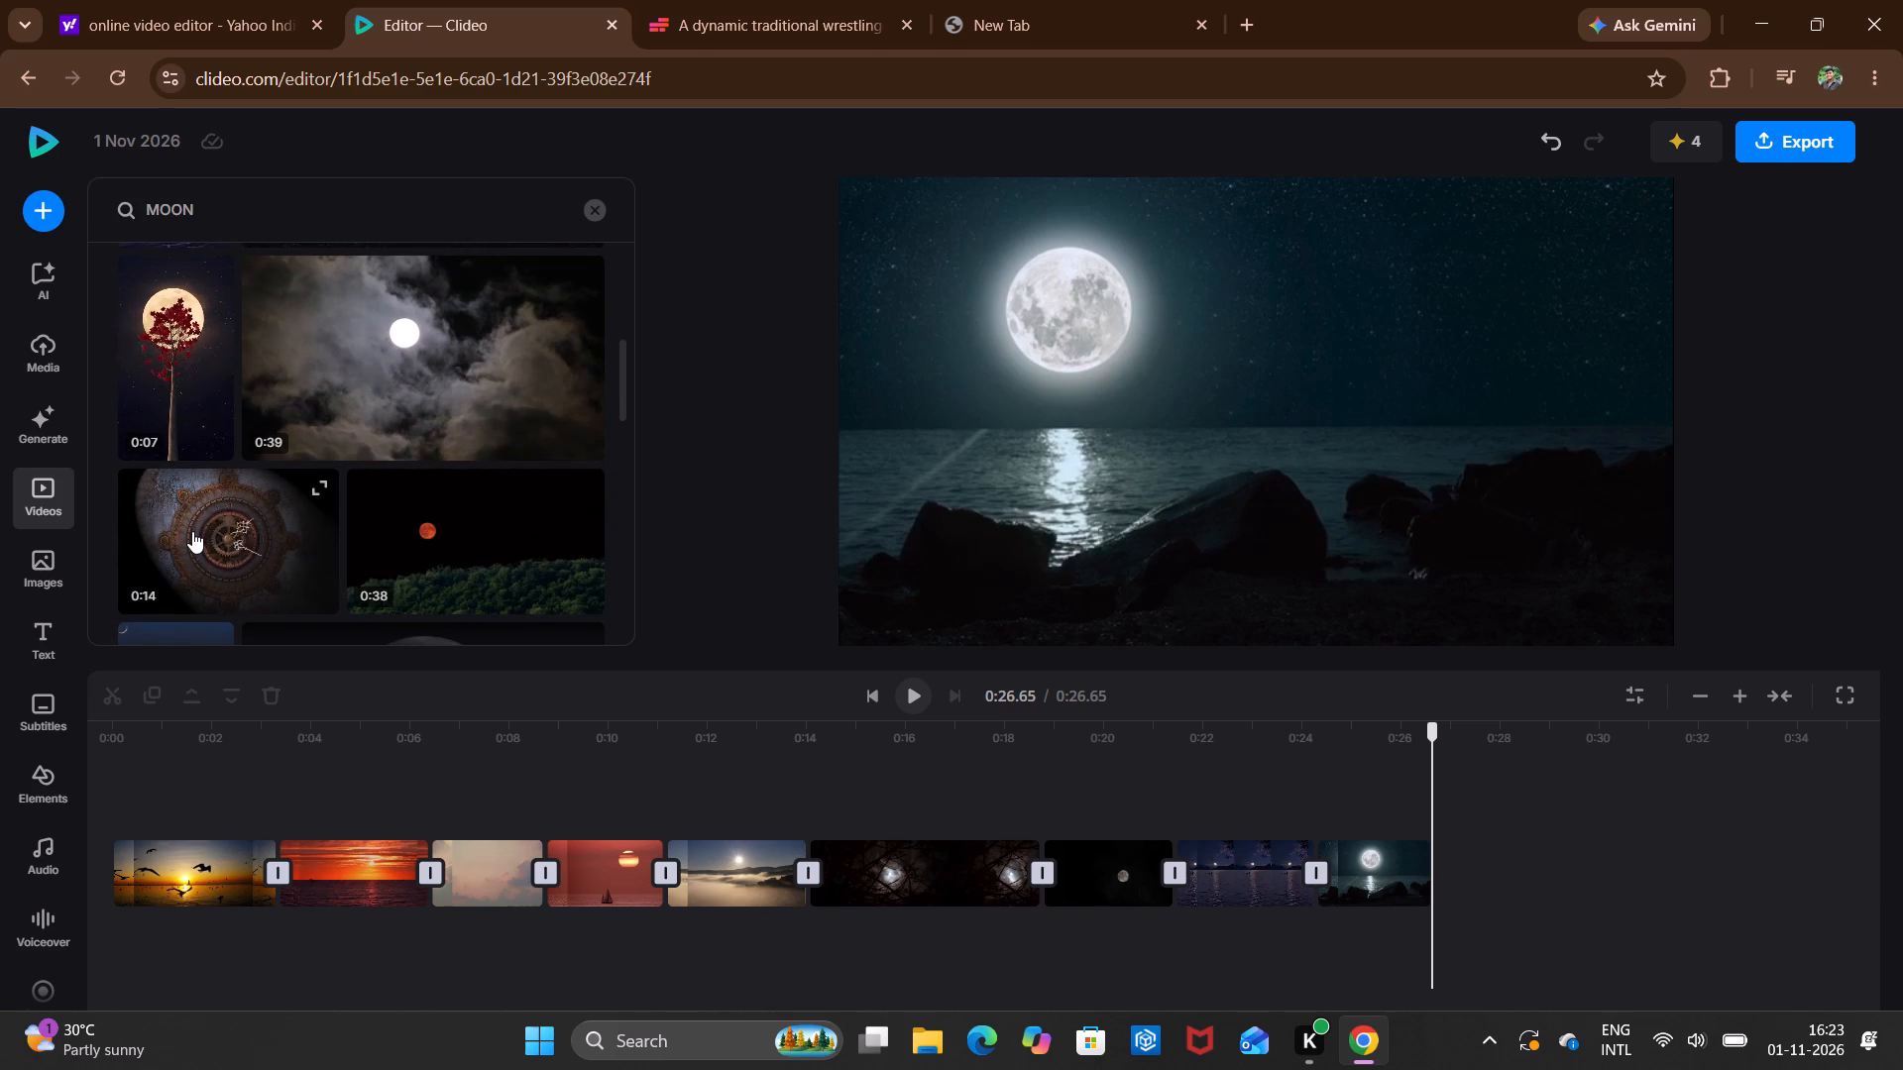
scroll(255, 561, down, 1)
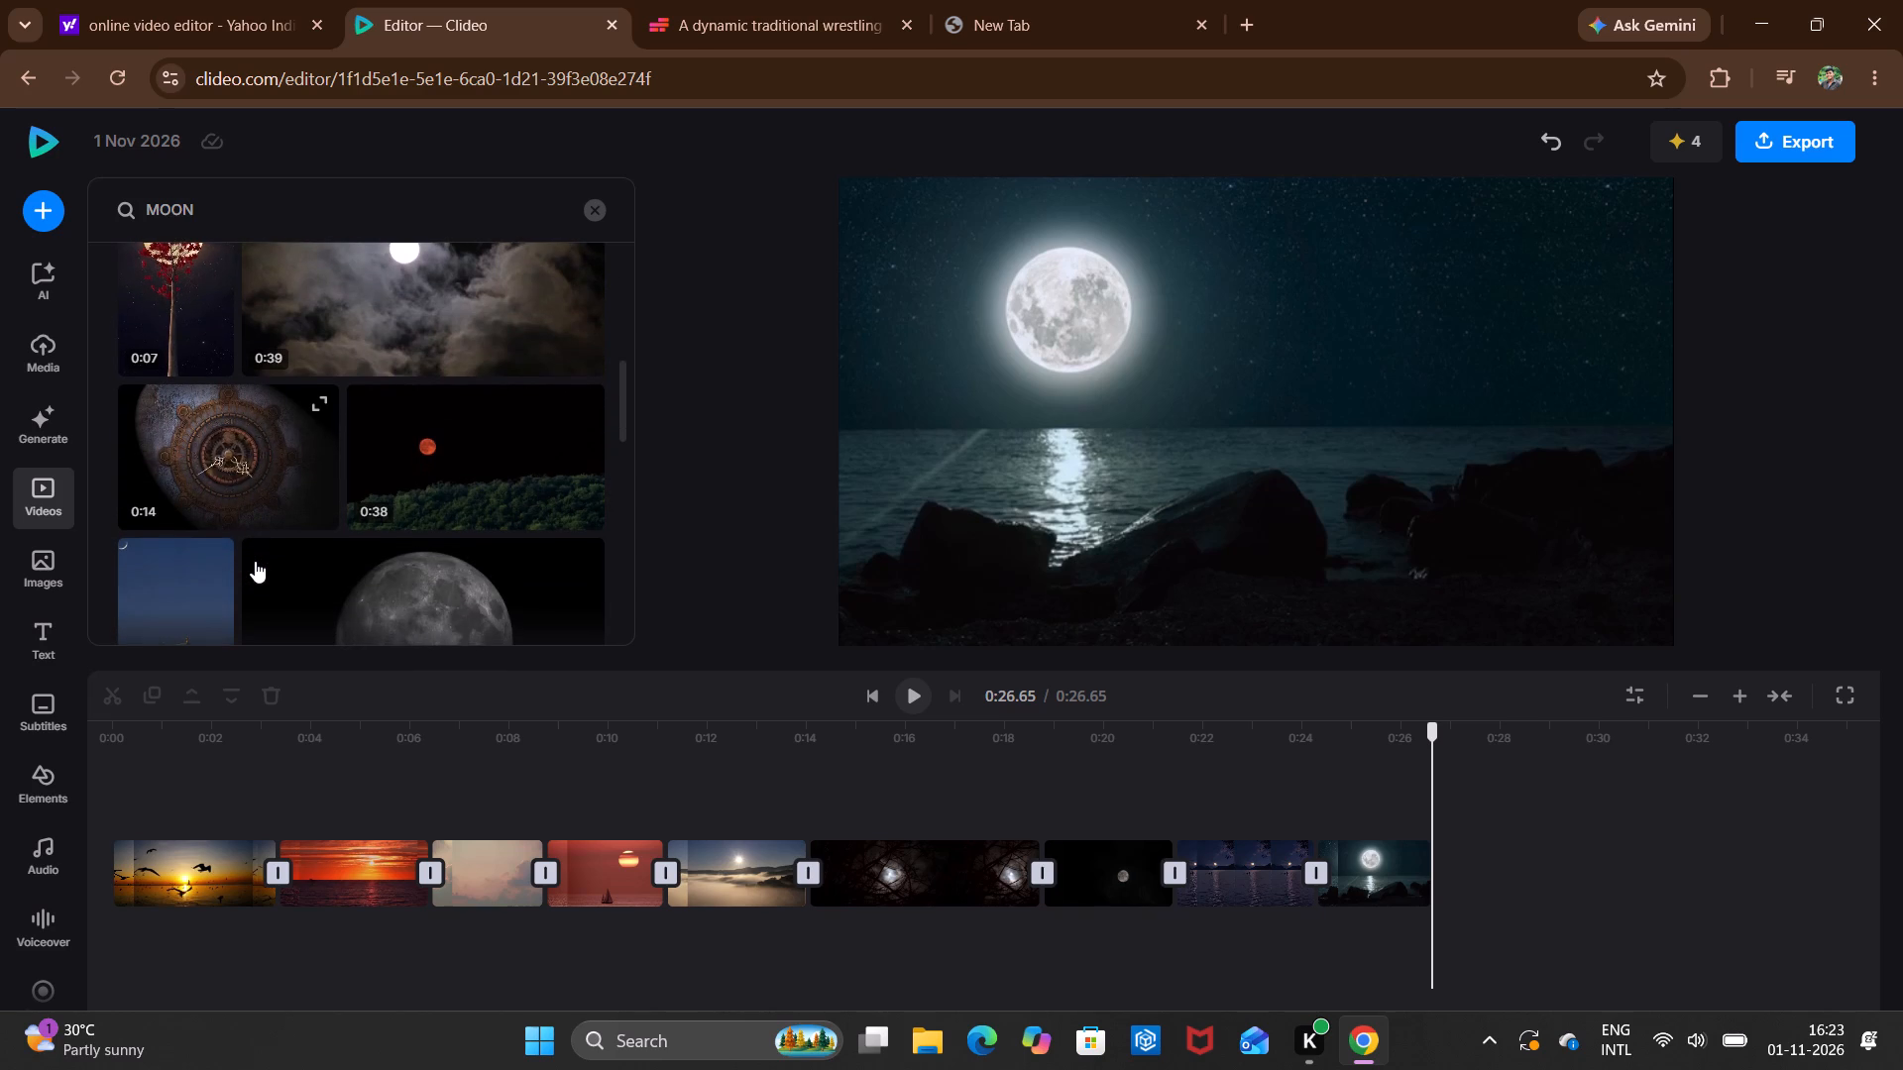
scroll(255, 561, down, 2)
scroll(421, 489, down, 1)
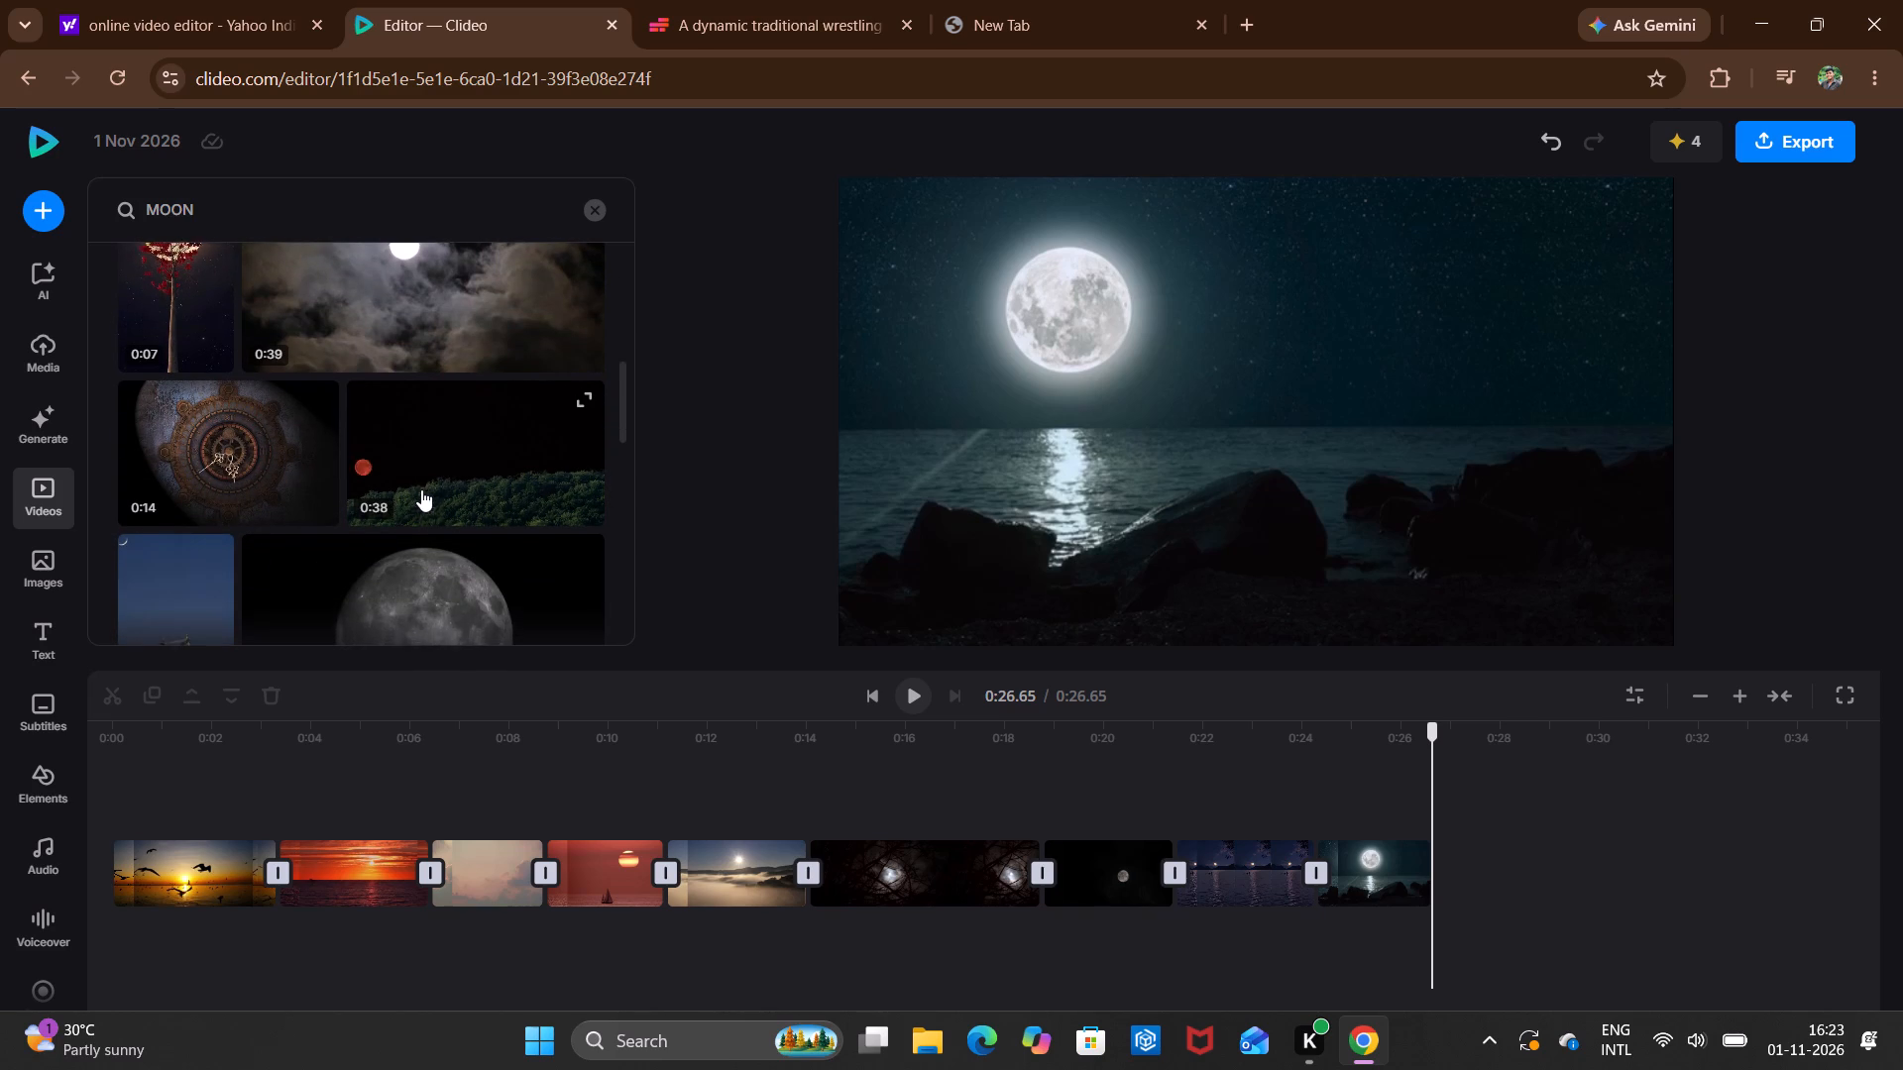
scroll(421, 489, down, 3)
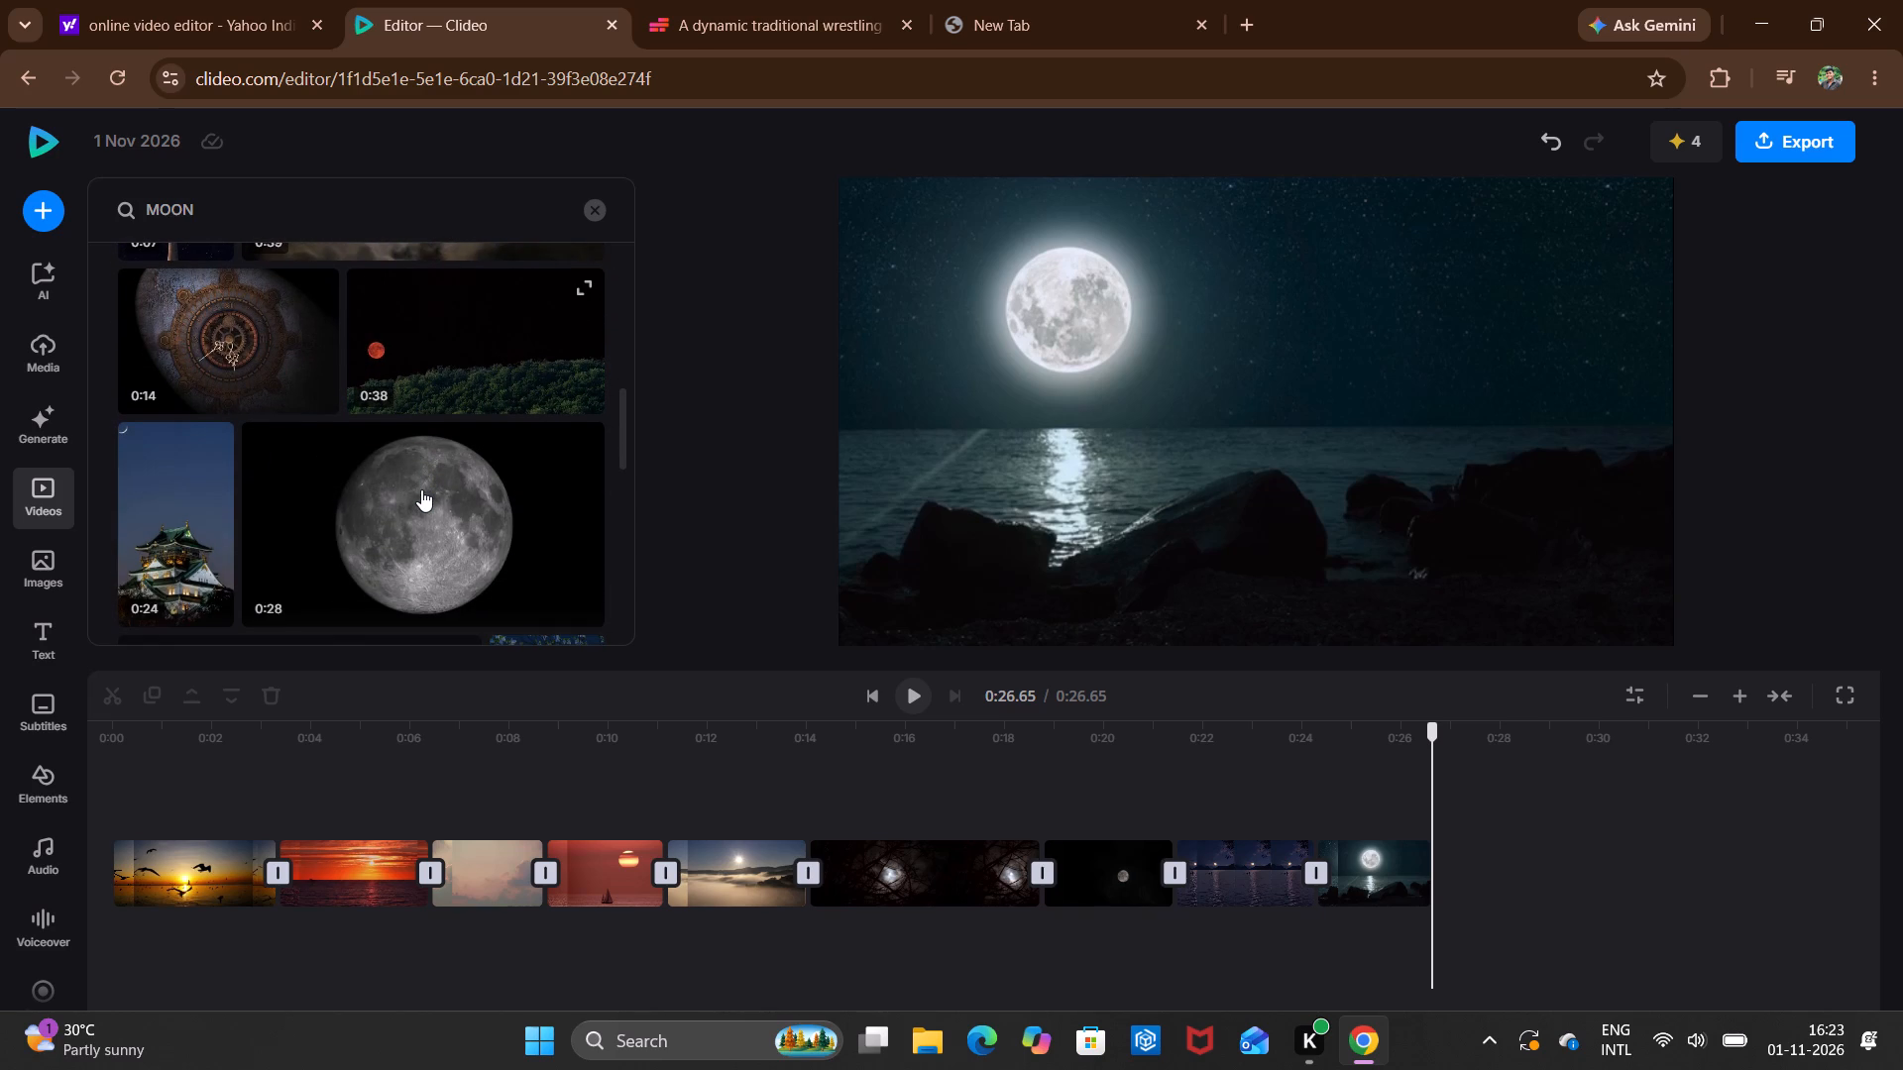
scroll(421, 489, down, 2)
scroll(421, 489, up, 1)
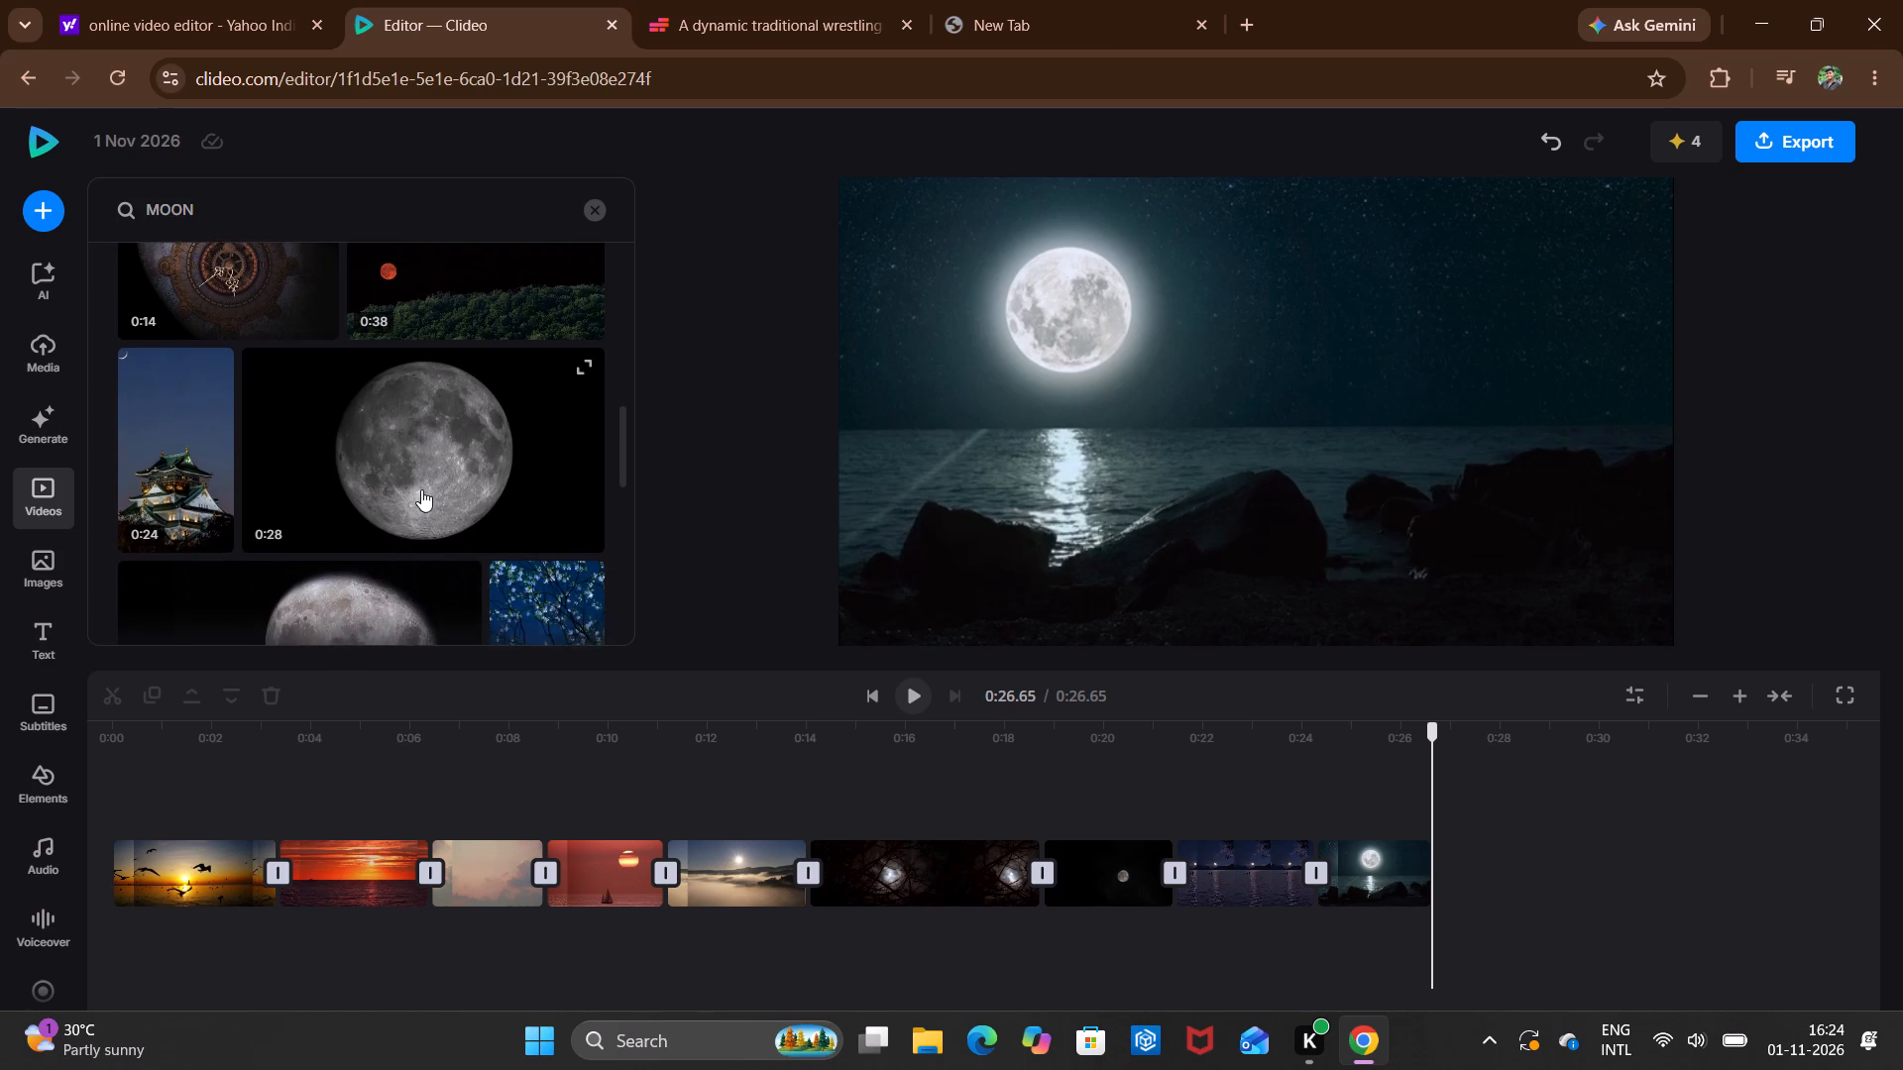
scroll(421, 489, up, 2)
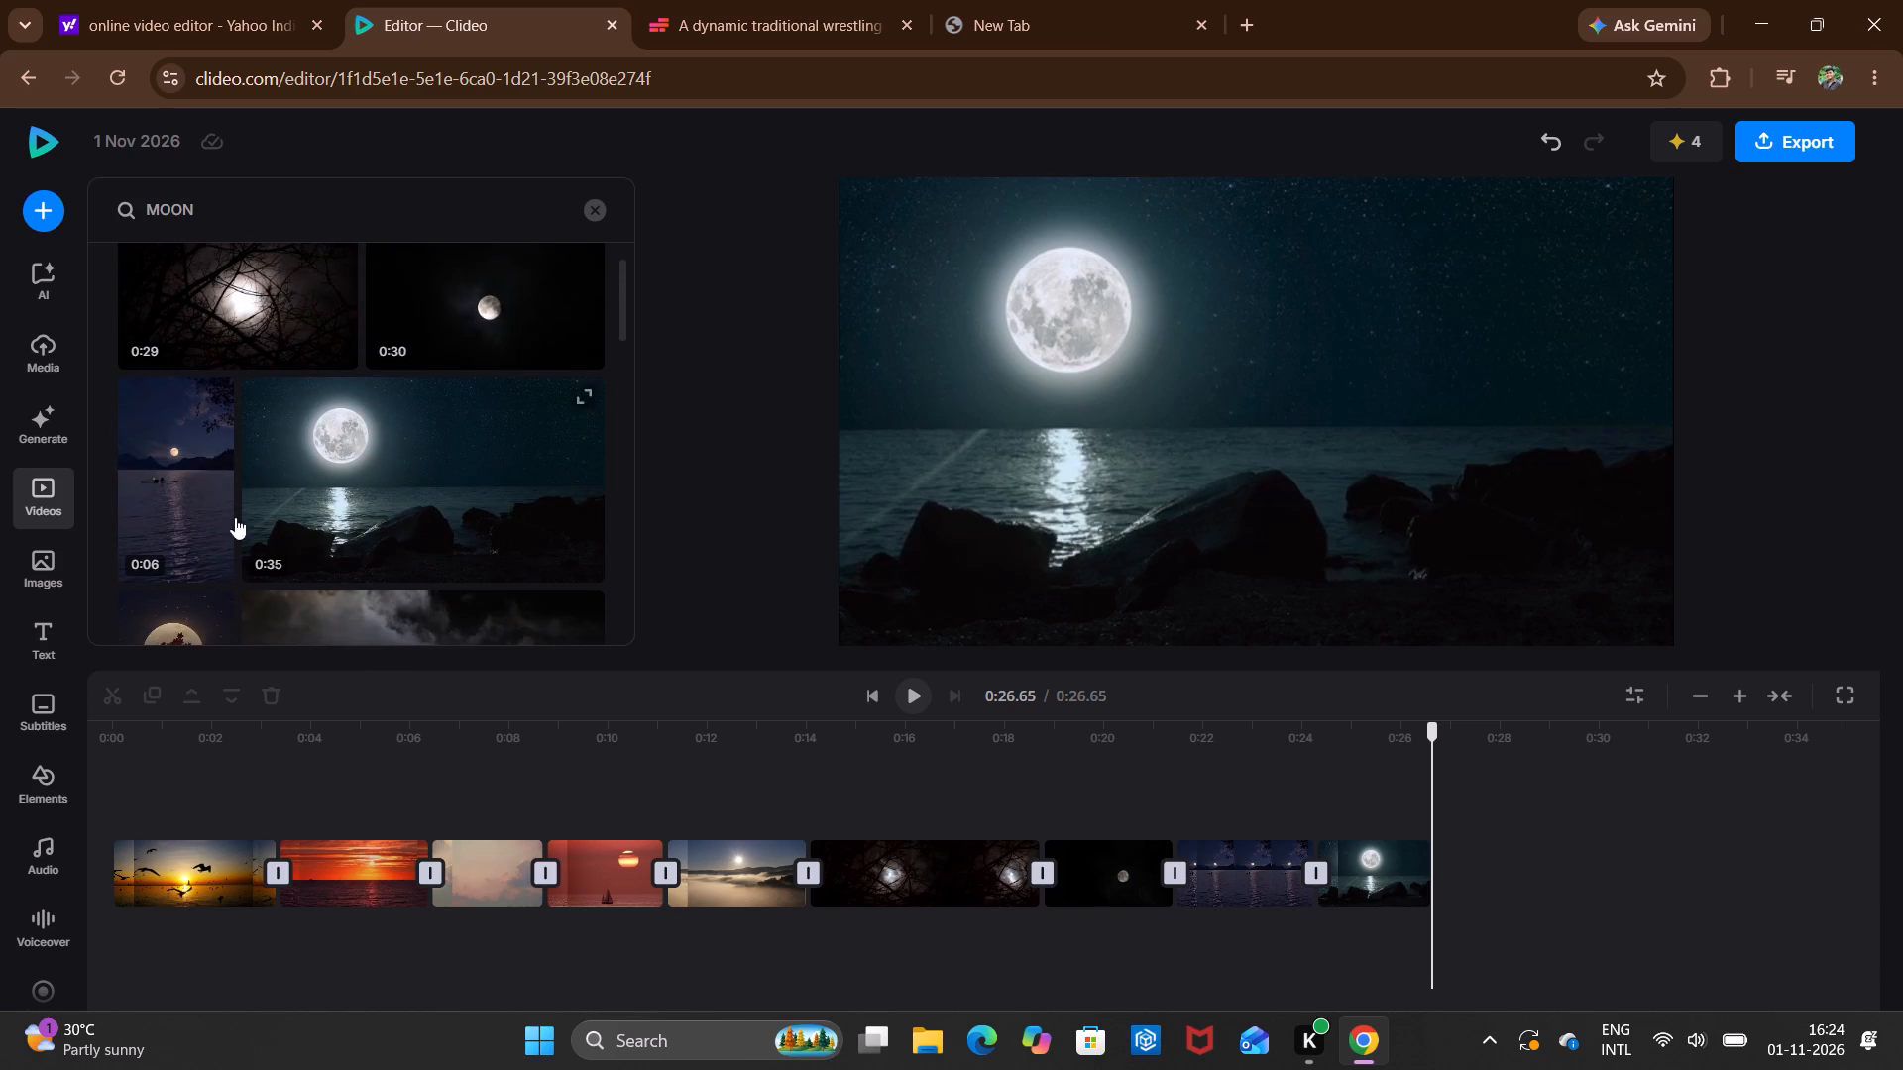
scroll(189, 488, down, 1)
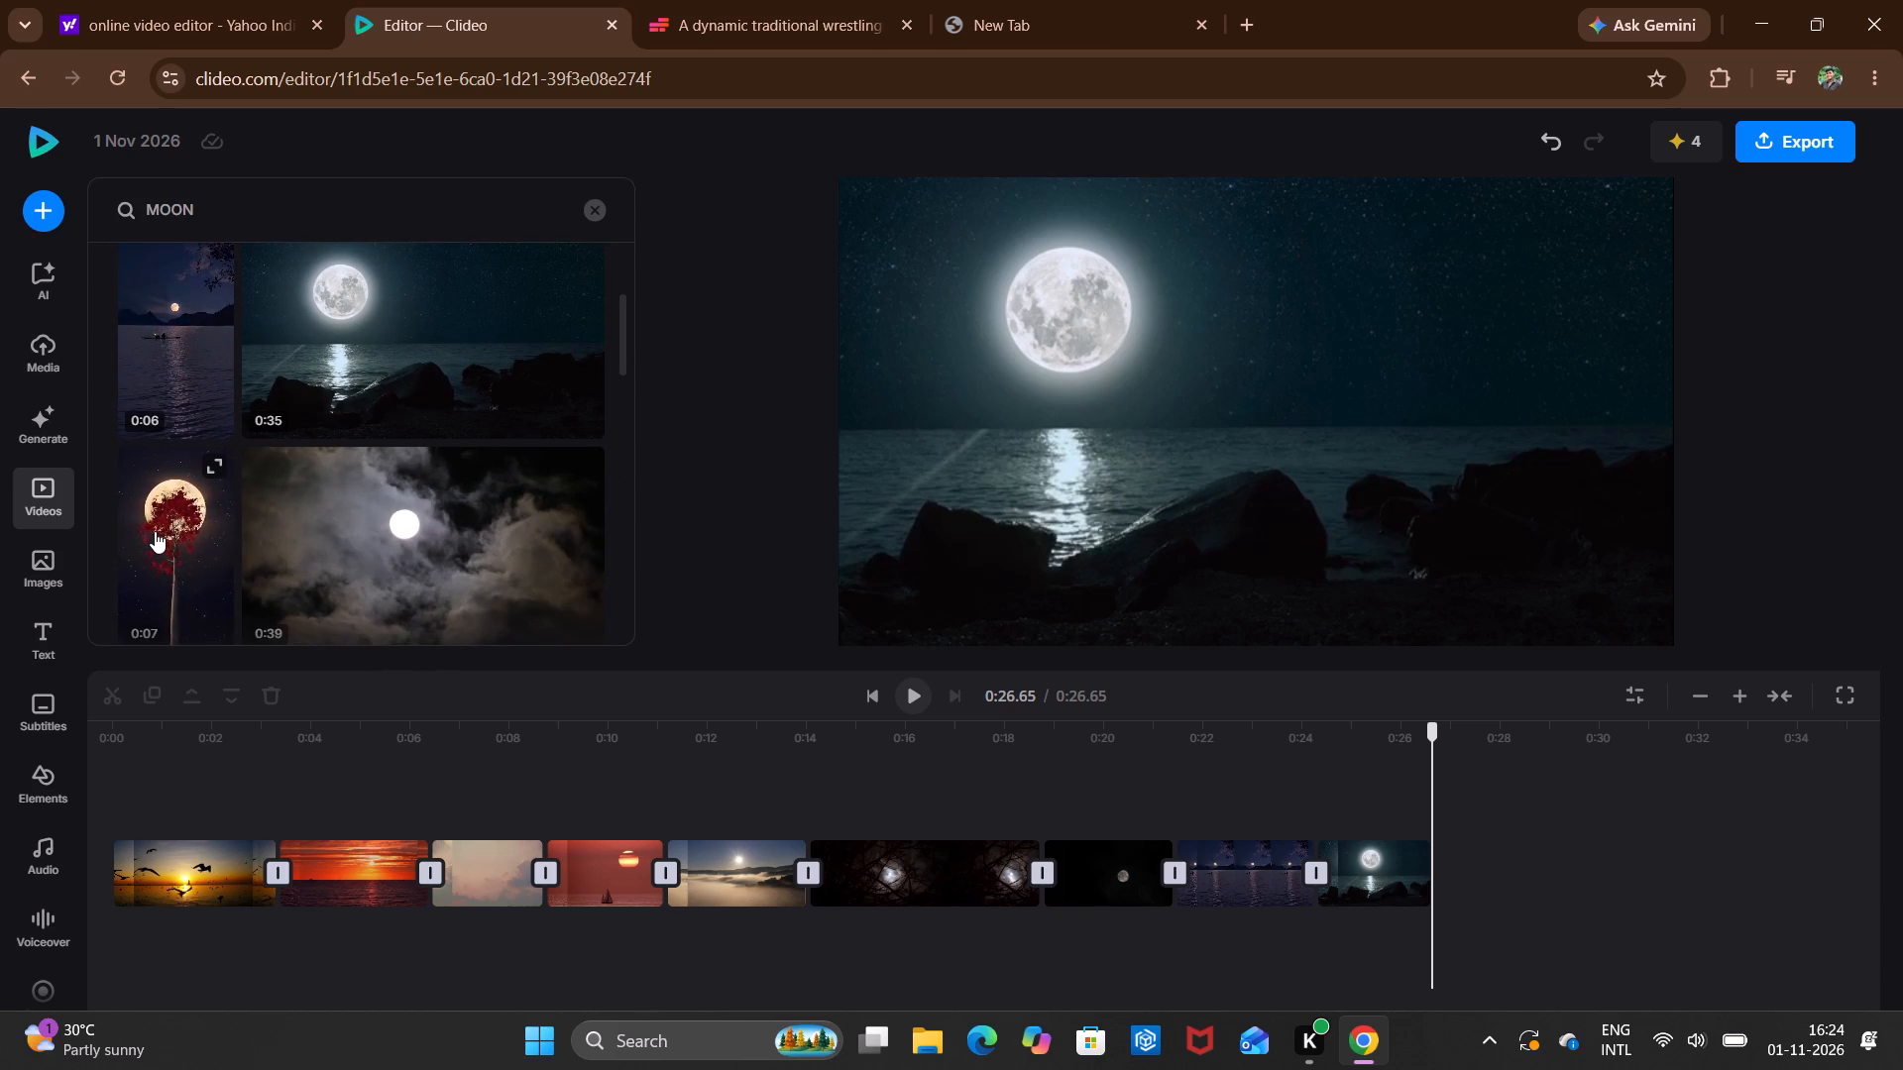
scroll(155, 531, down, 1)
click(155, 531)
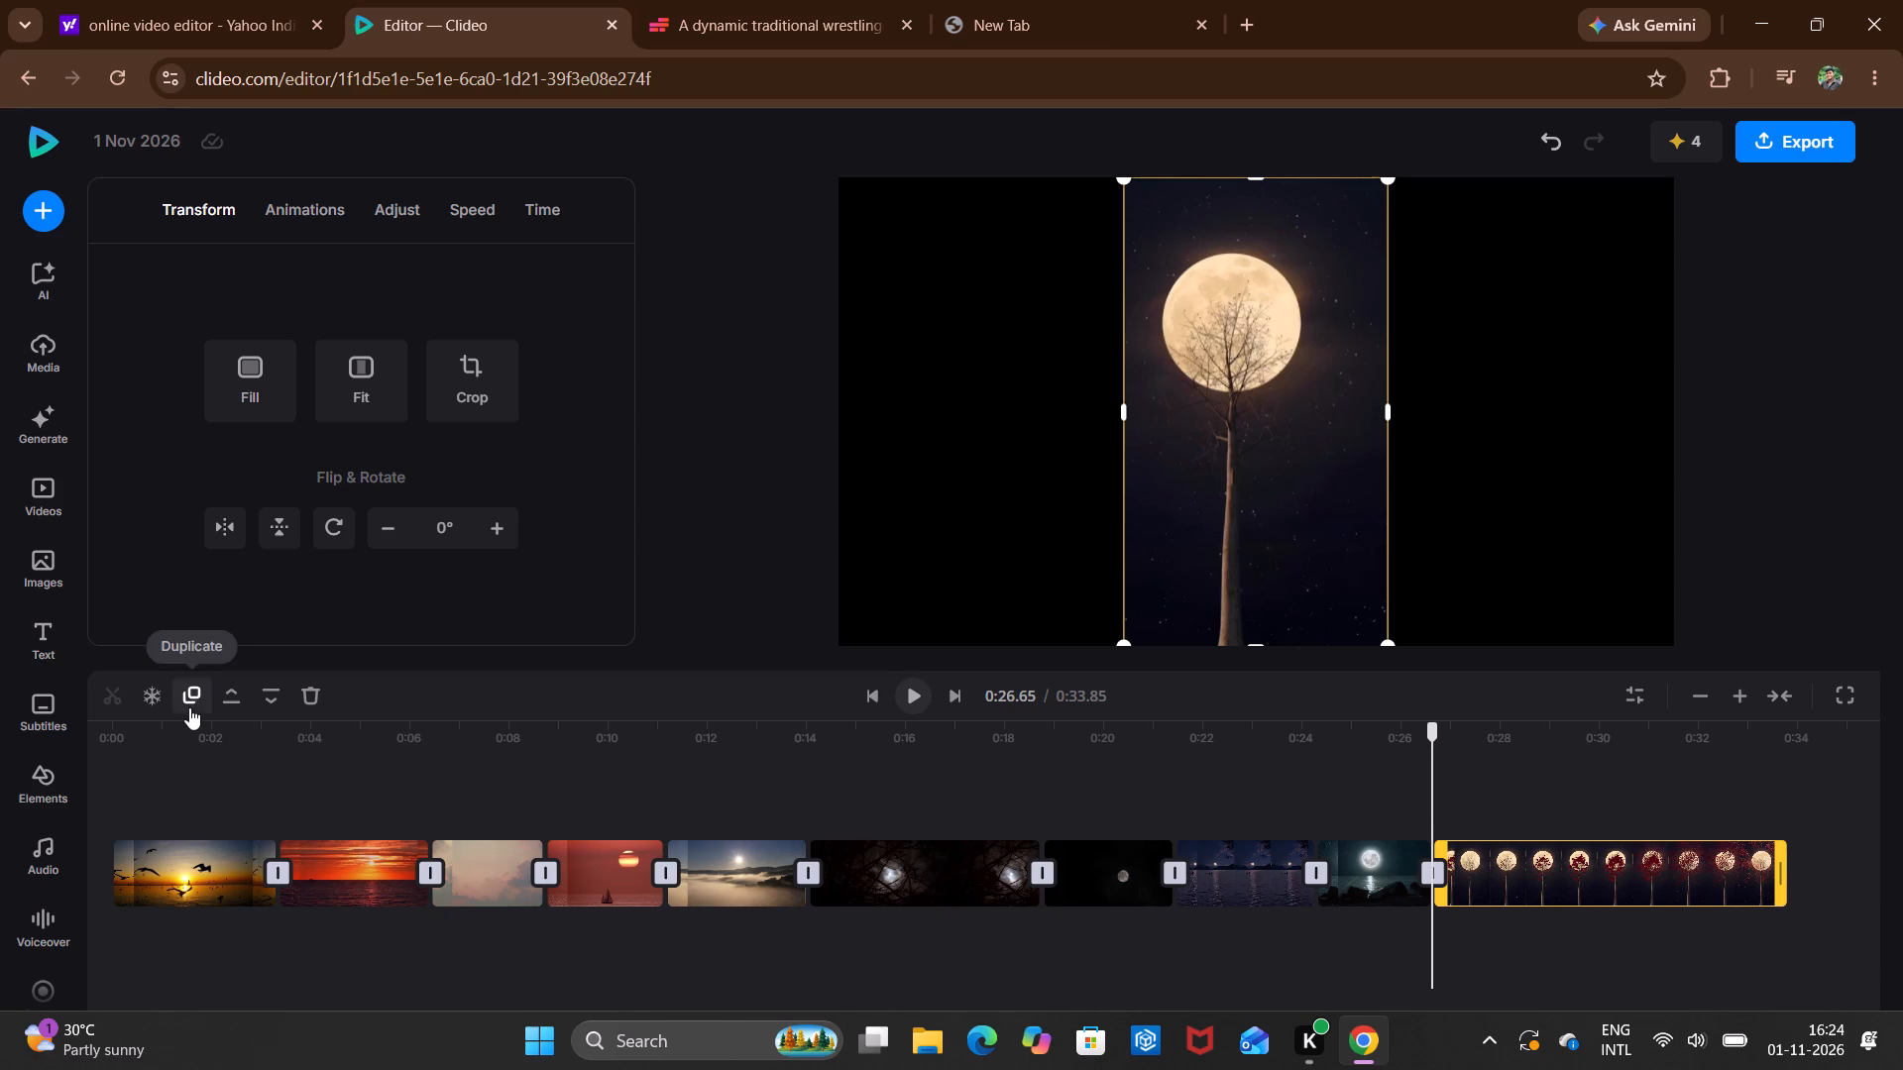
Add a Cheerful-style text at the very start of the timeline.
double_click(125, 776)
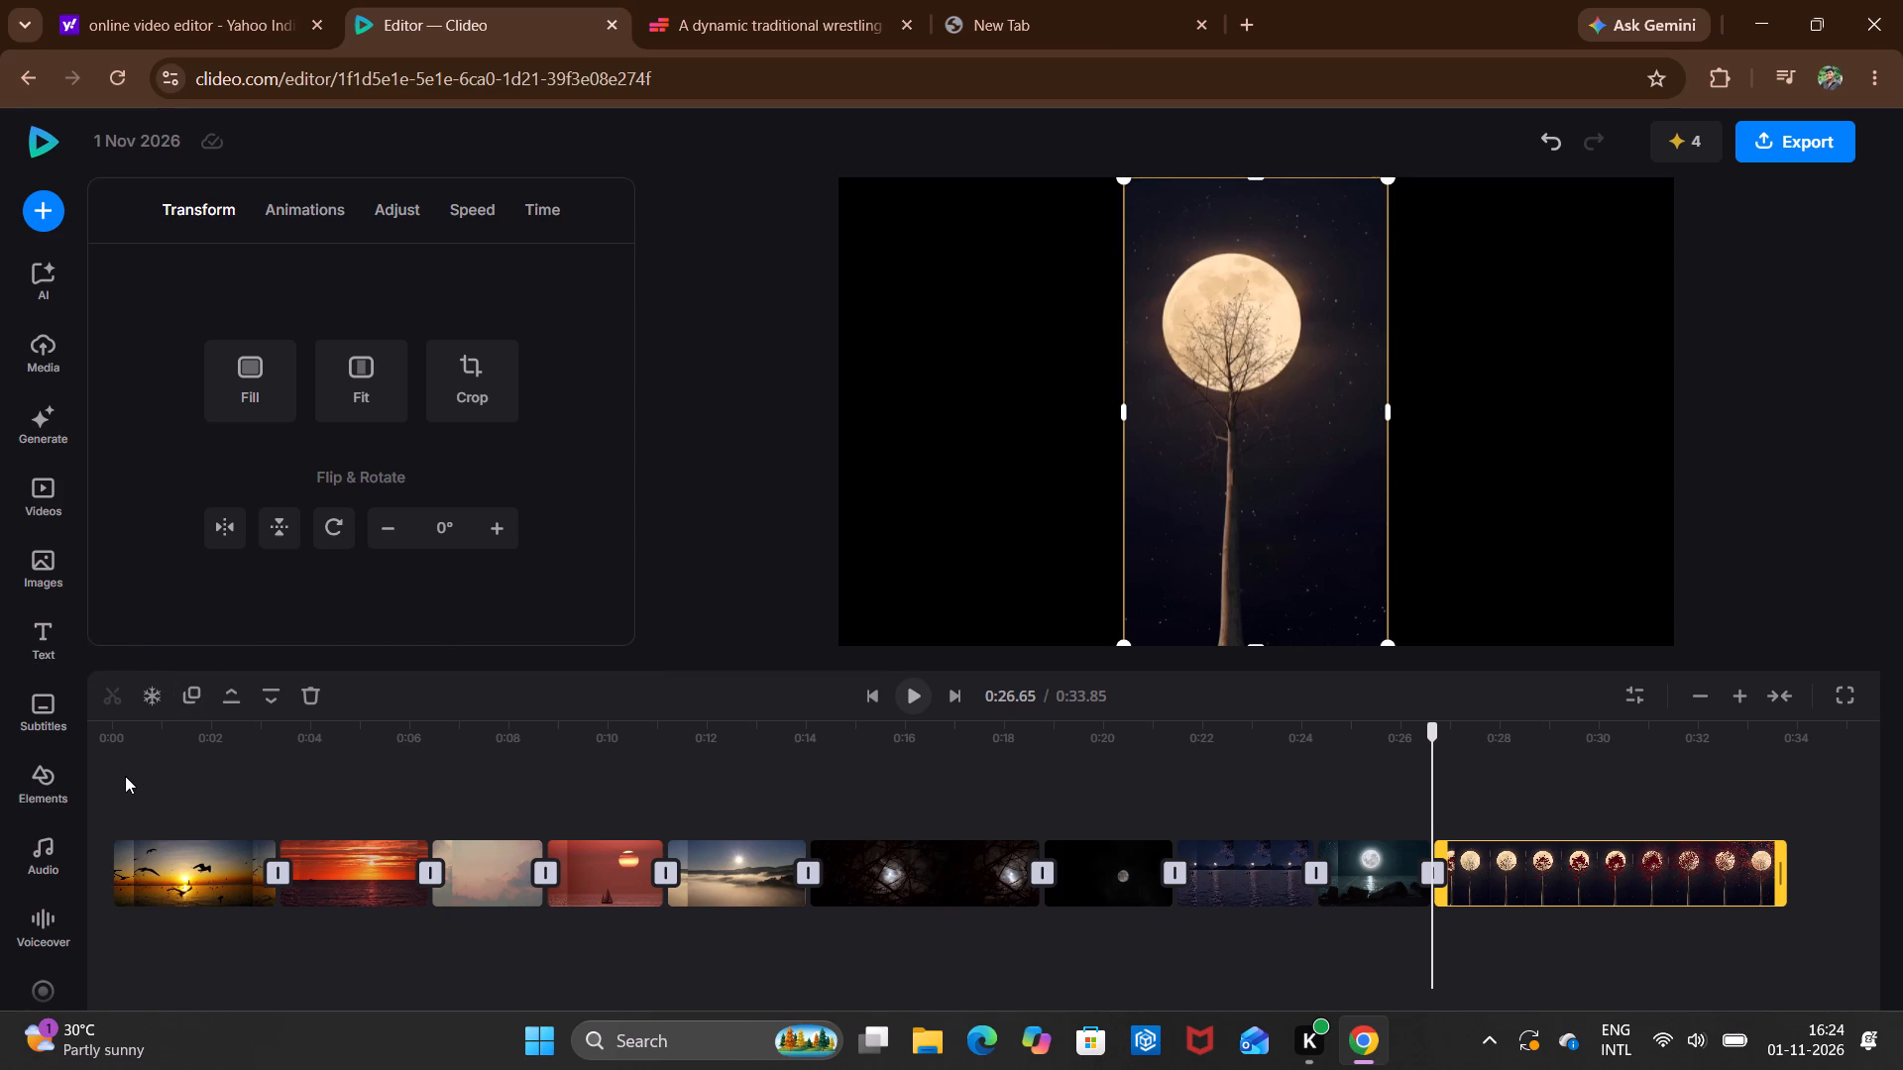
double_click(98, 788)
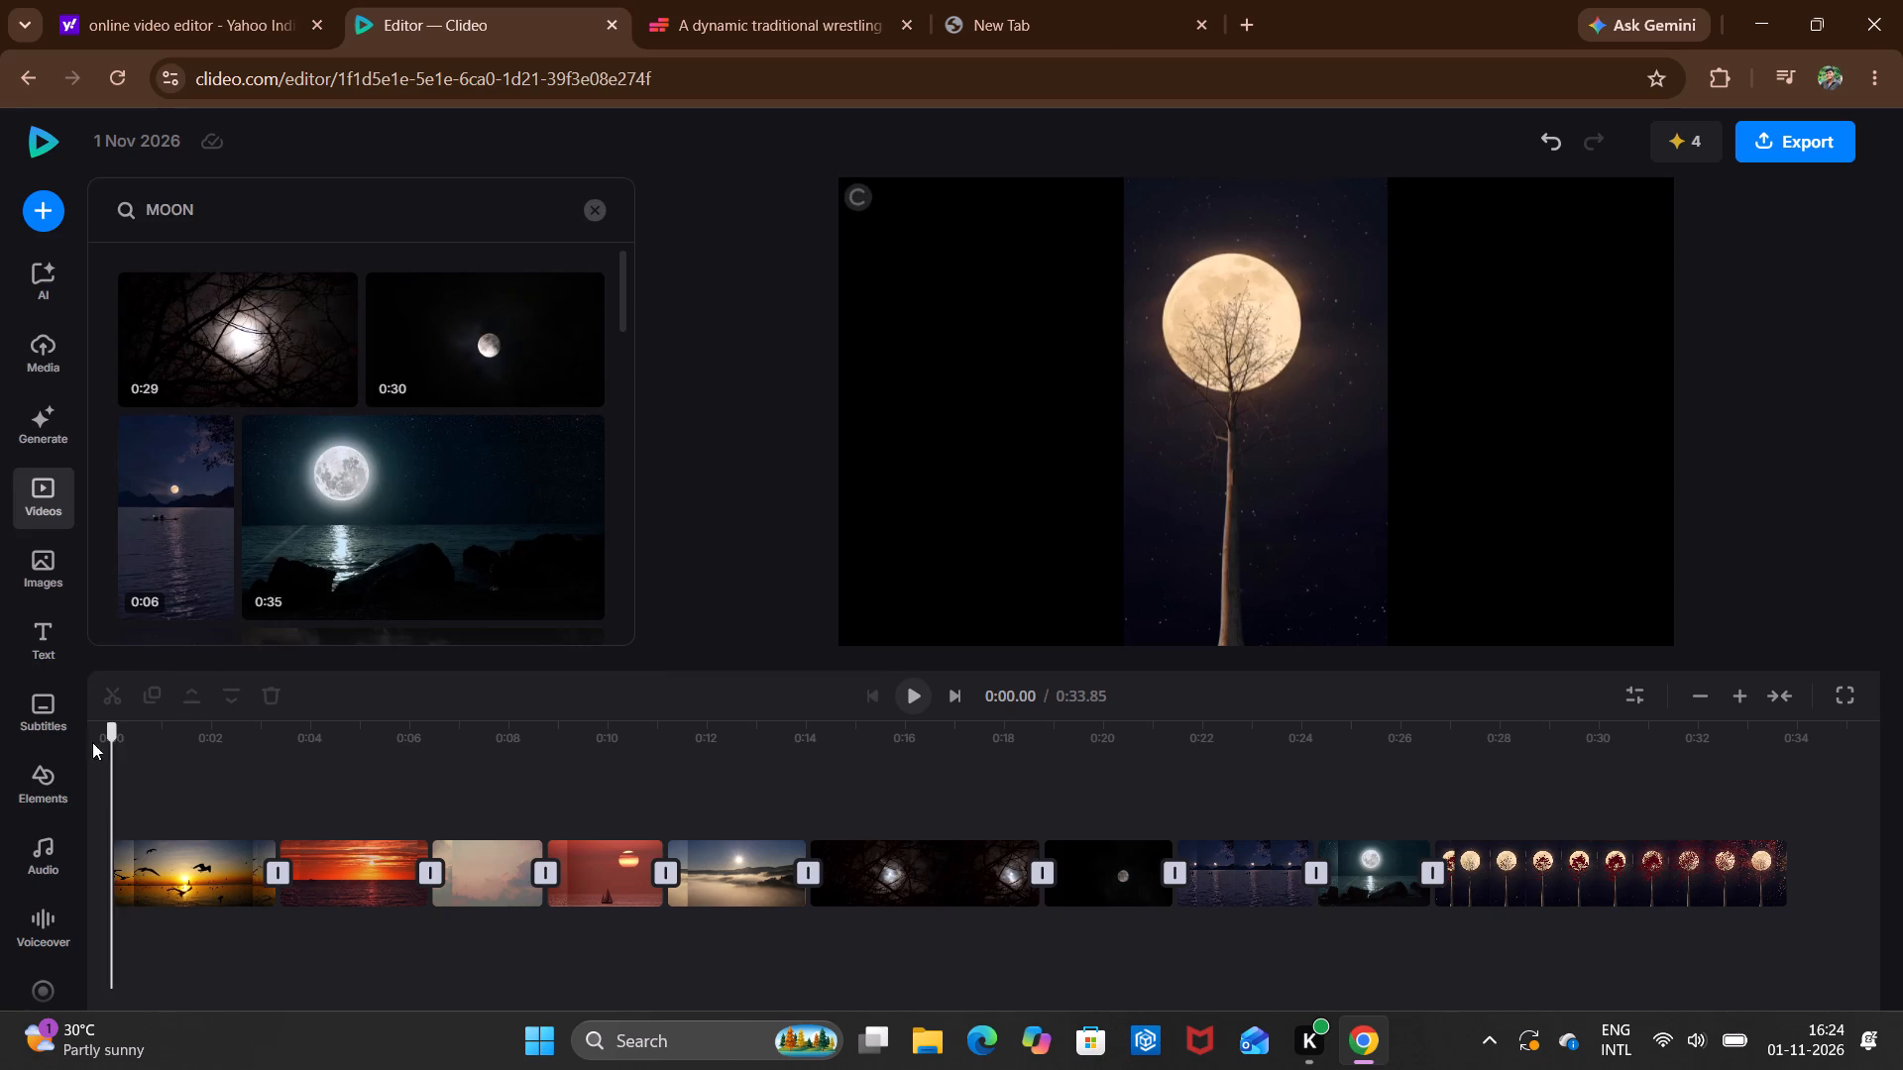
click(34, 636)
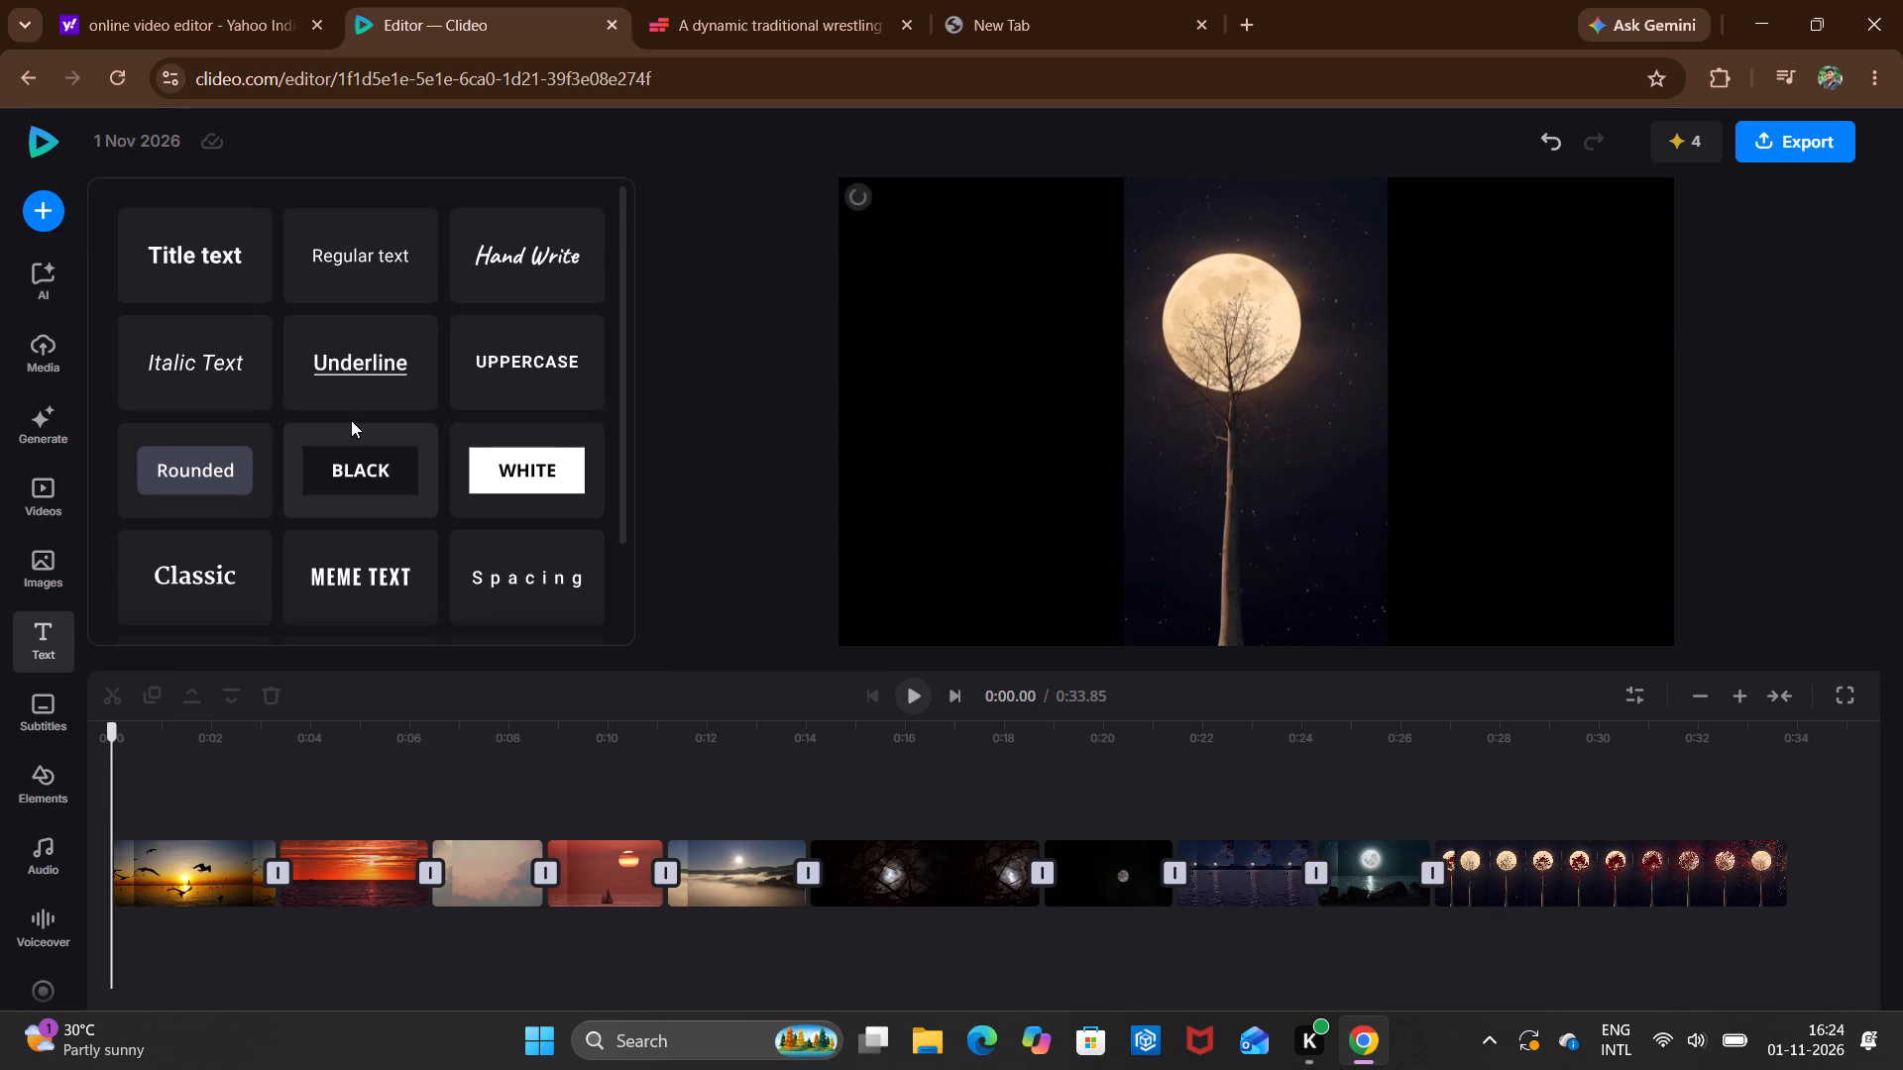
scroll(351, 420, right, 5)
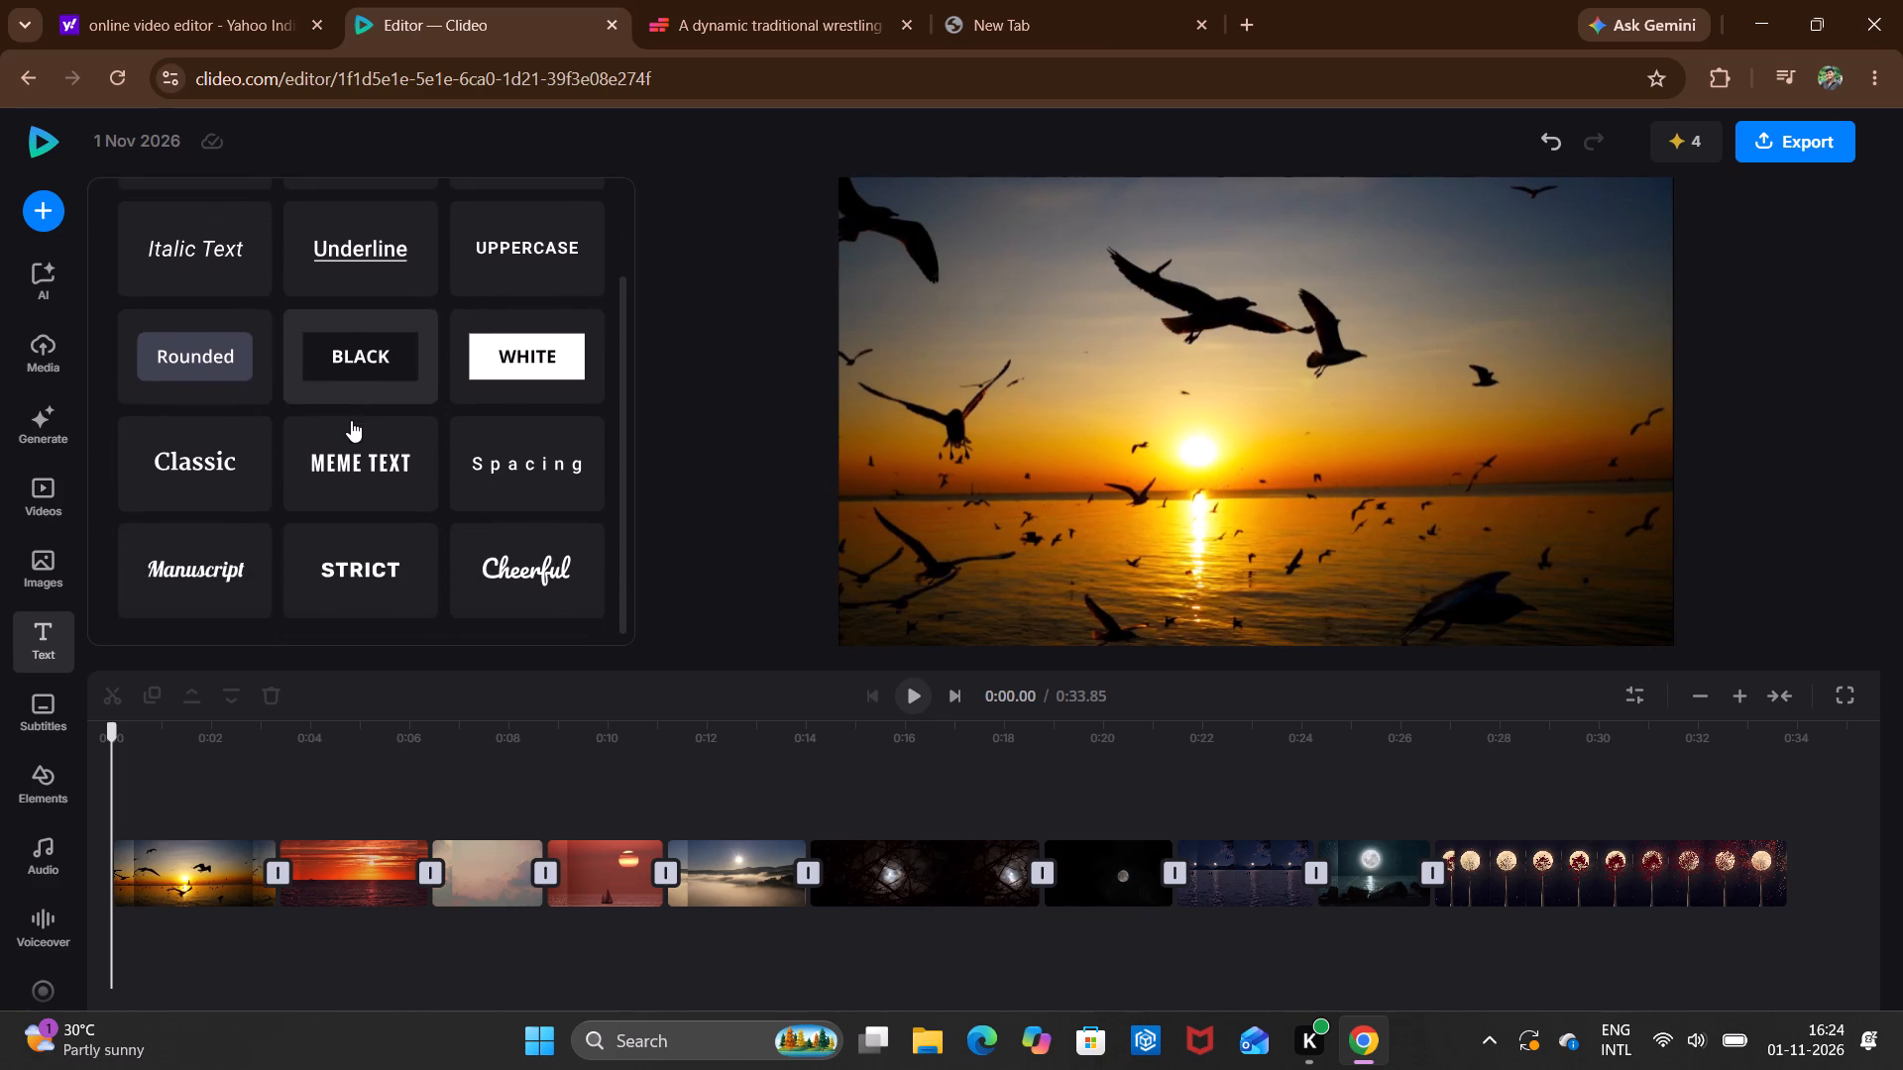
scroll(351, 420, right, 1)
click(552, 565)
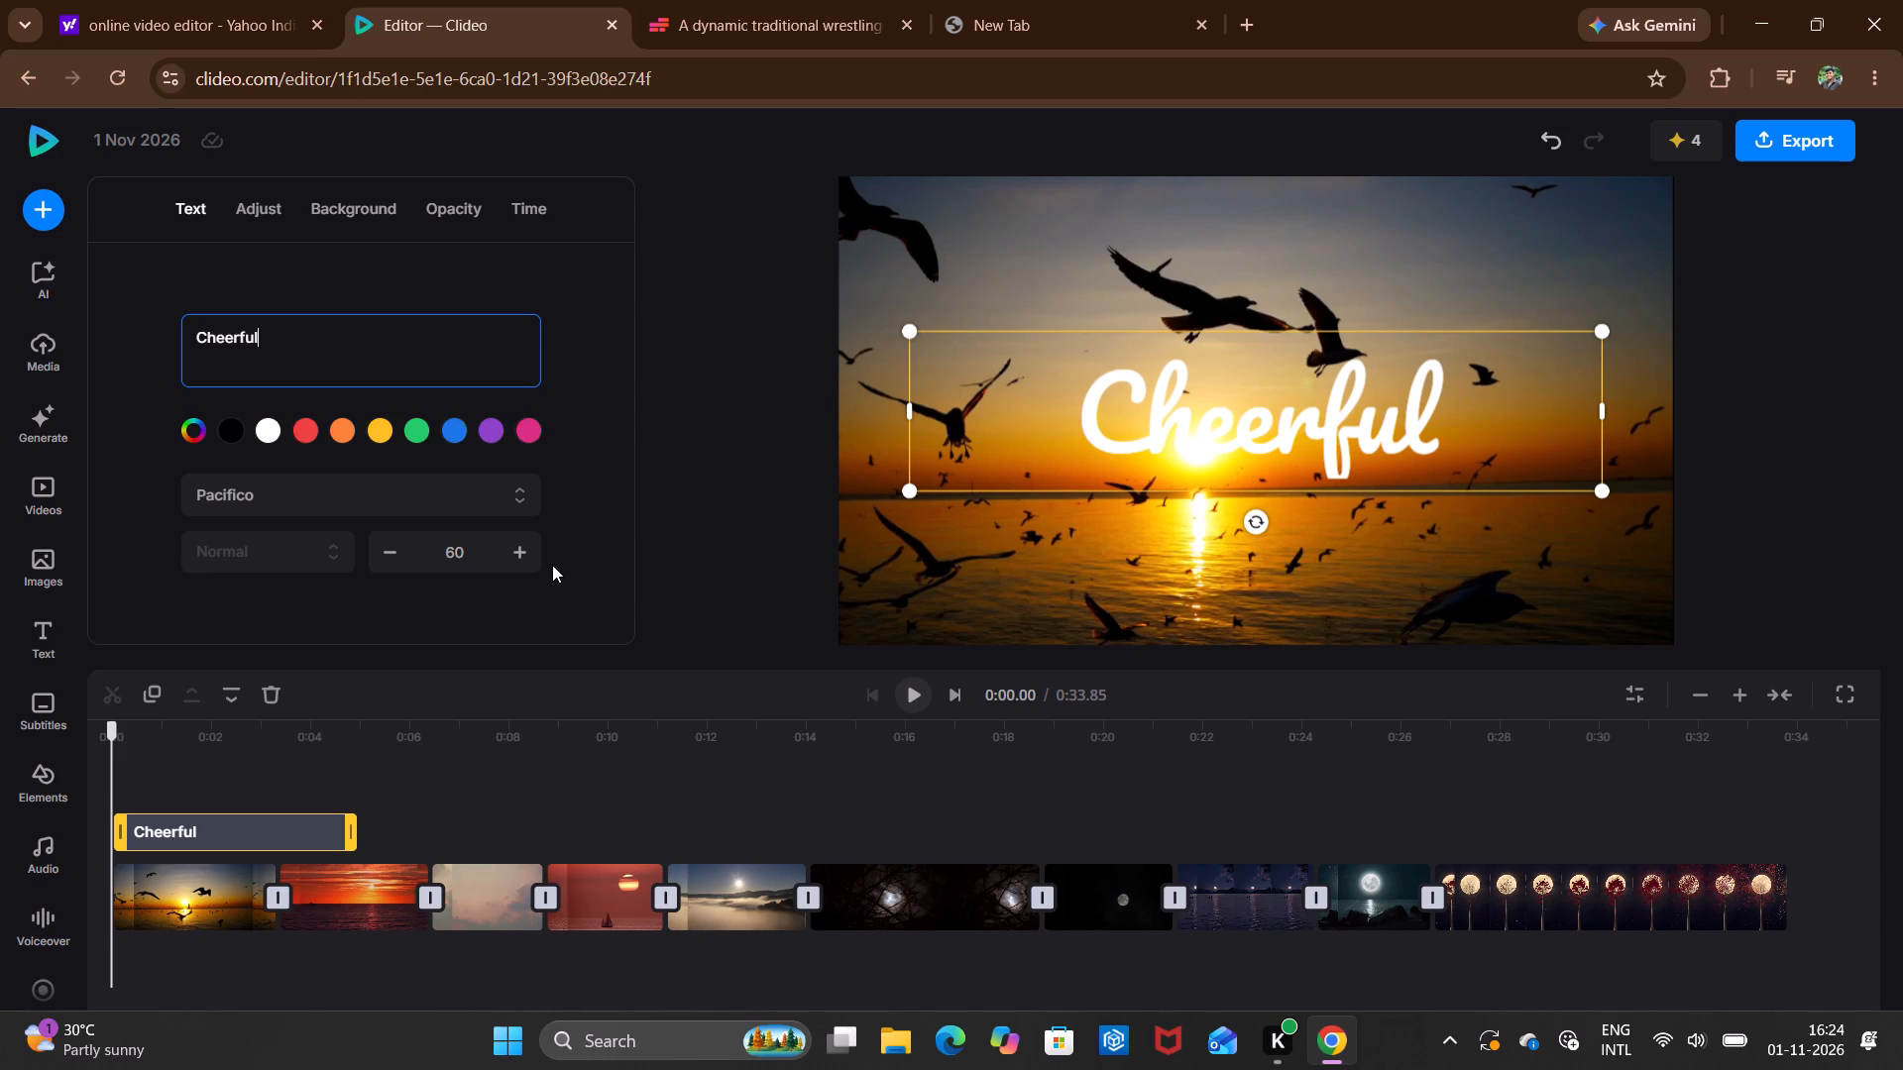
Replace the placeholder wording of the new text with "THE BE".
click(1500, 470)
double_click(1496, 435)
key(BackSpace)
key(BackSpace)
key(BackSpace)
key(BackSpace)
key(BackSpace)
key(BackSpace)
key(BackSpace)
key(BackSpace)
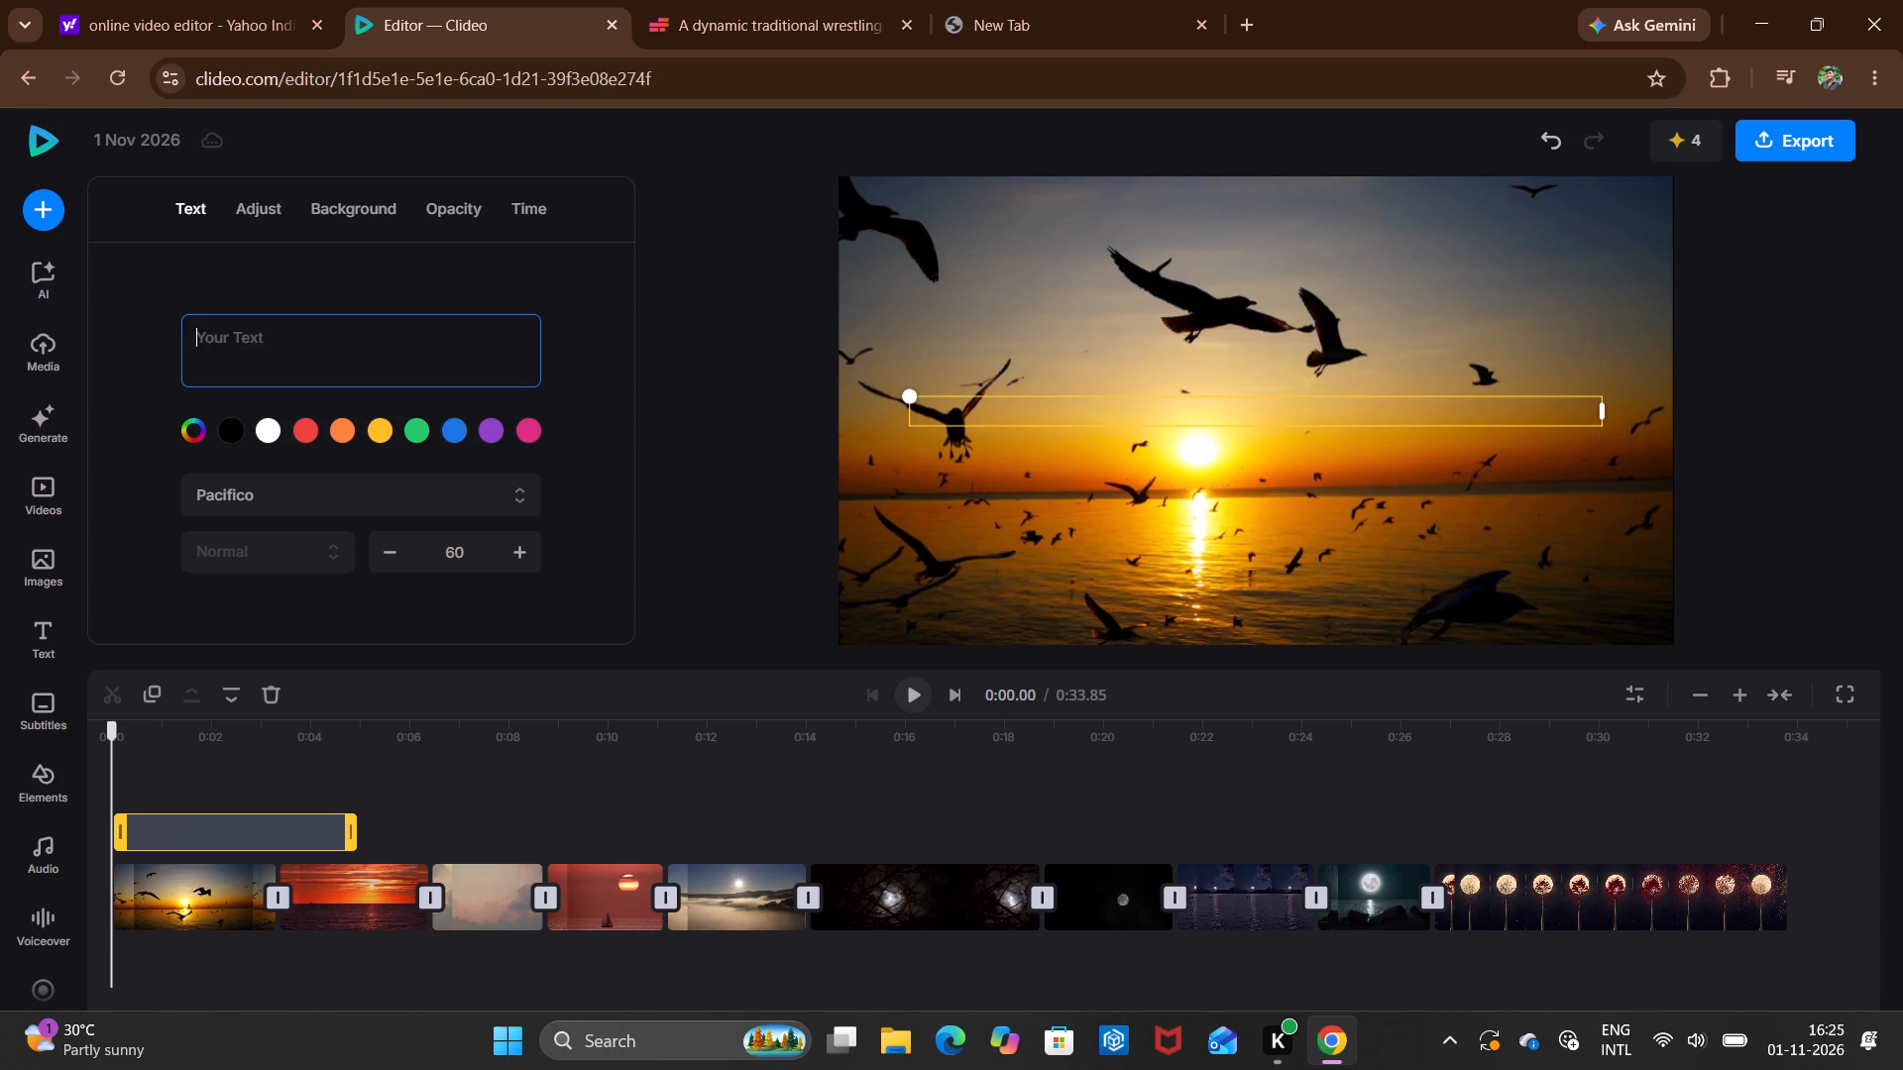
text(TH)
text(E)
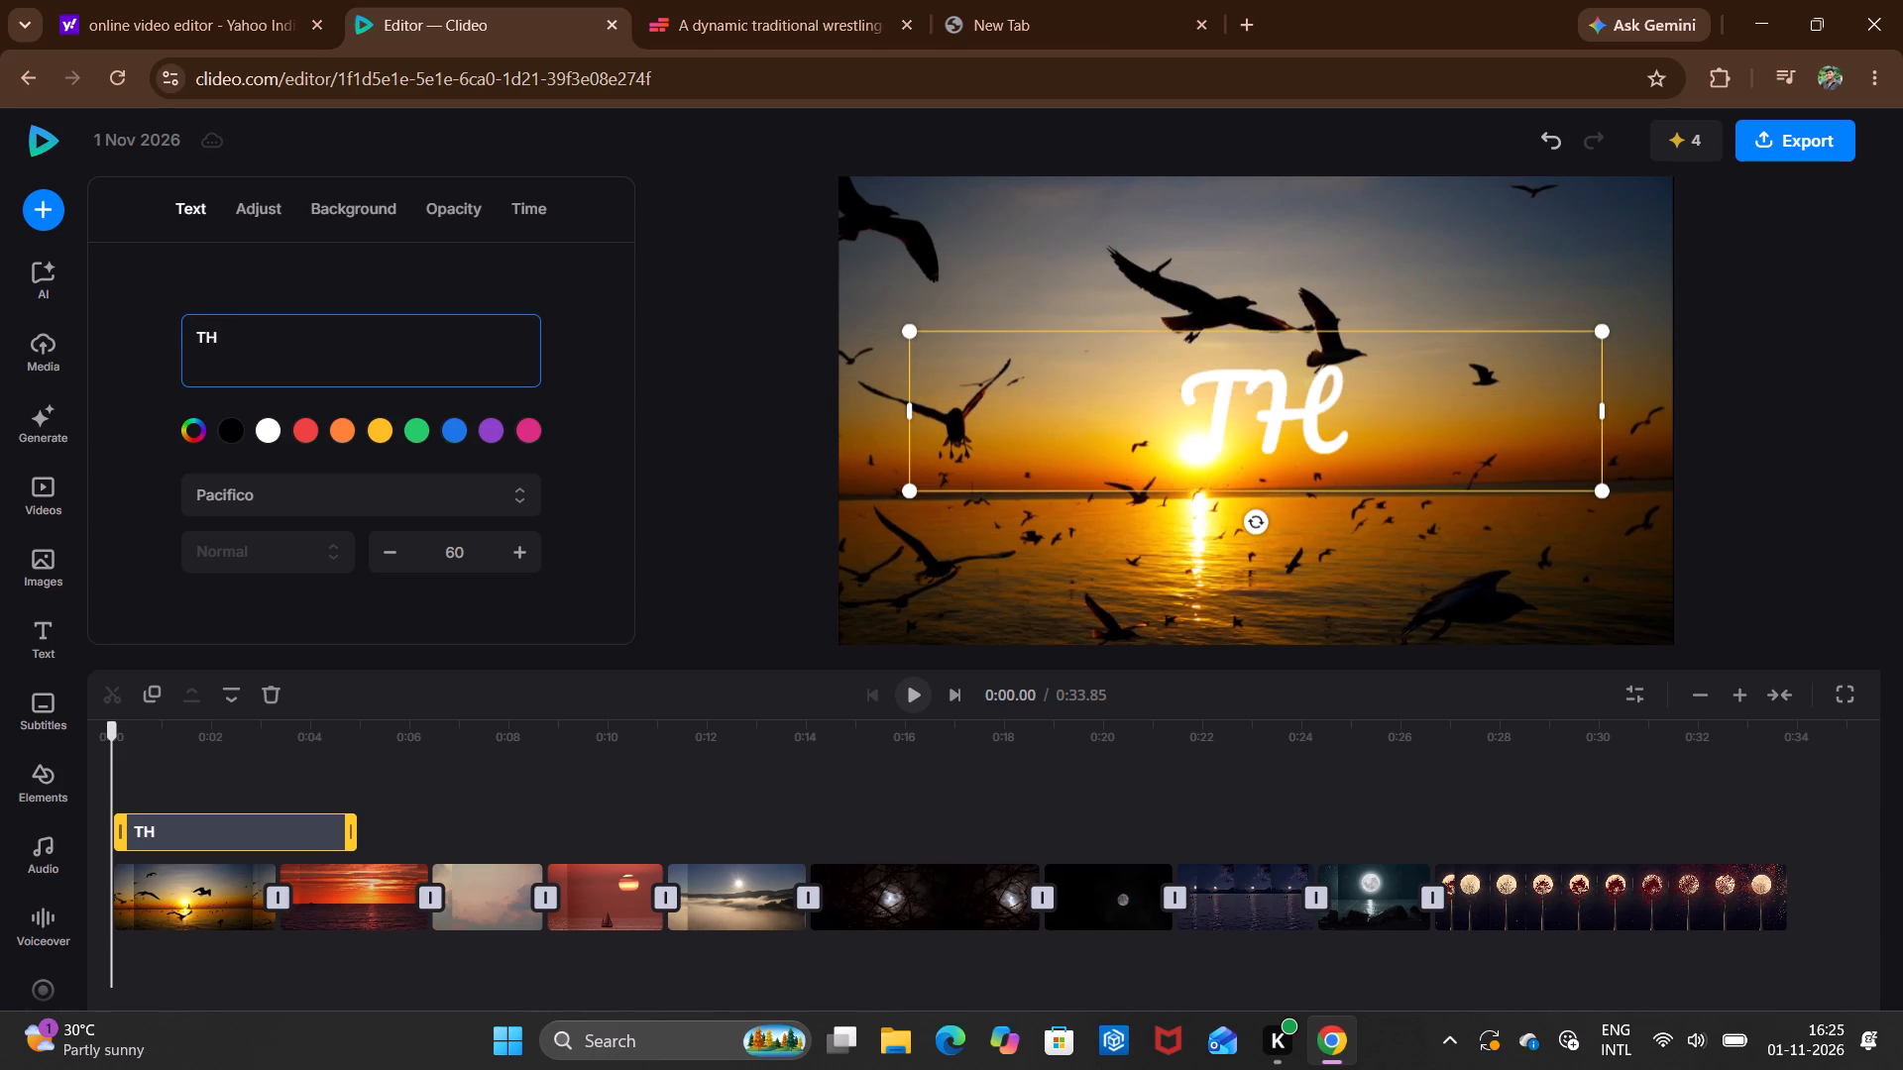
key(space)
text(BE)
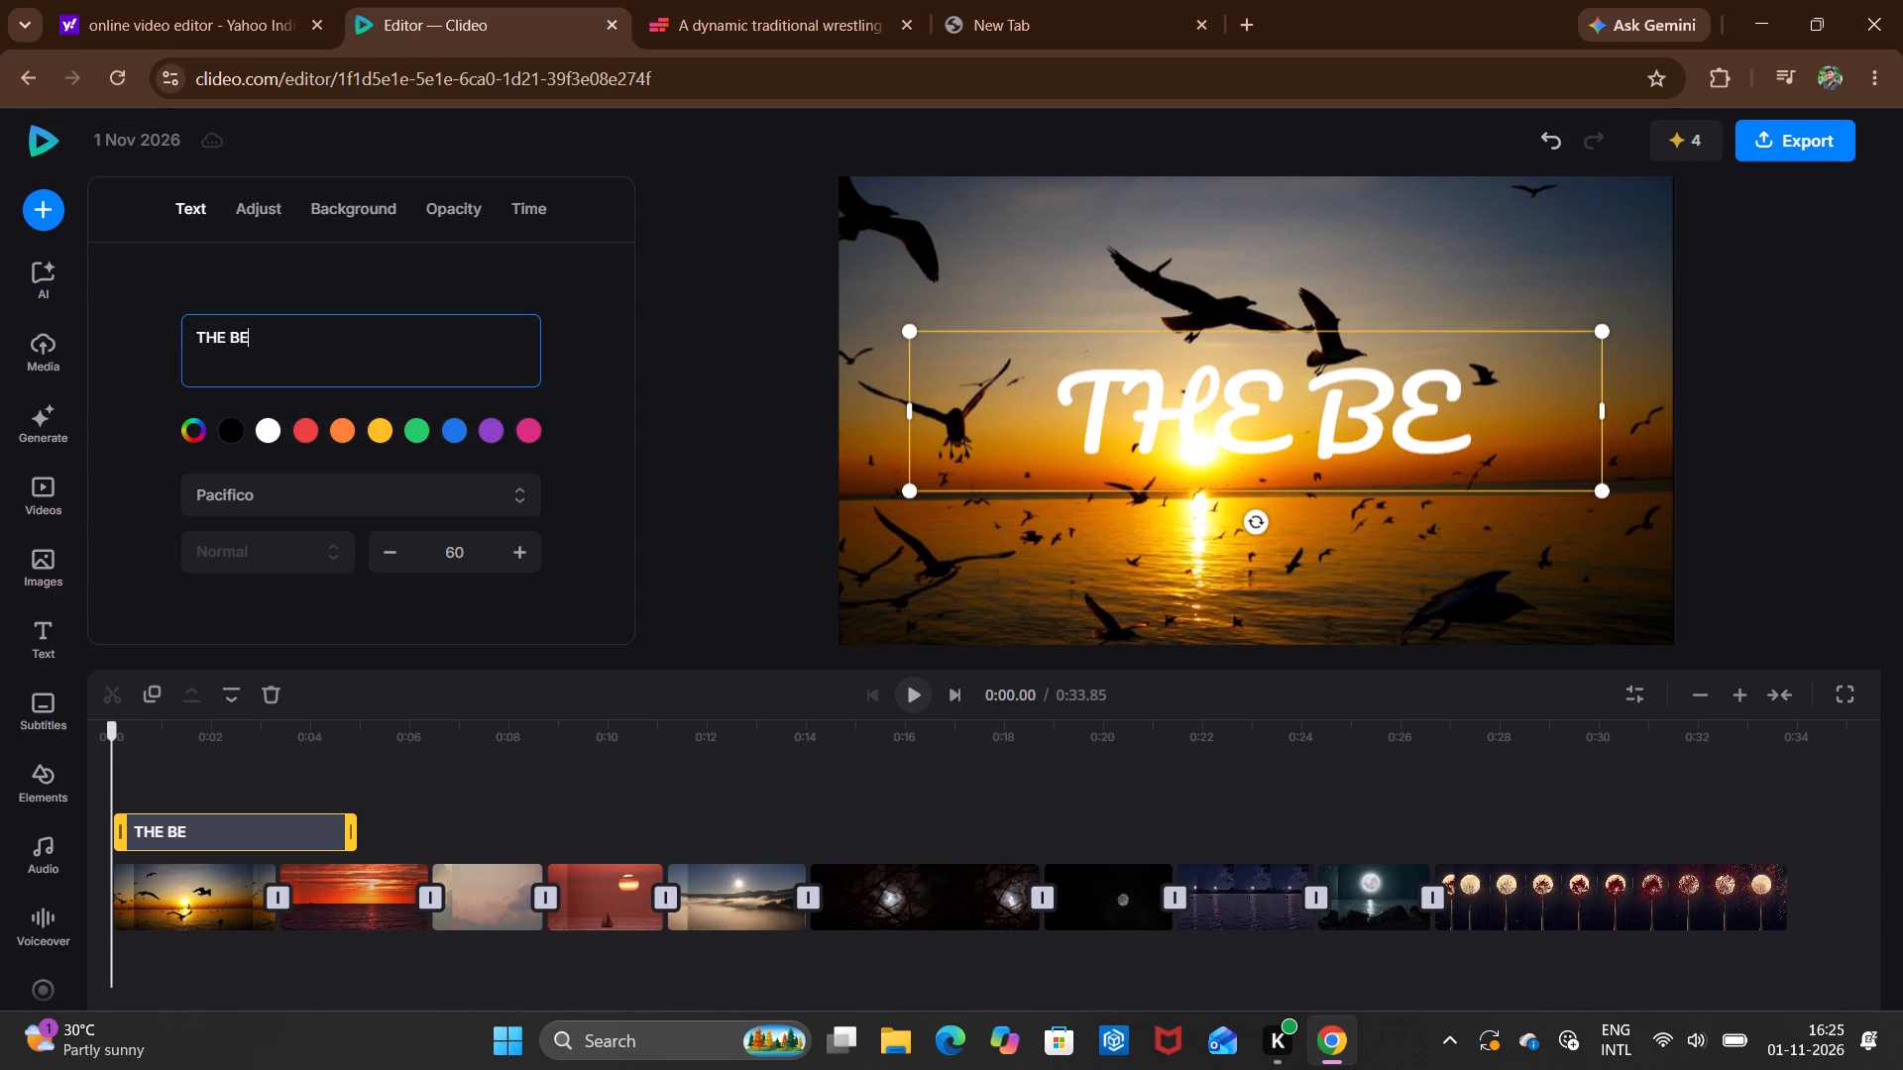
Change the text's font to Playfair Display.
click(512, 502)
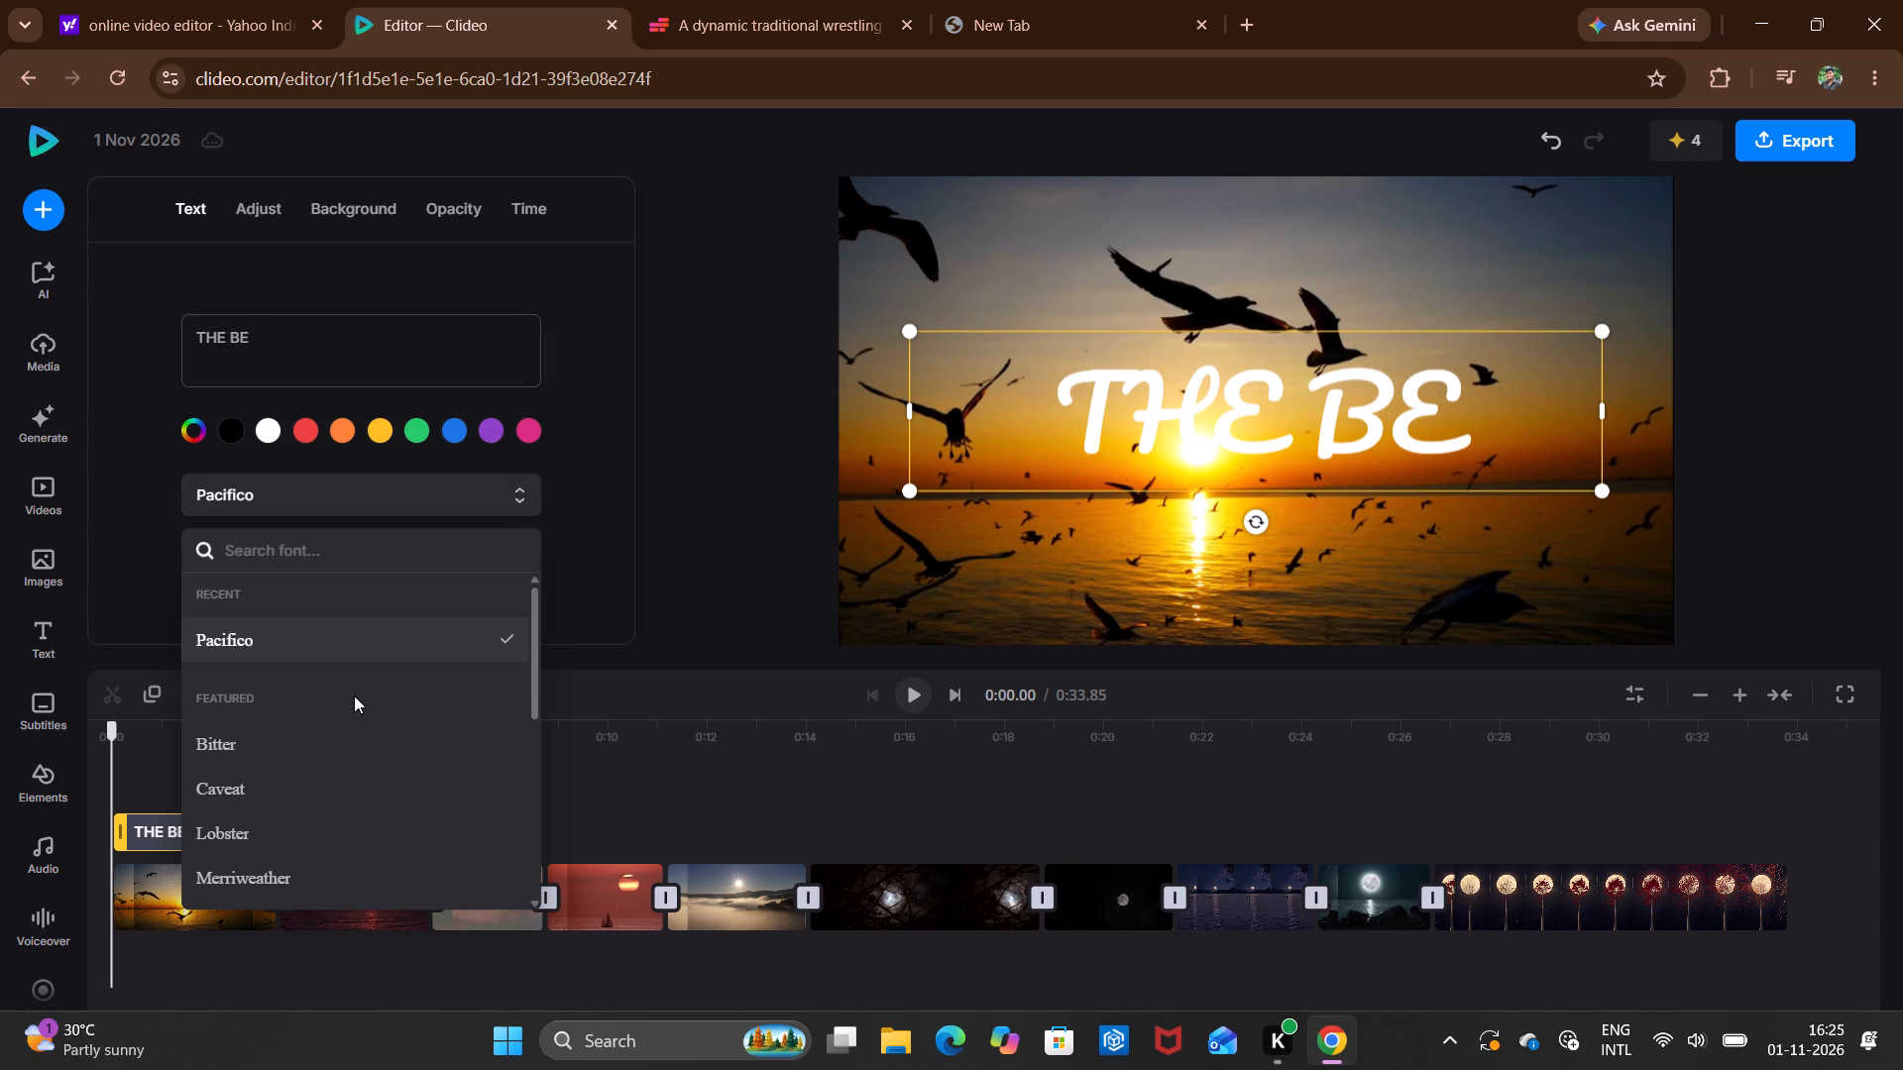
scroll(354, 695, down, 1)
scroll(280, 754, down, 1)
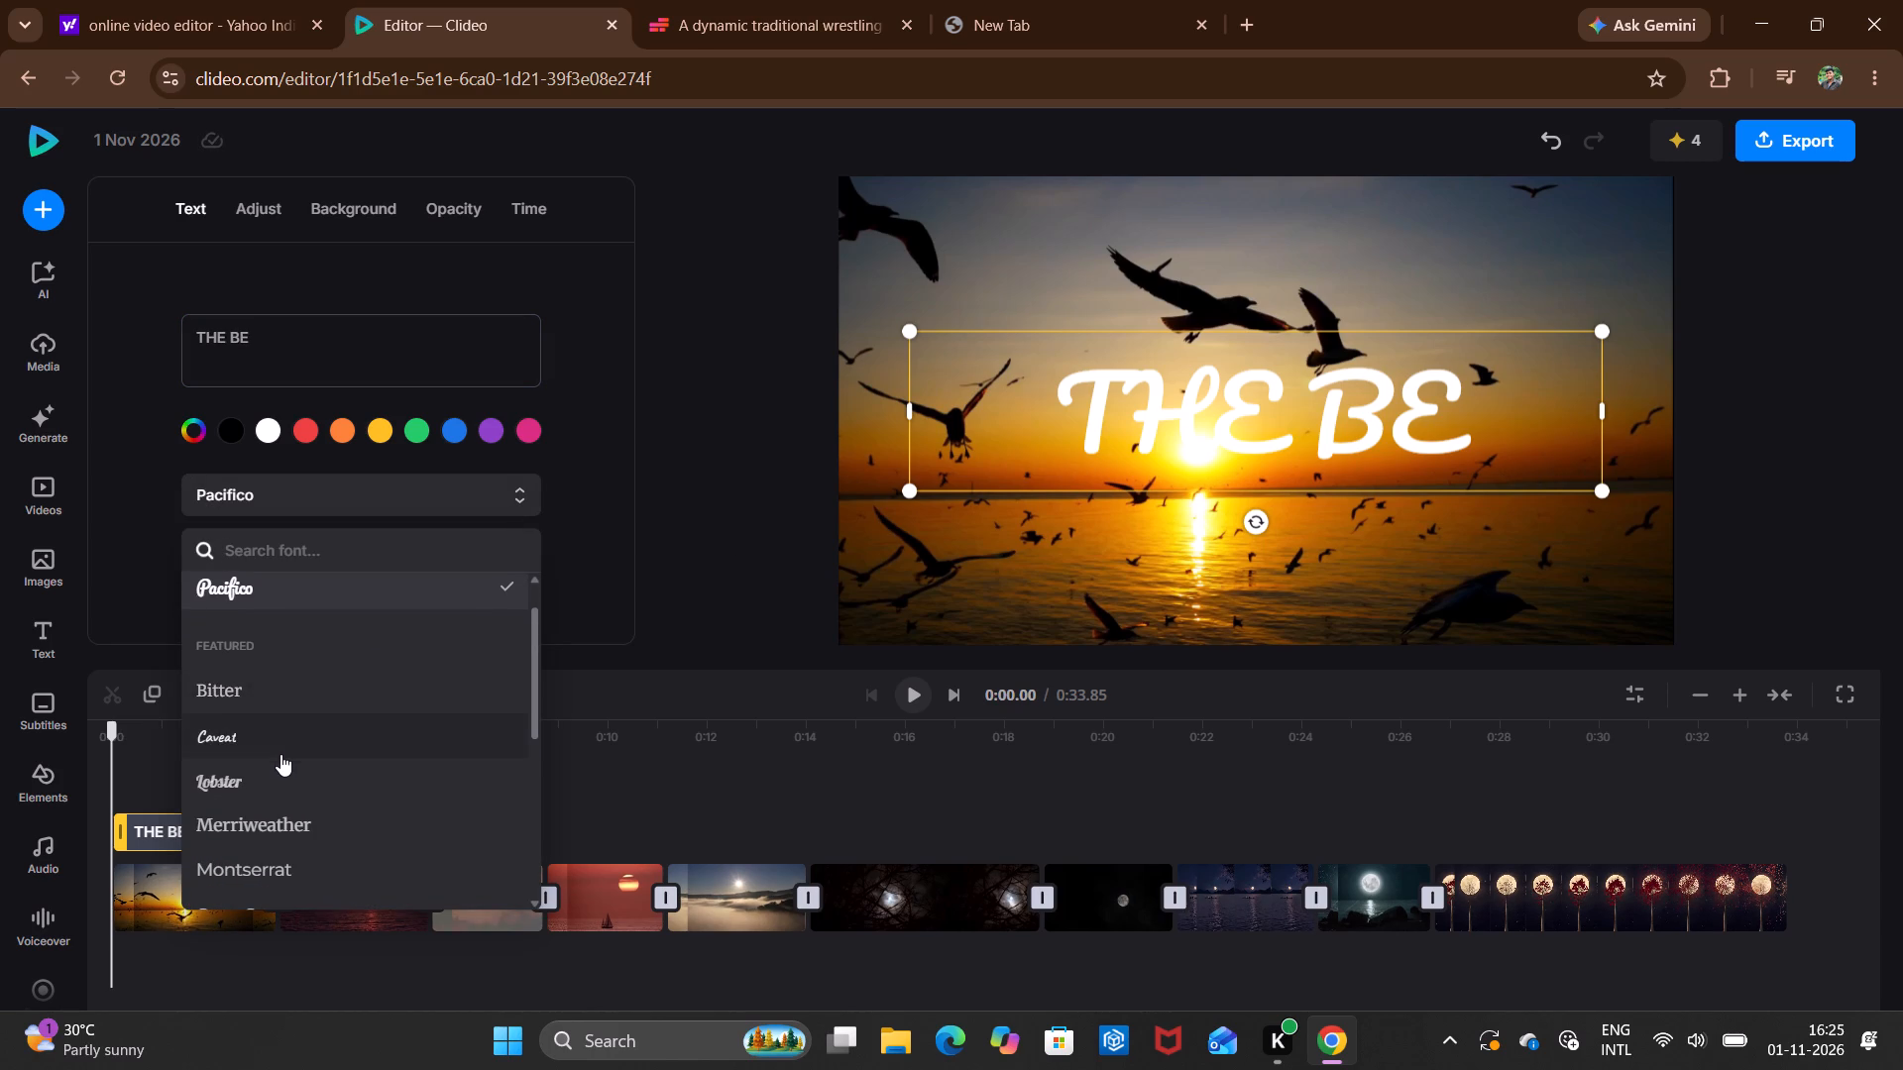
scroll(280, 754, down, 3)
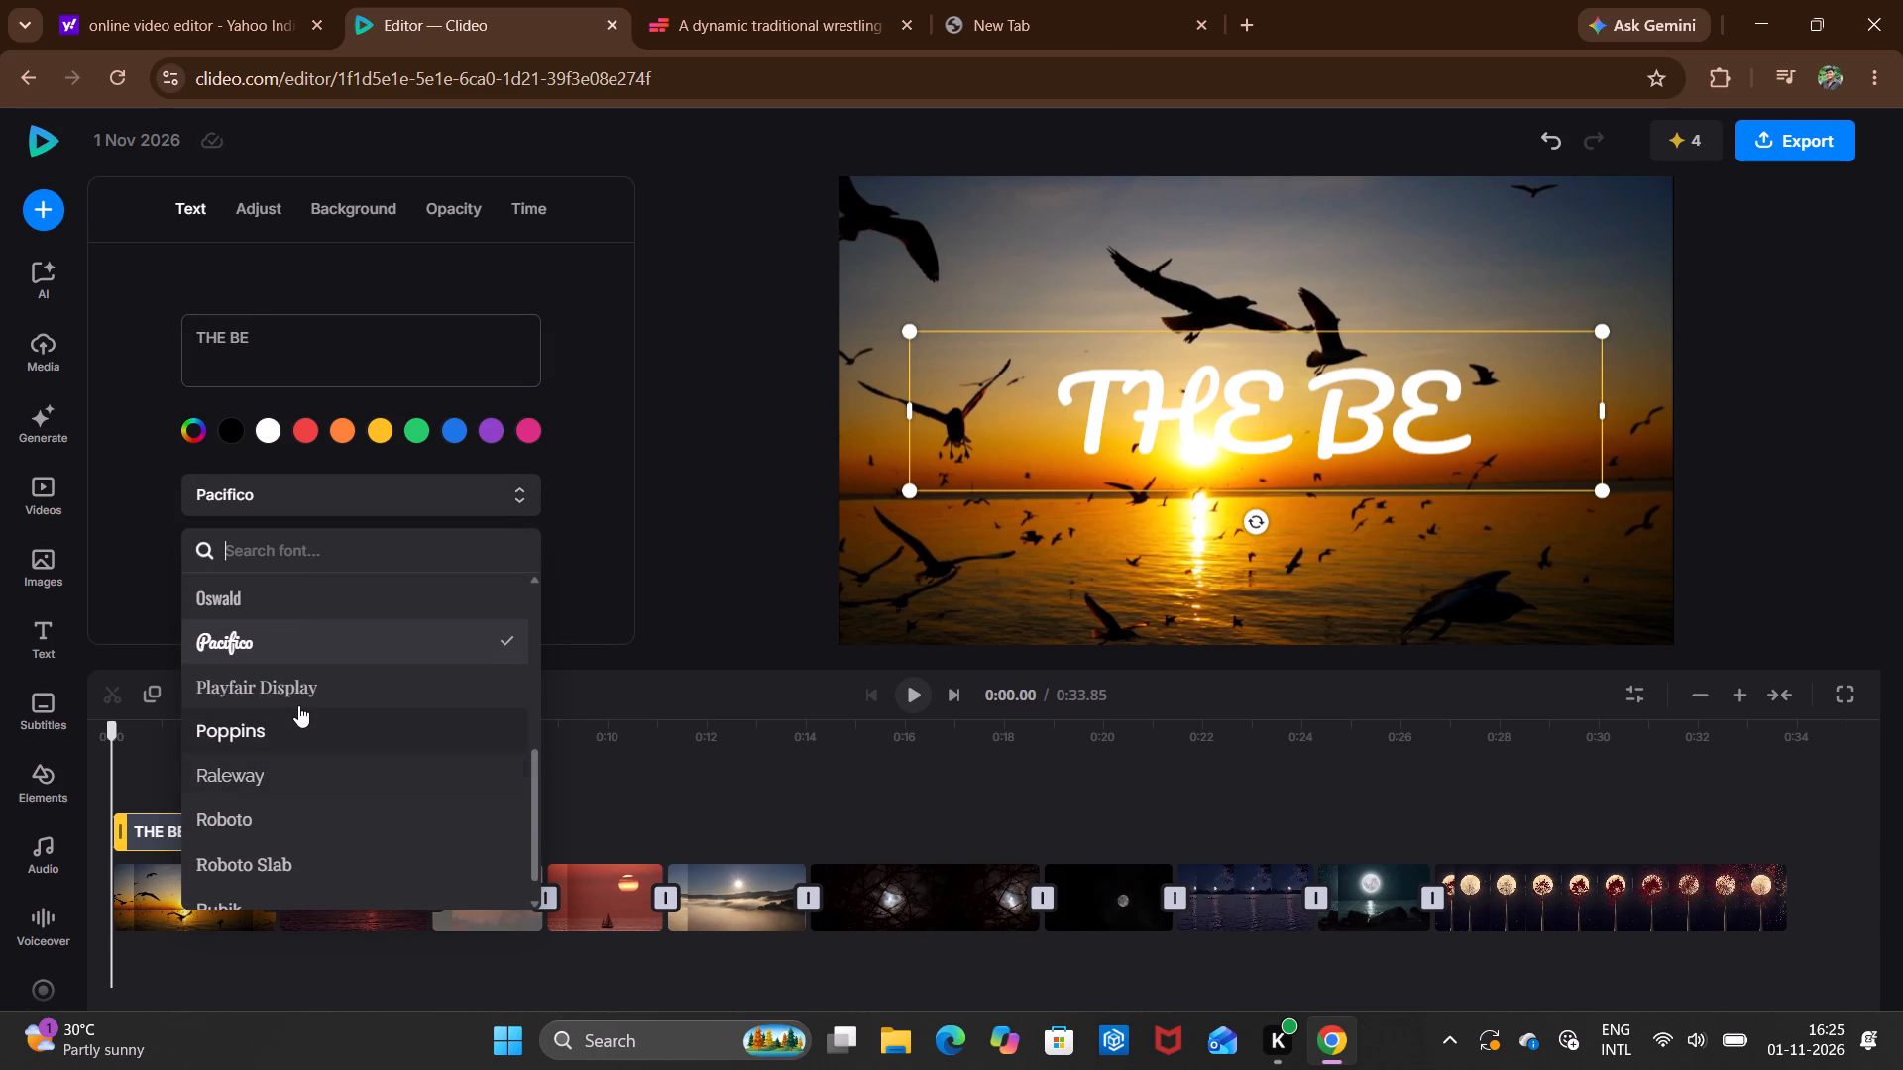
click(307, 693)
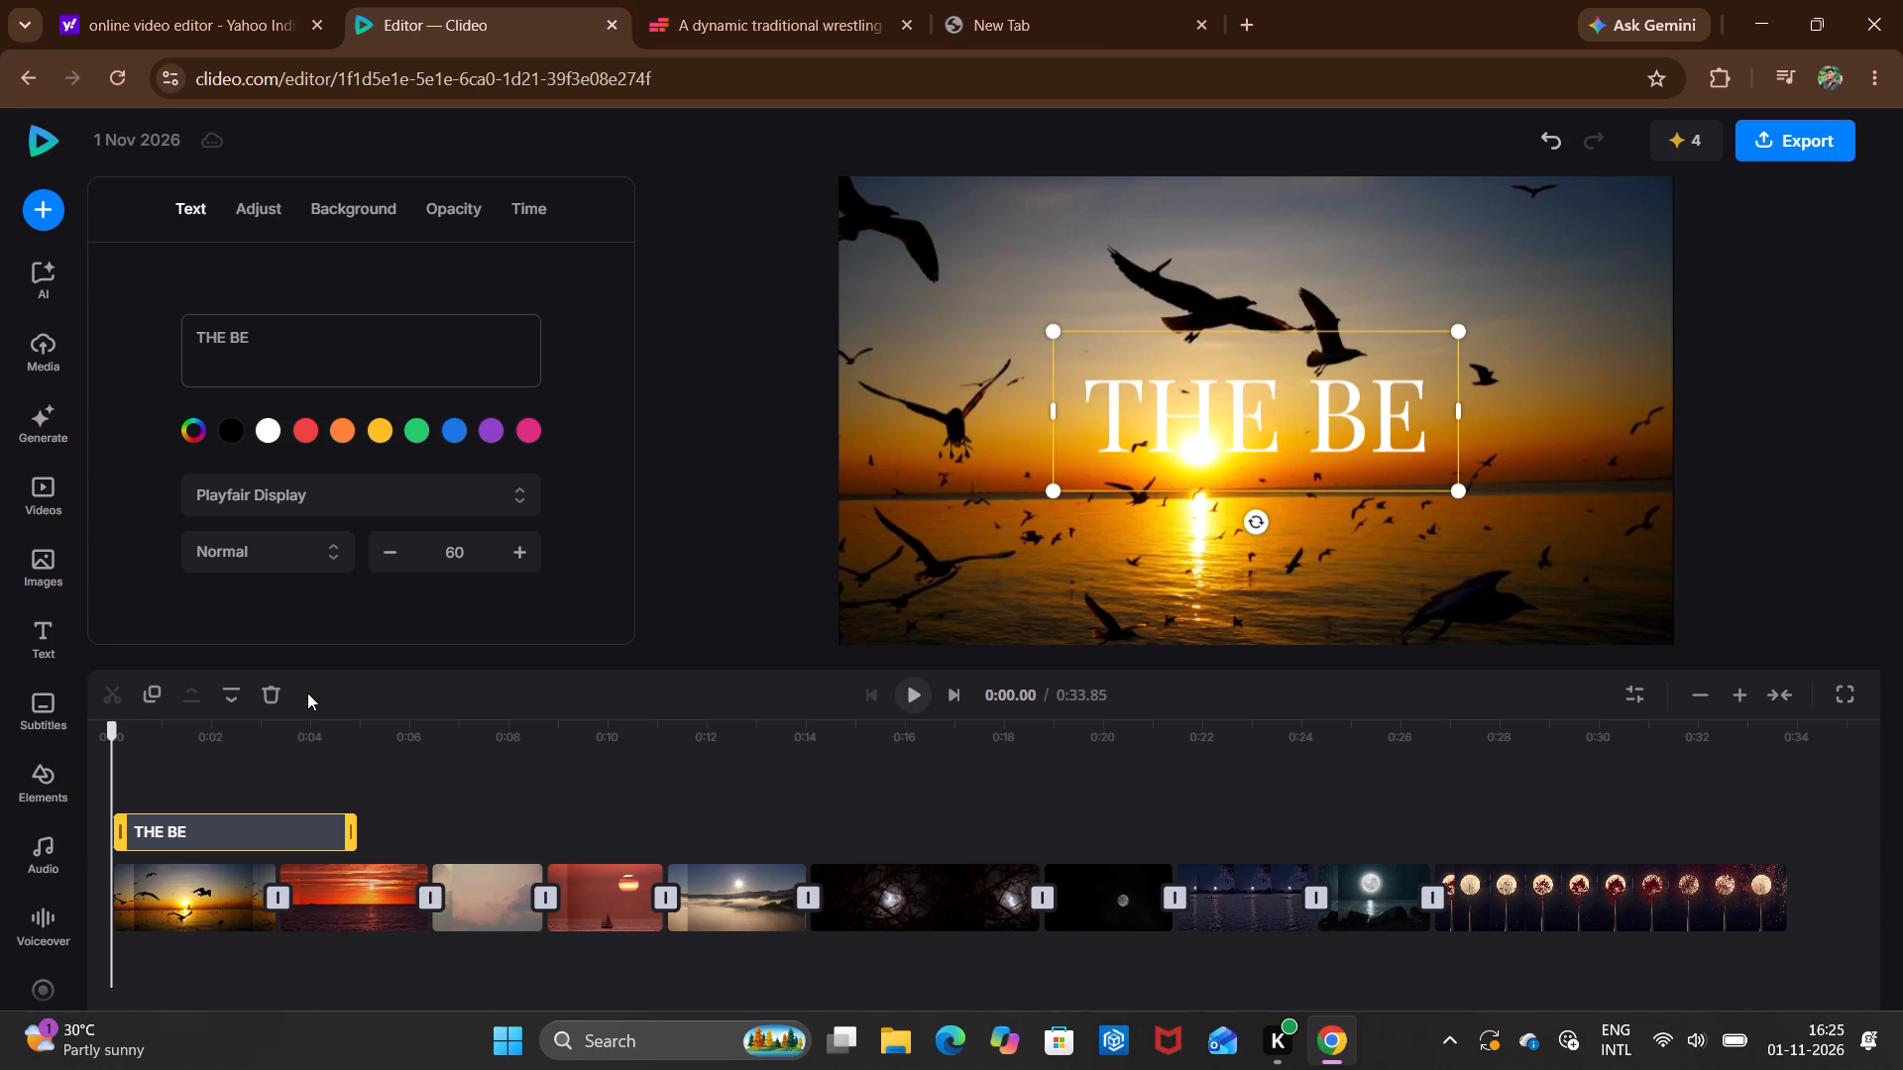
Complete the title wording so it reads "THE BEAUTY OF SUNSET".
key(a)
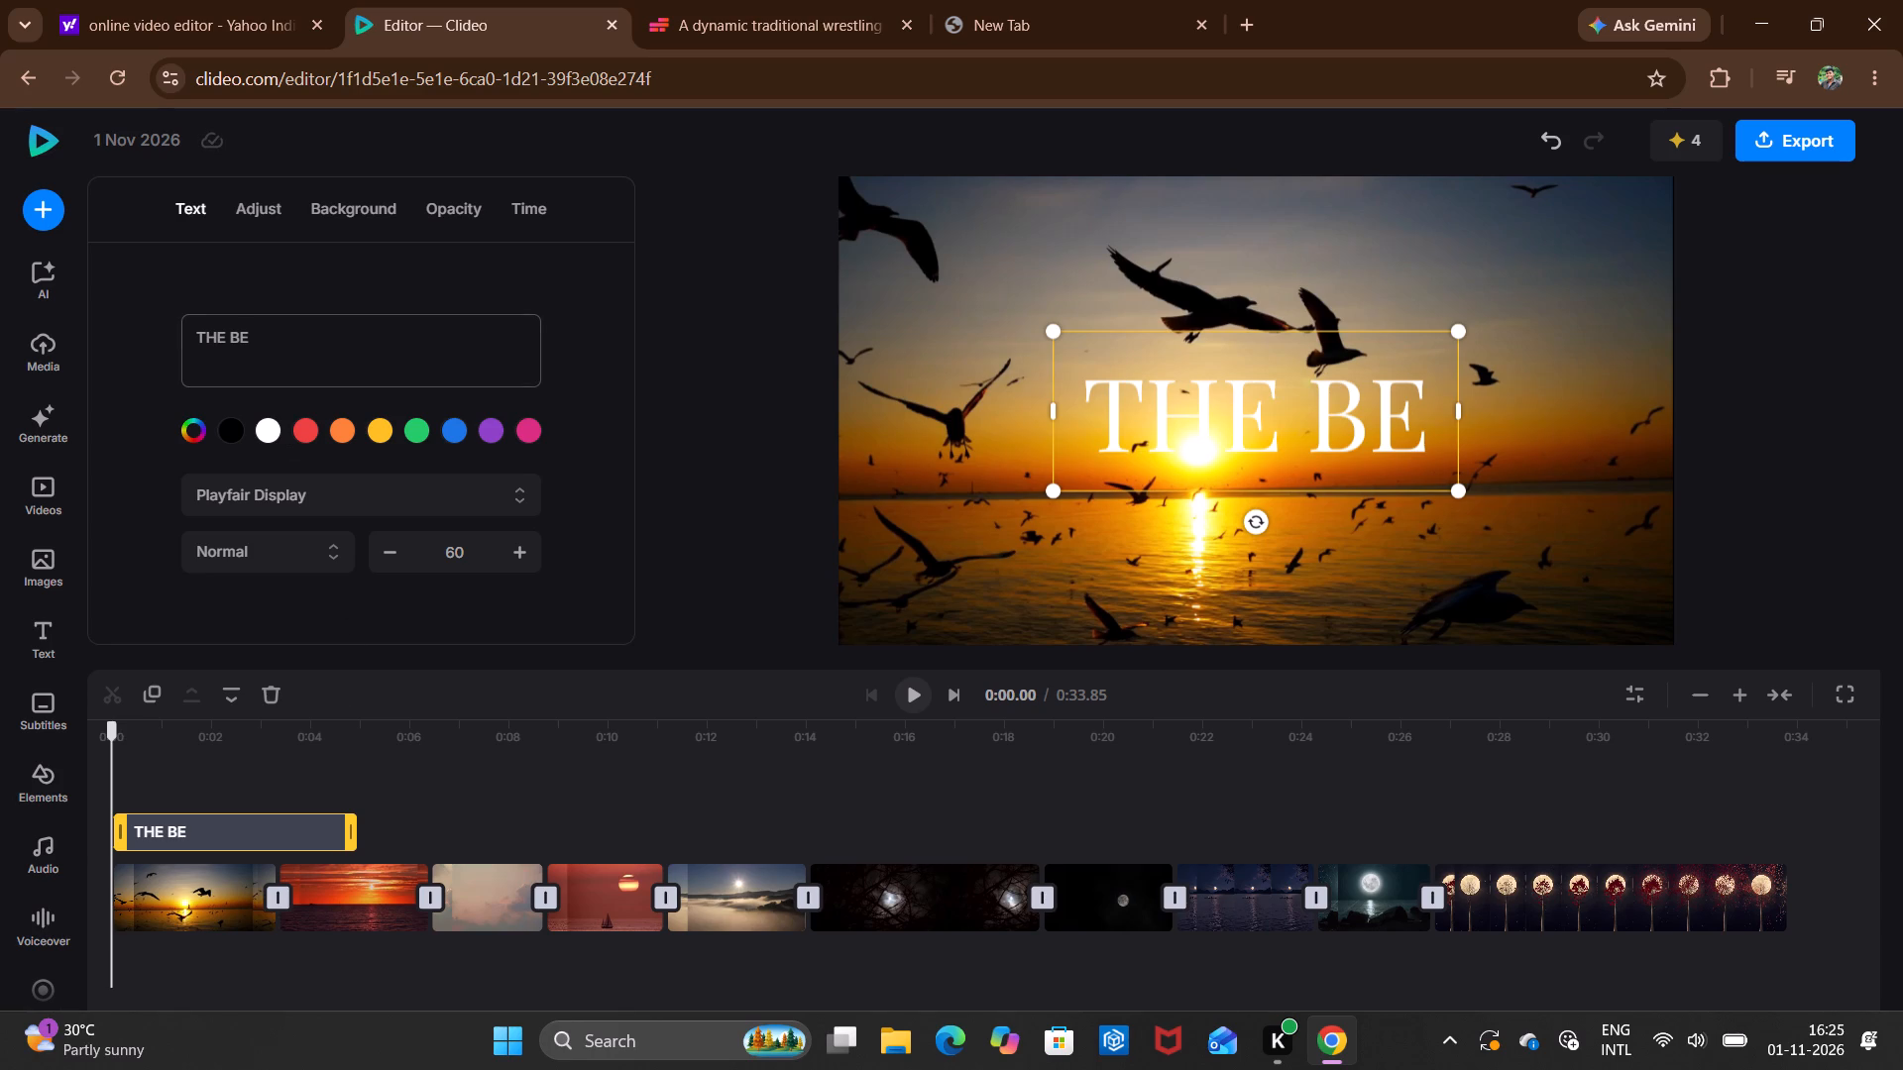
click(254, 327)
text(AUTY)
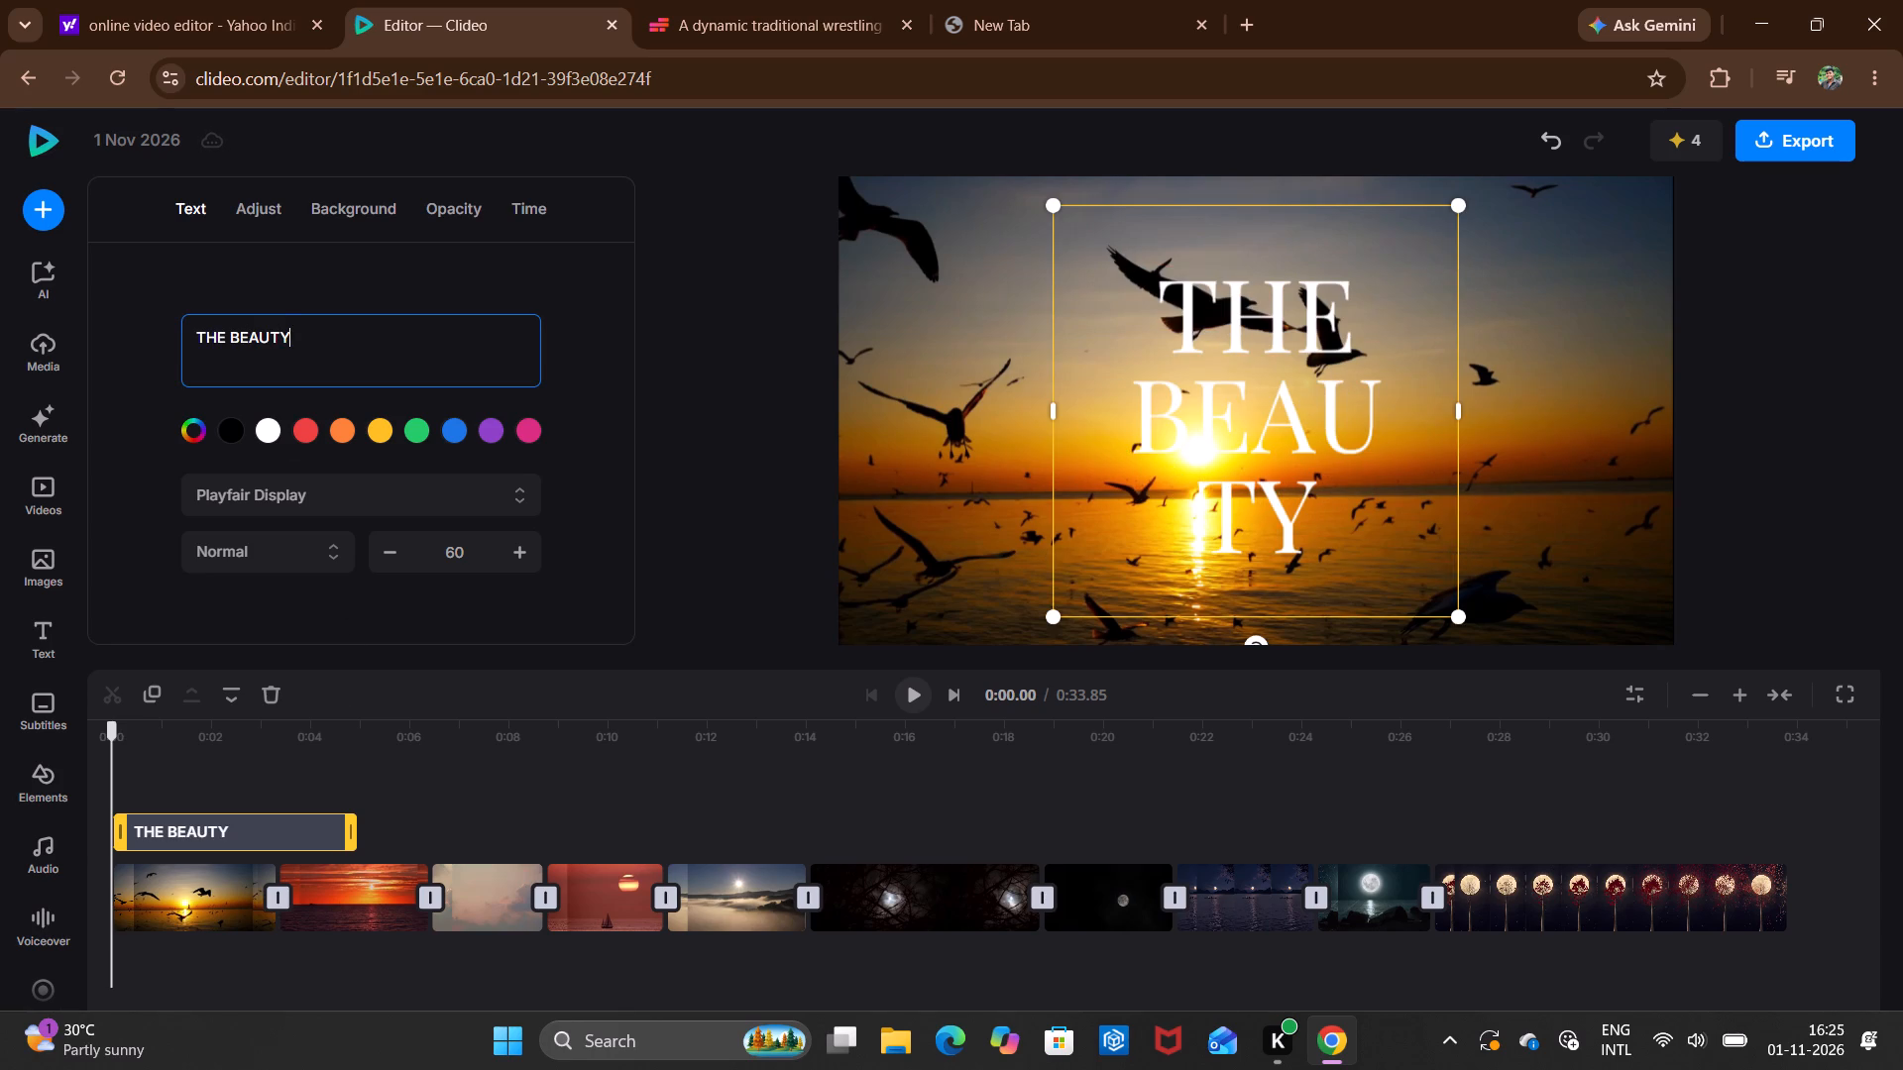
key(space)
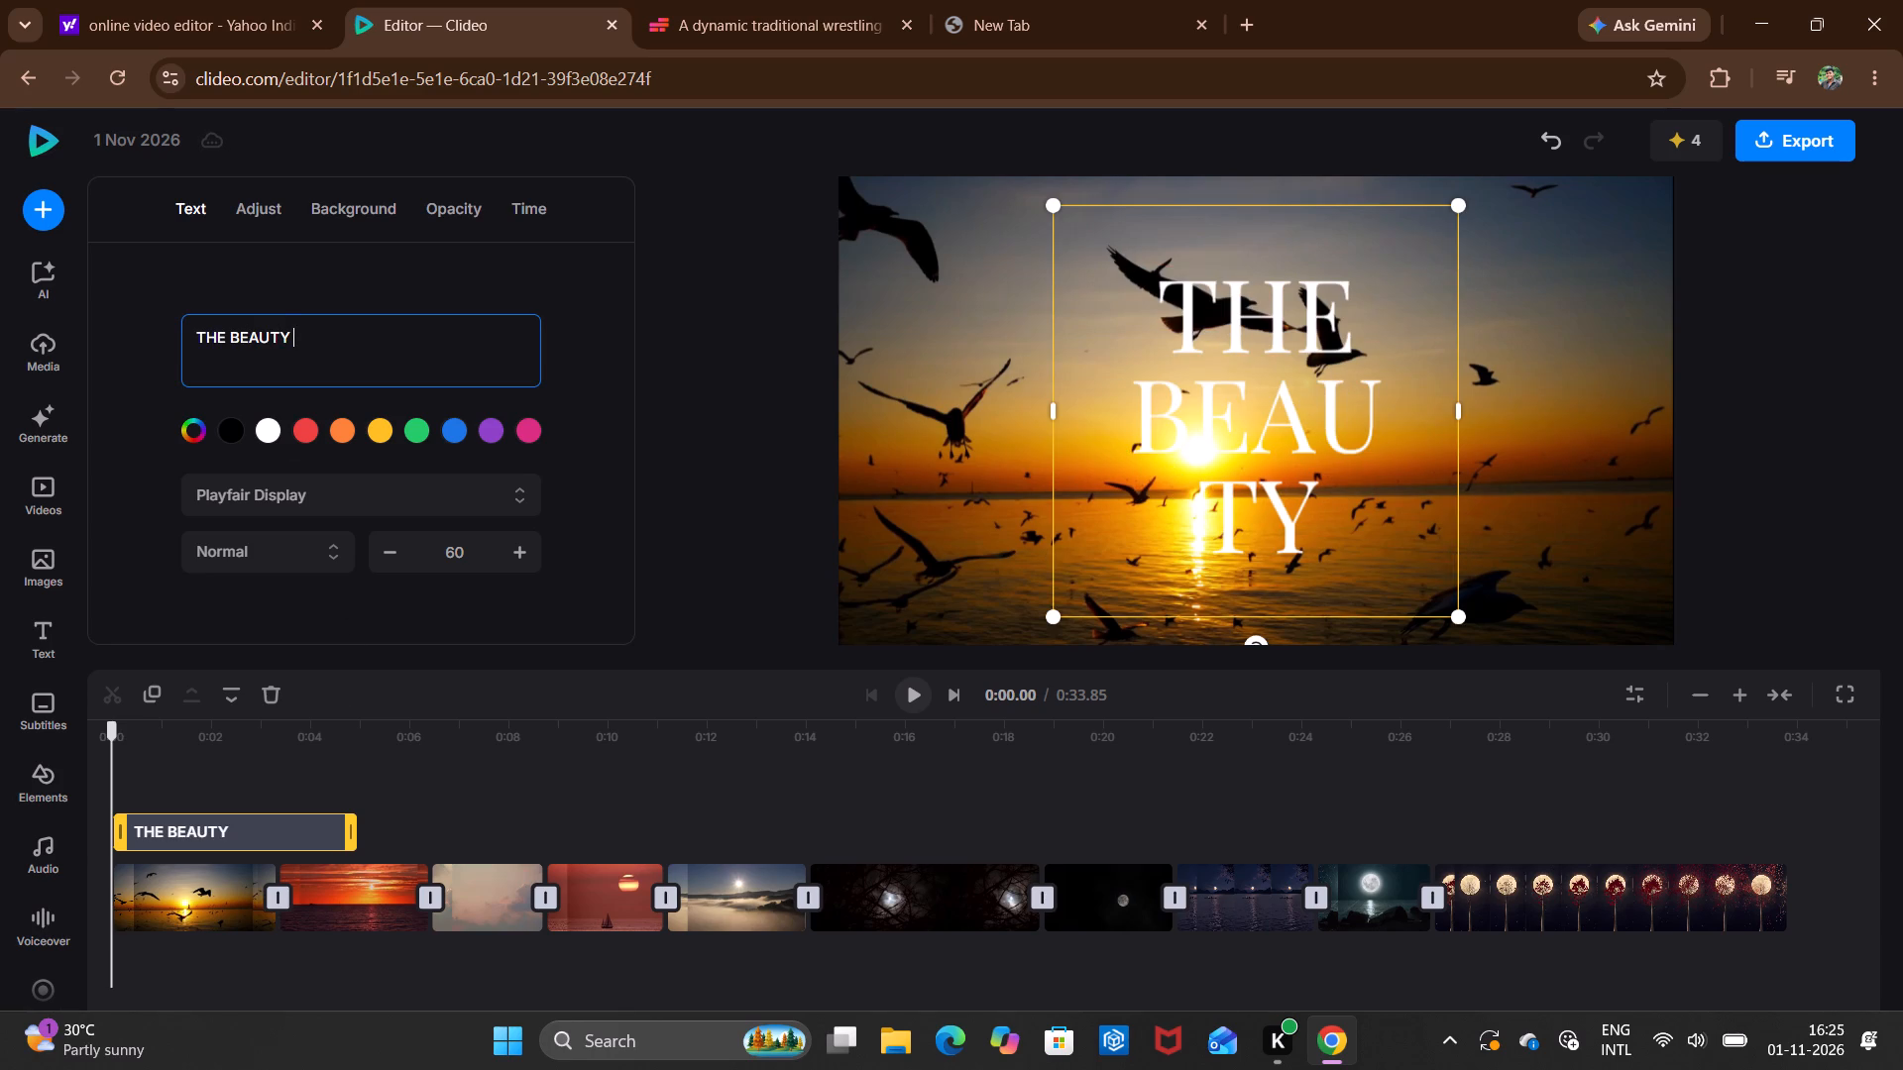
text(OF SUN)
text(SET)
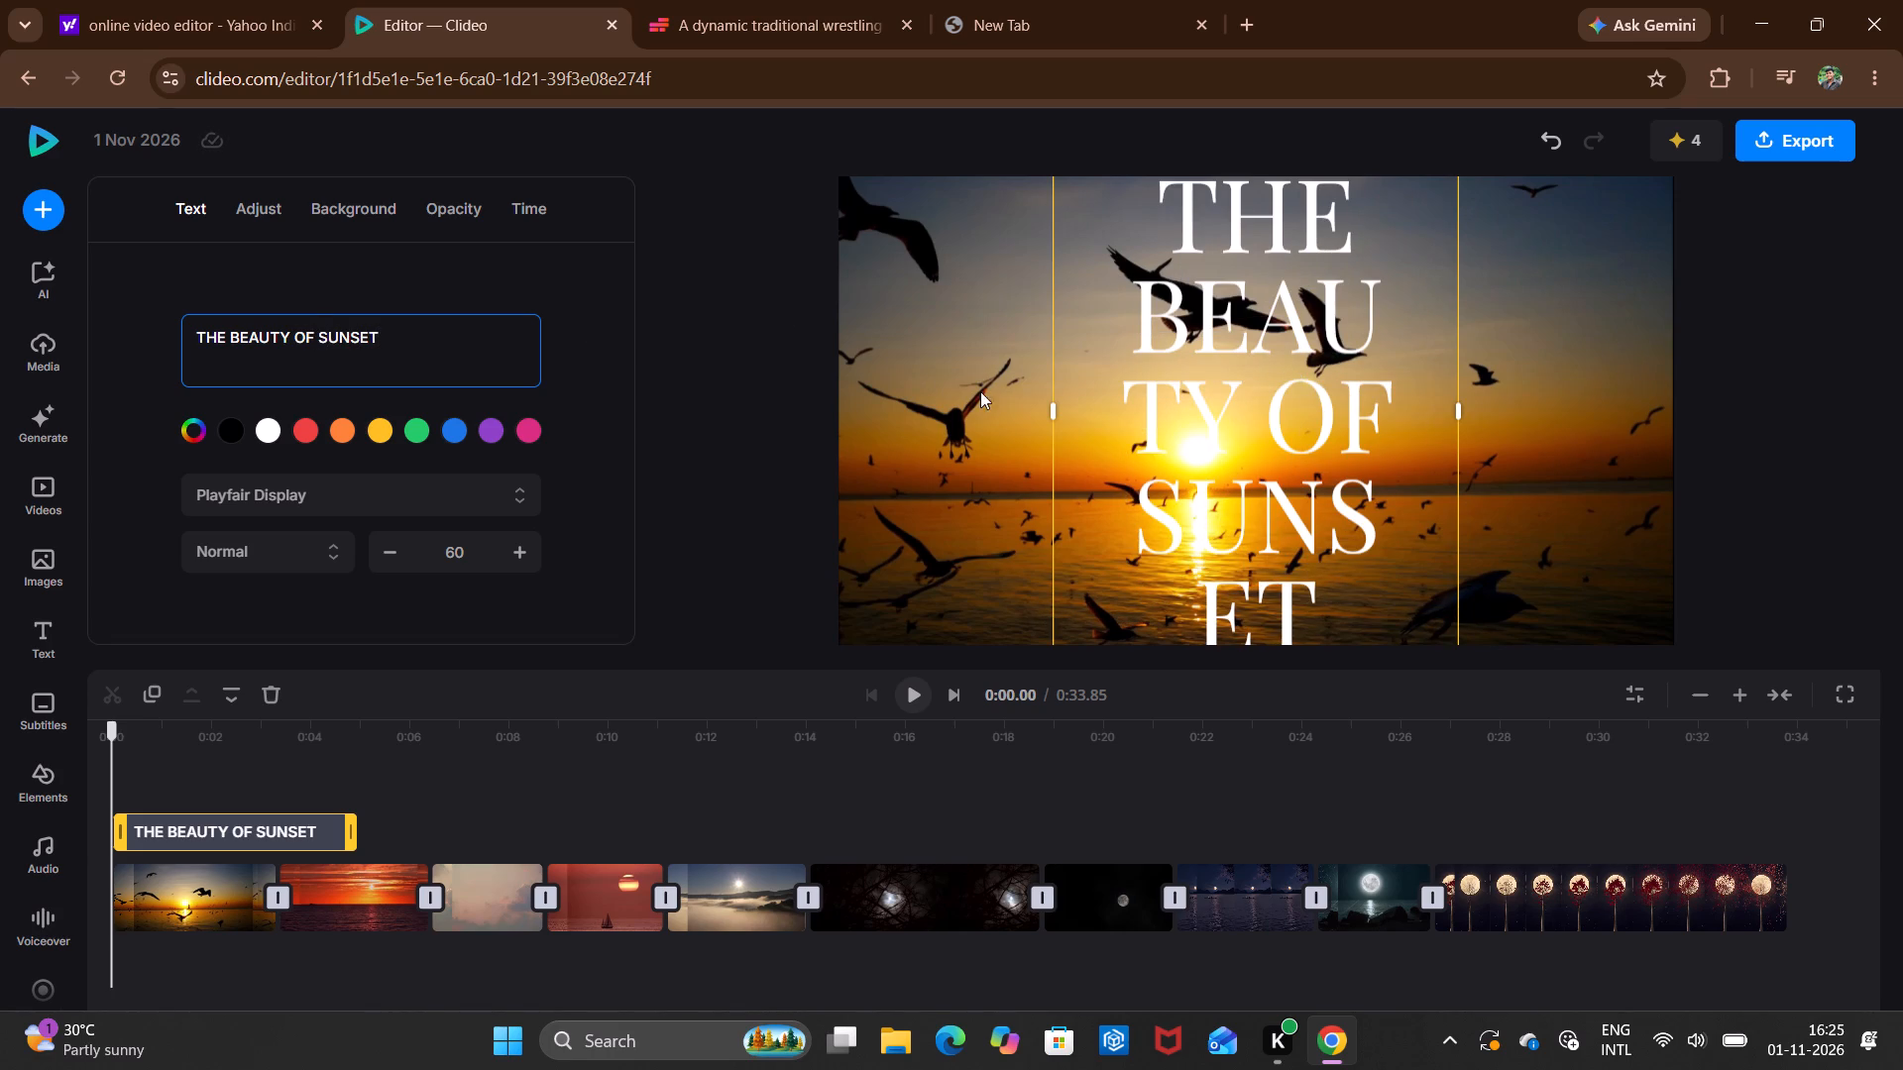
Widen the title's text box so the words wrap onto two lines, and position it near the centre of the frame.
click(297, 335)
click(1458, 640)
drag(1458, 640, 1560, 607)
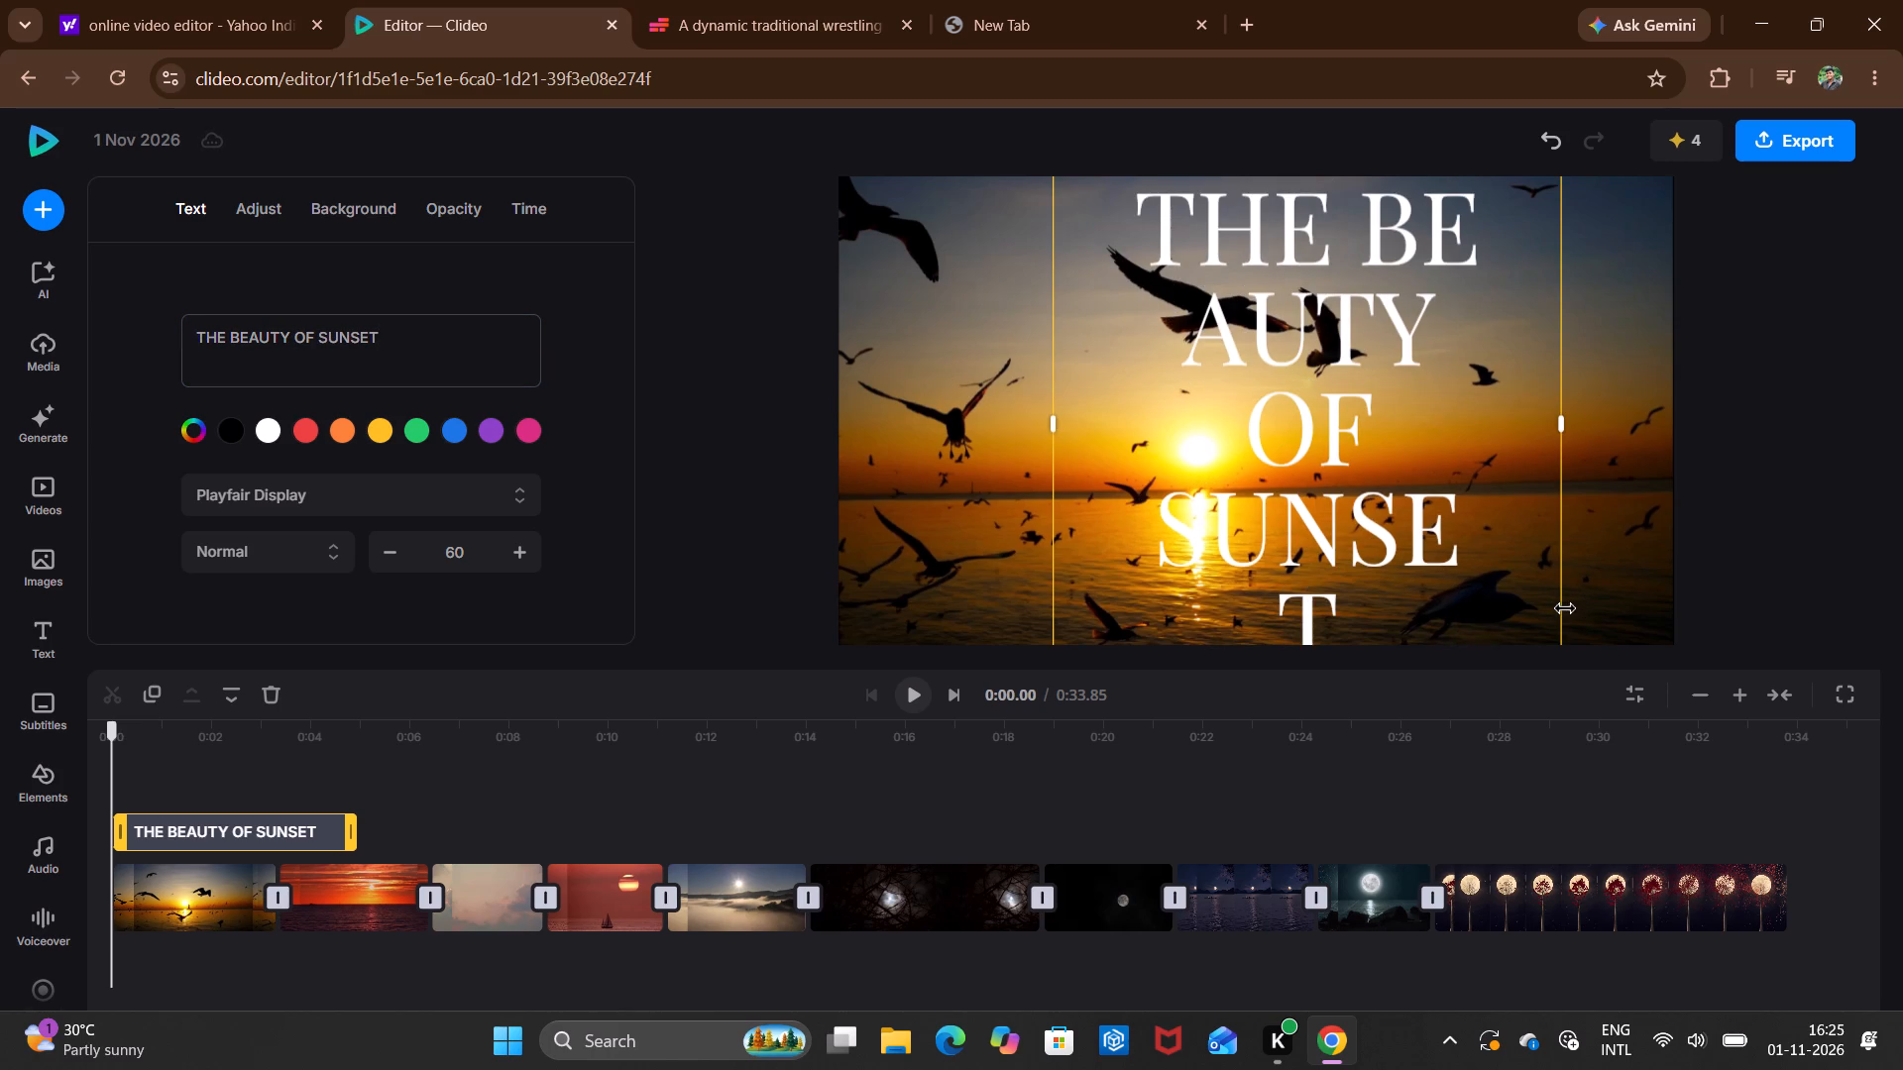
drag(1565, 608, 1678, 622)
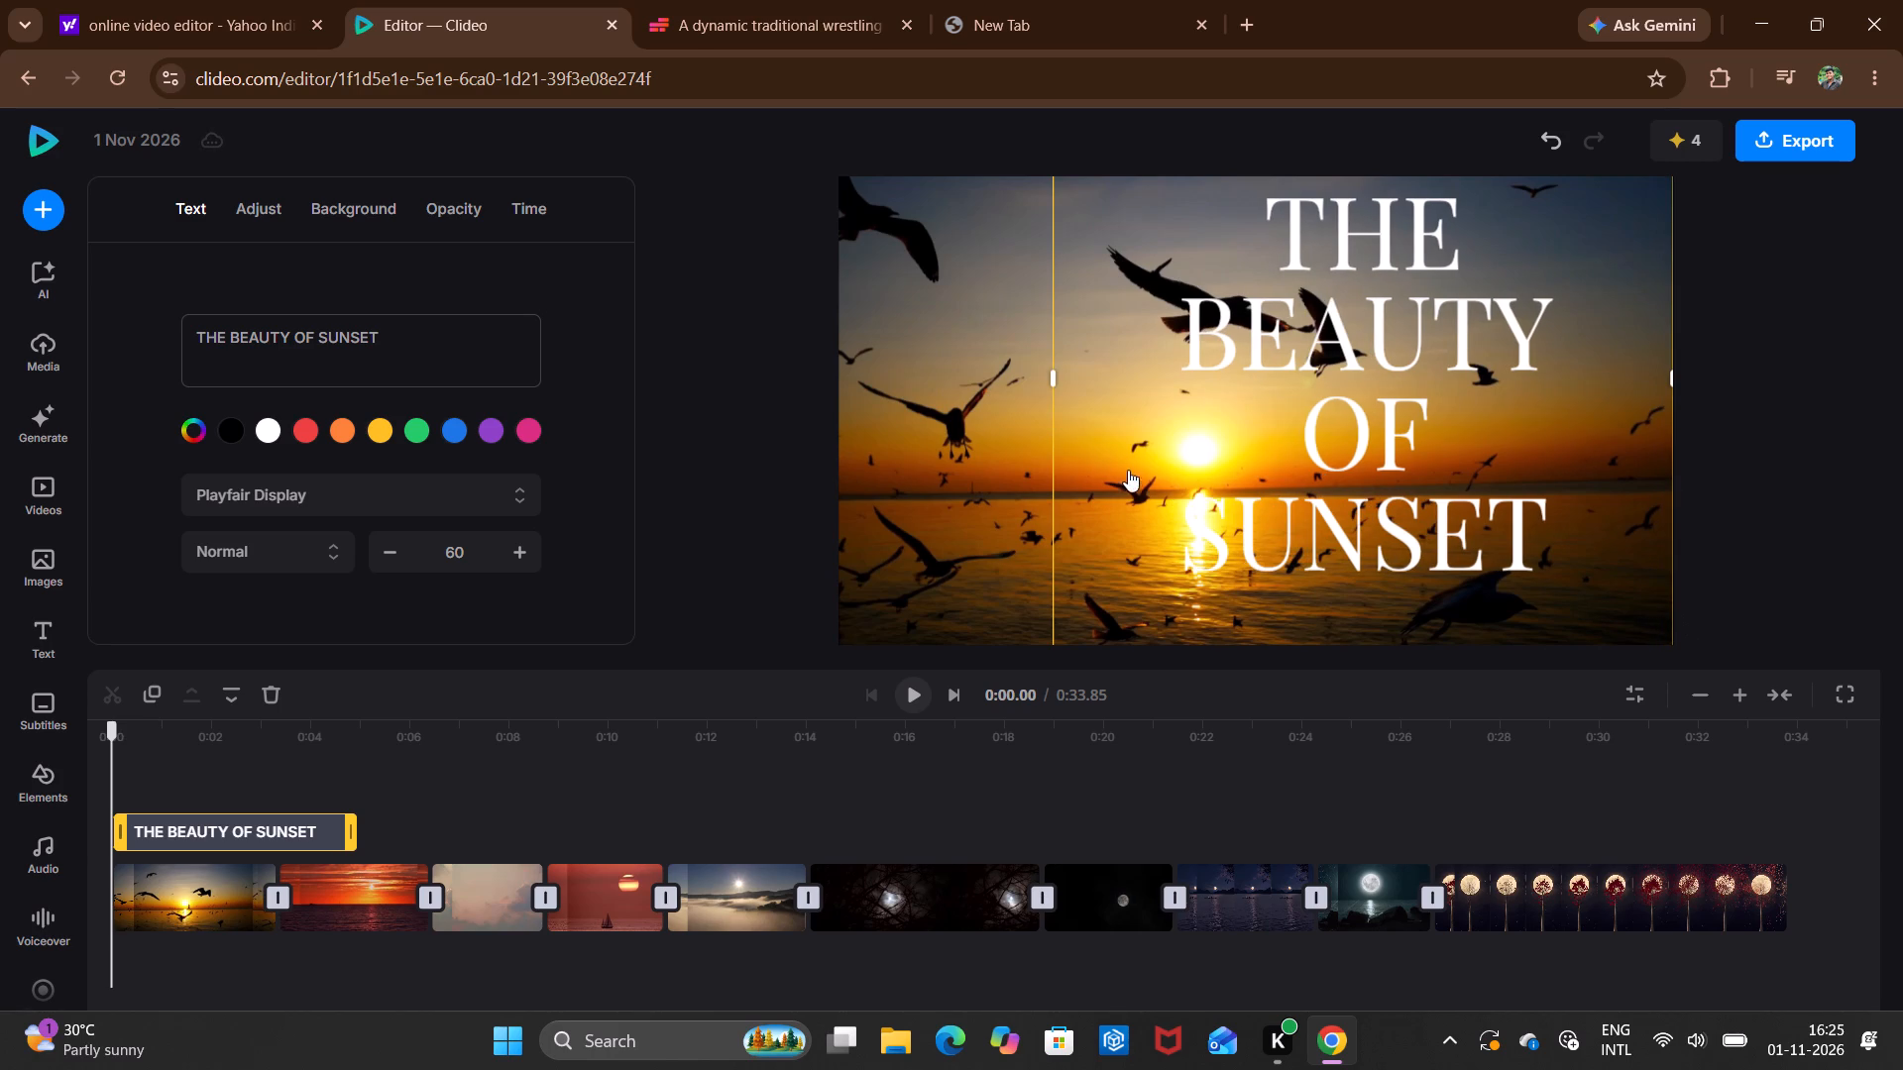
drag(1054, 381, 947, 578)
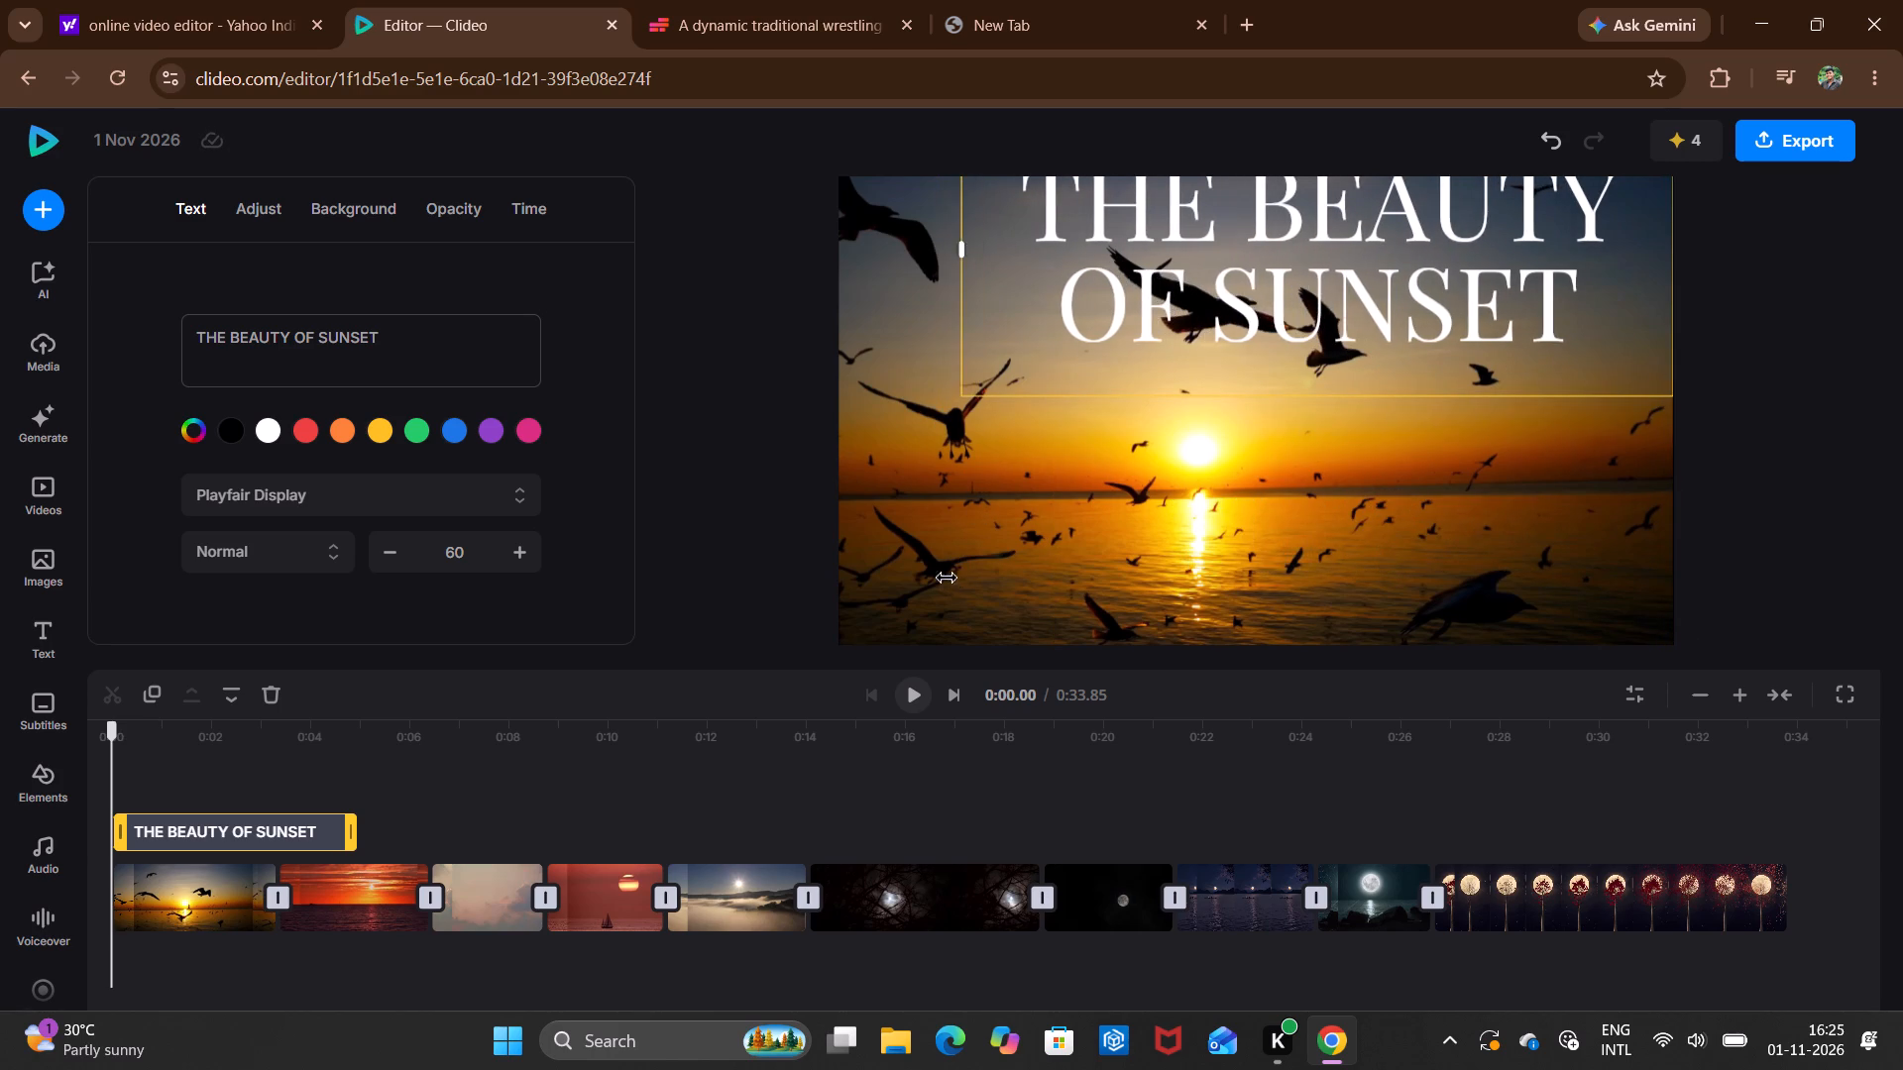
drag(947, 578, 940, 566)
drag(1299, 291, 1275, 430)
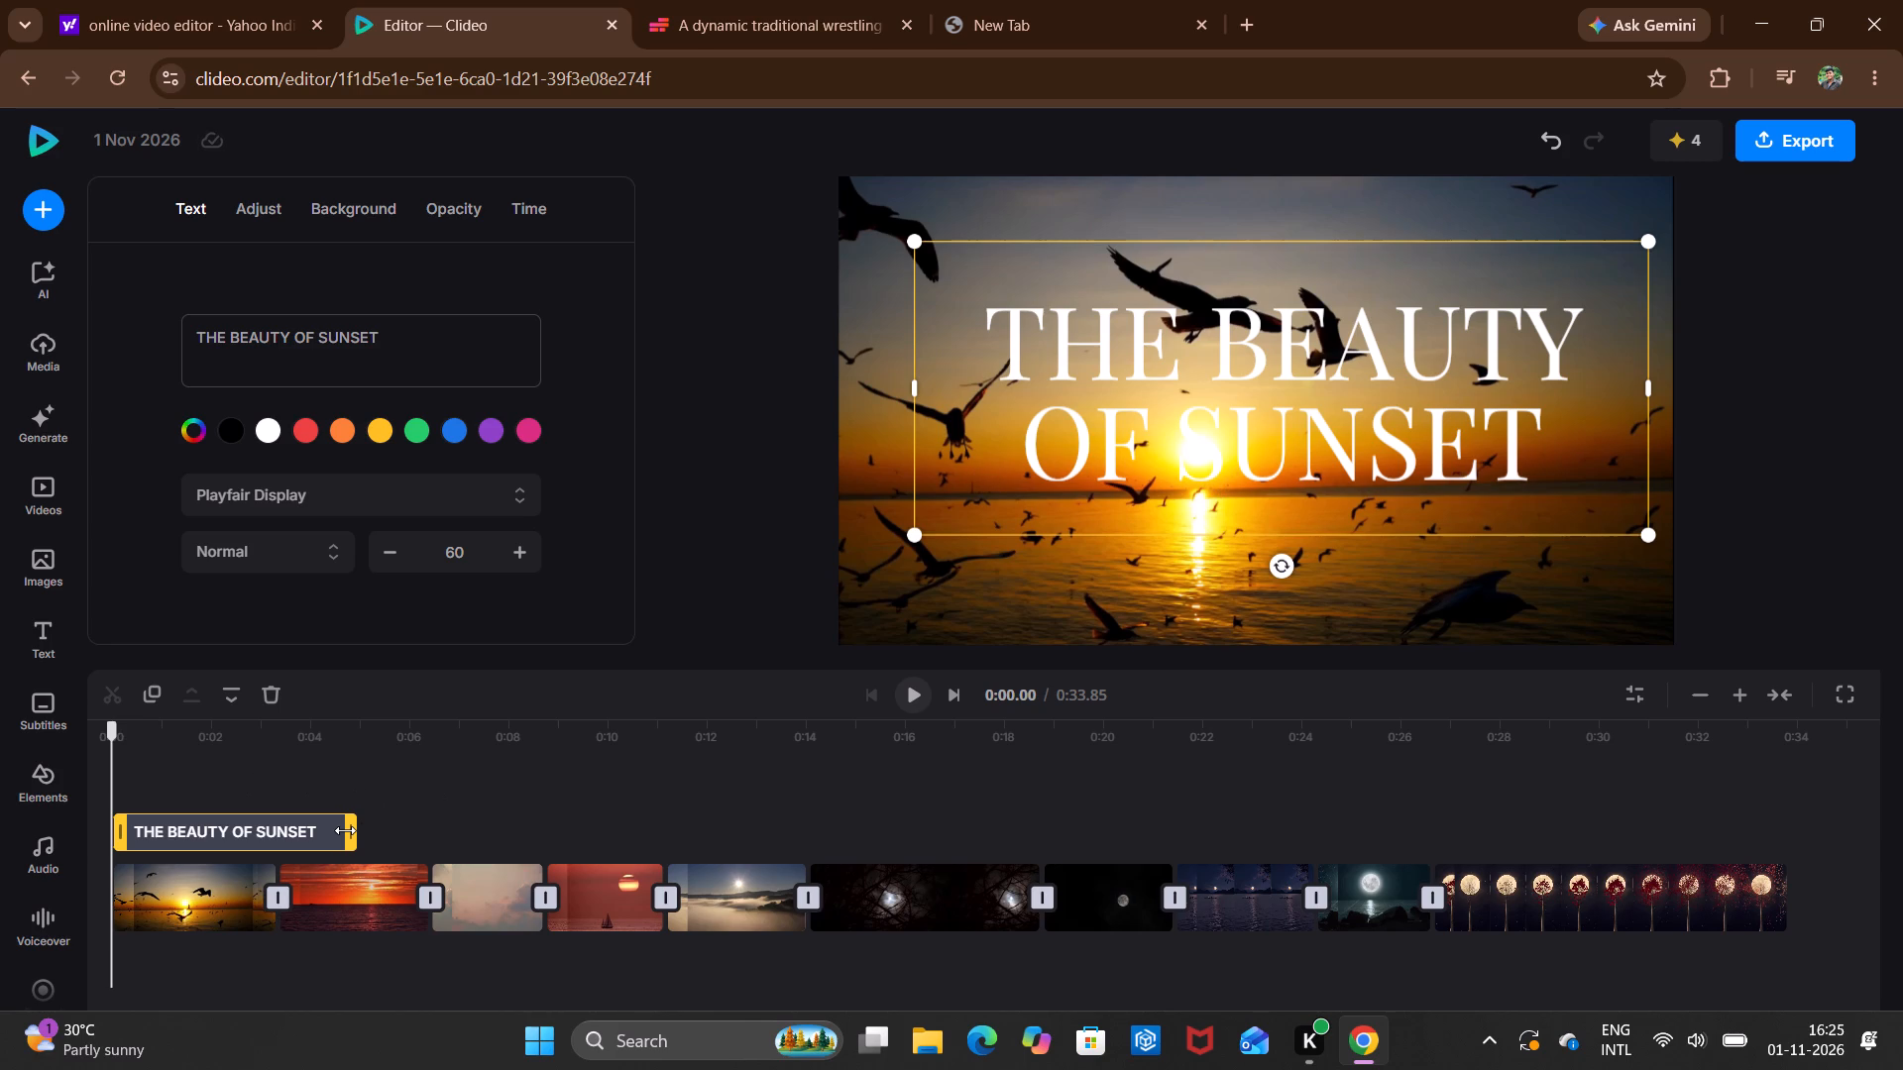
Trim the end of the title on the timeline to about 0:02.35.
drag(345, 830, 239, 832)
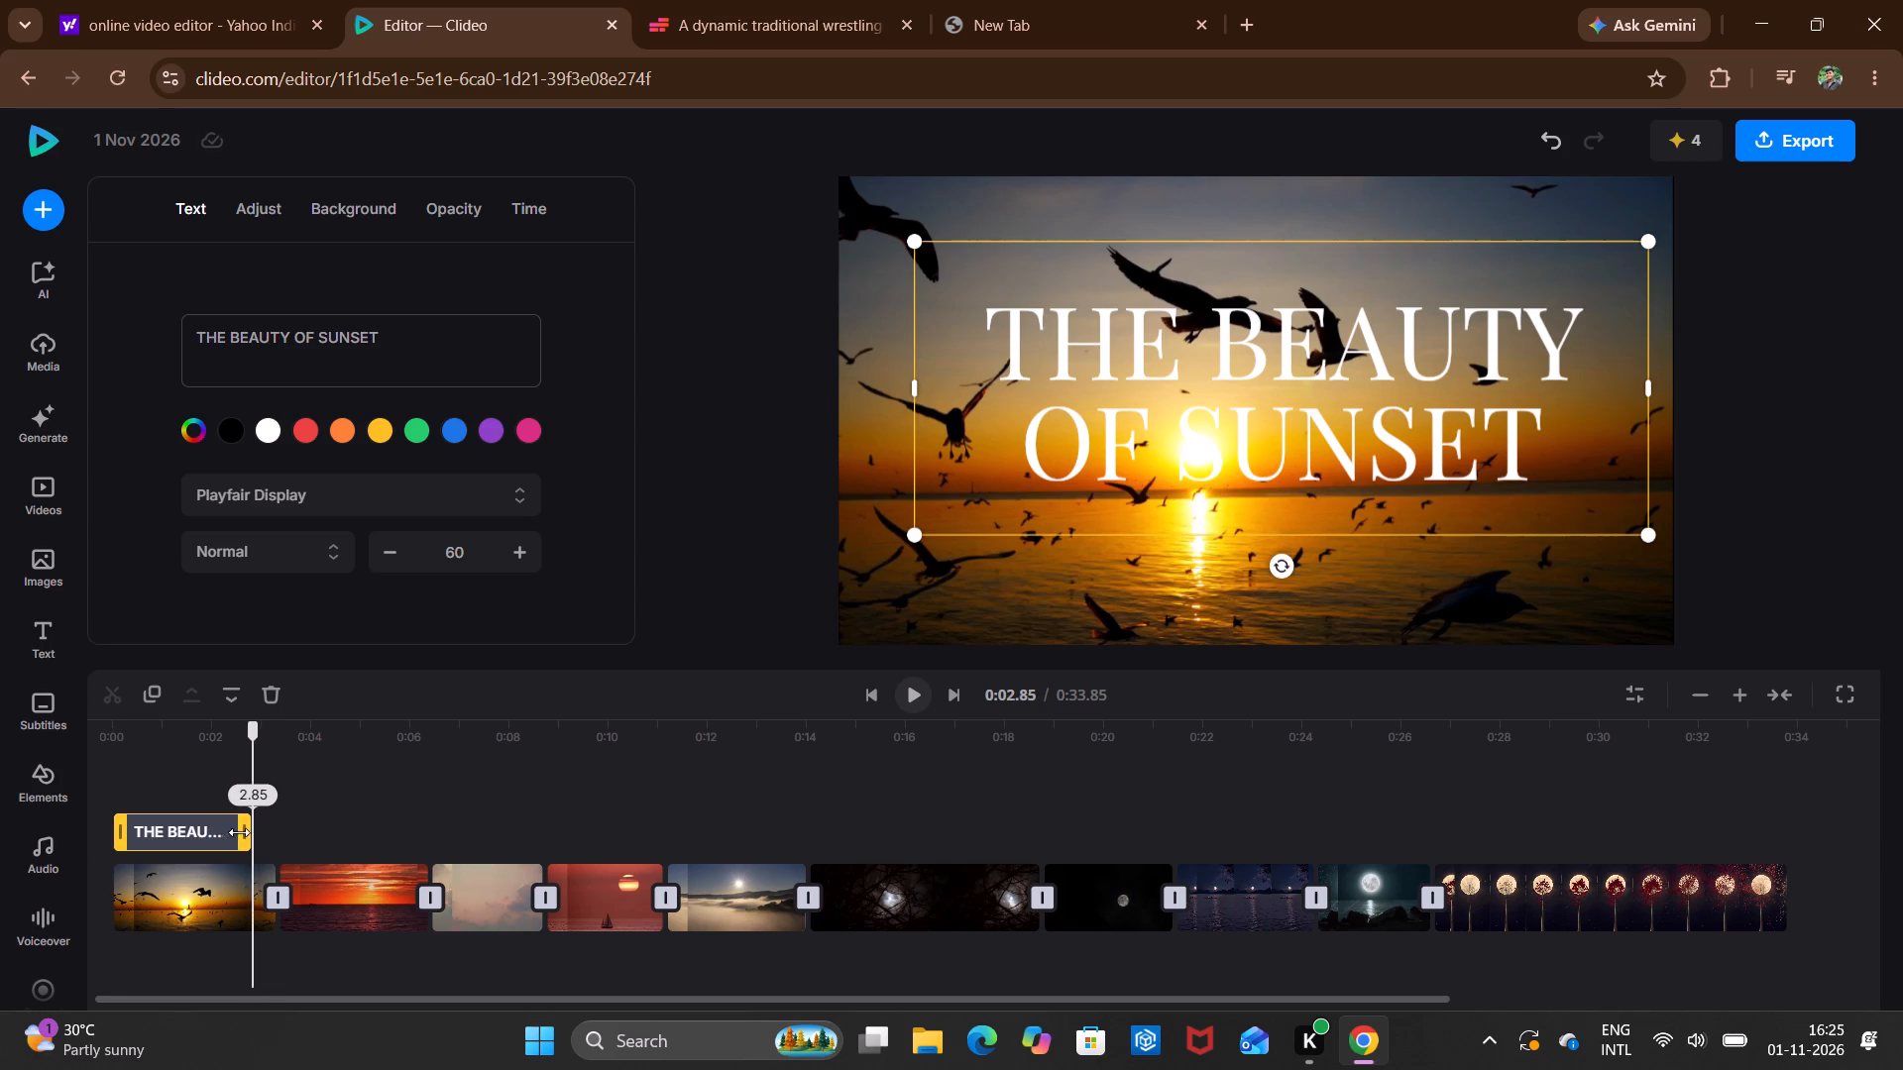
drag(239, 832, 214, 829)
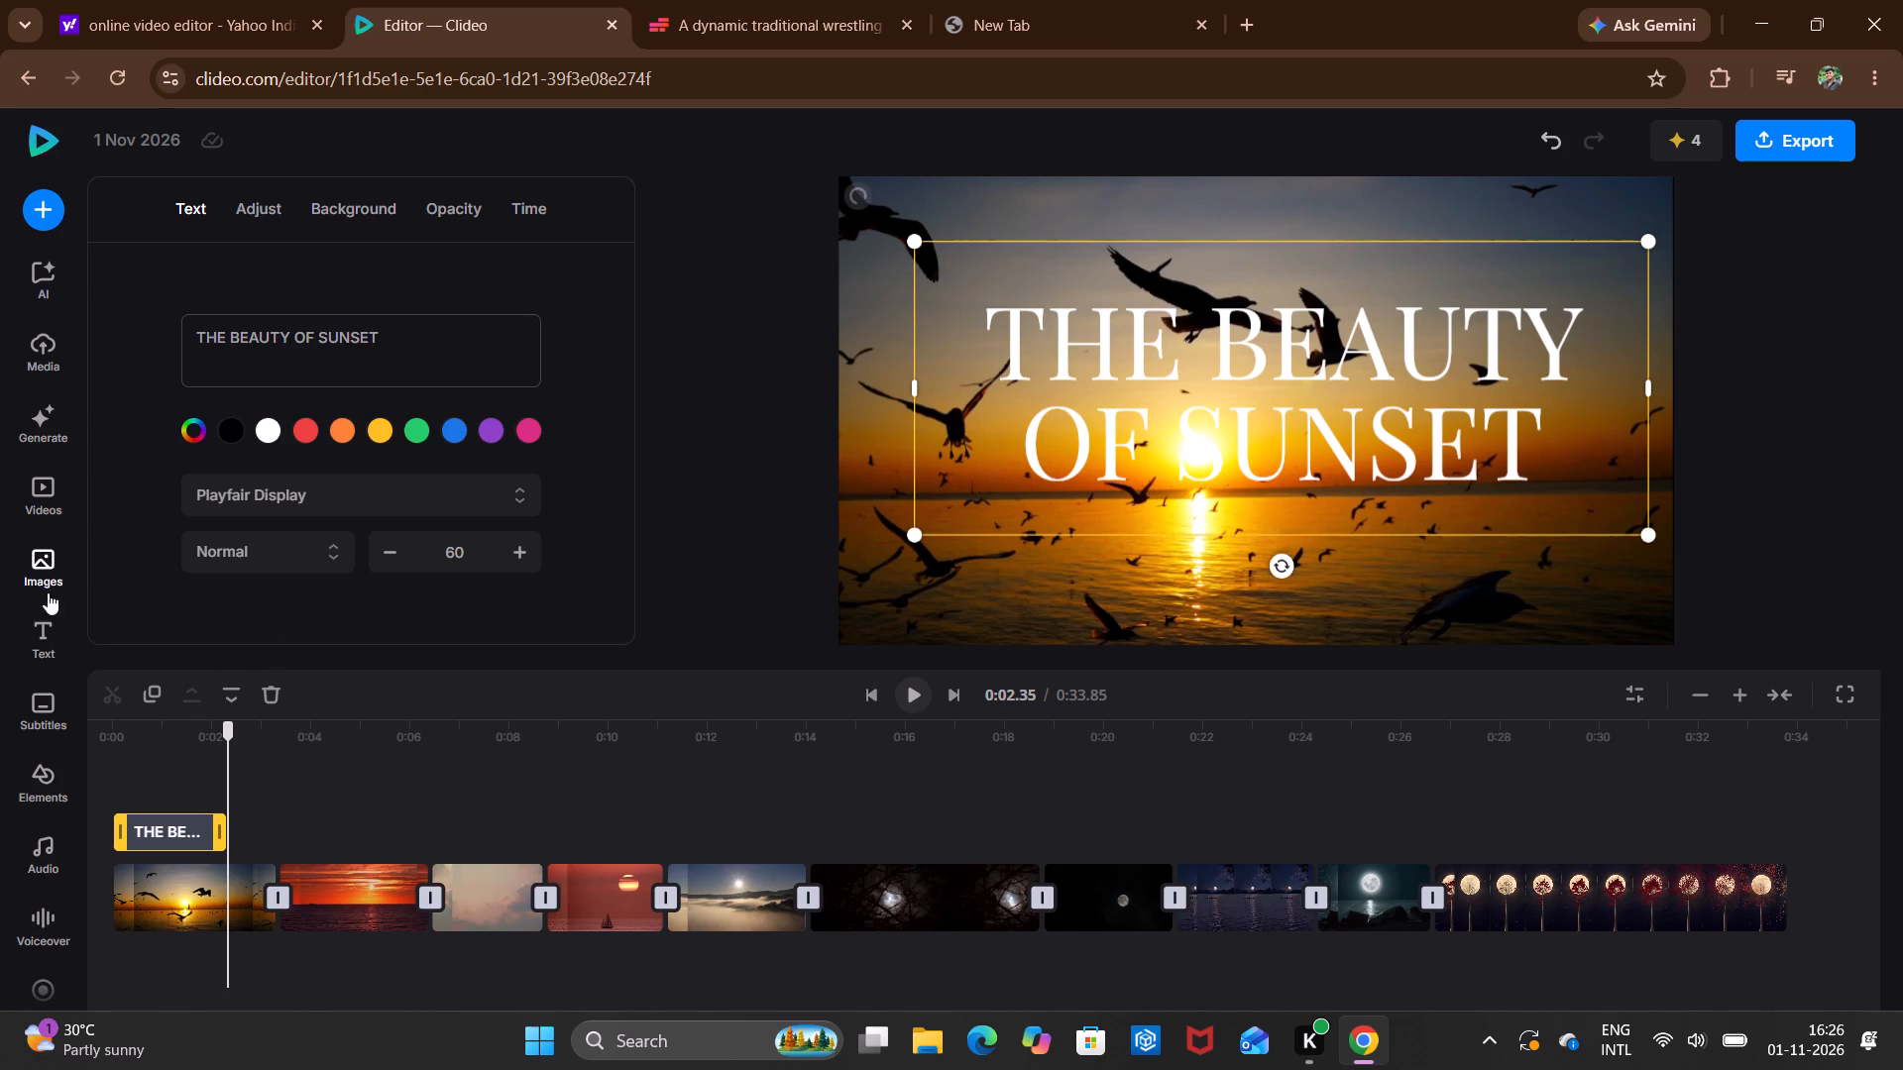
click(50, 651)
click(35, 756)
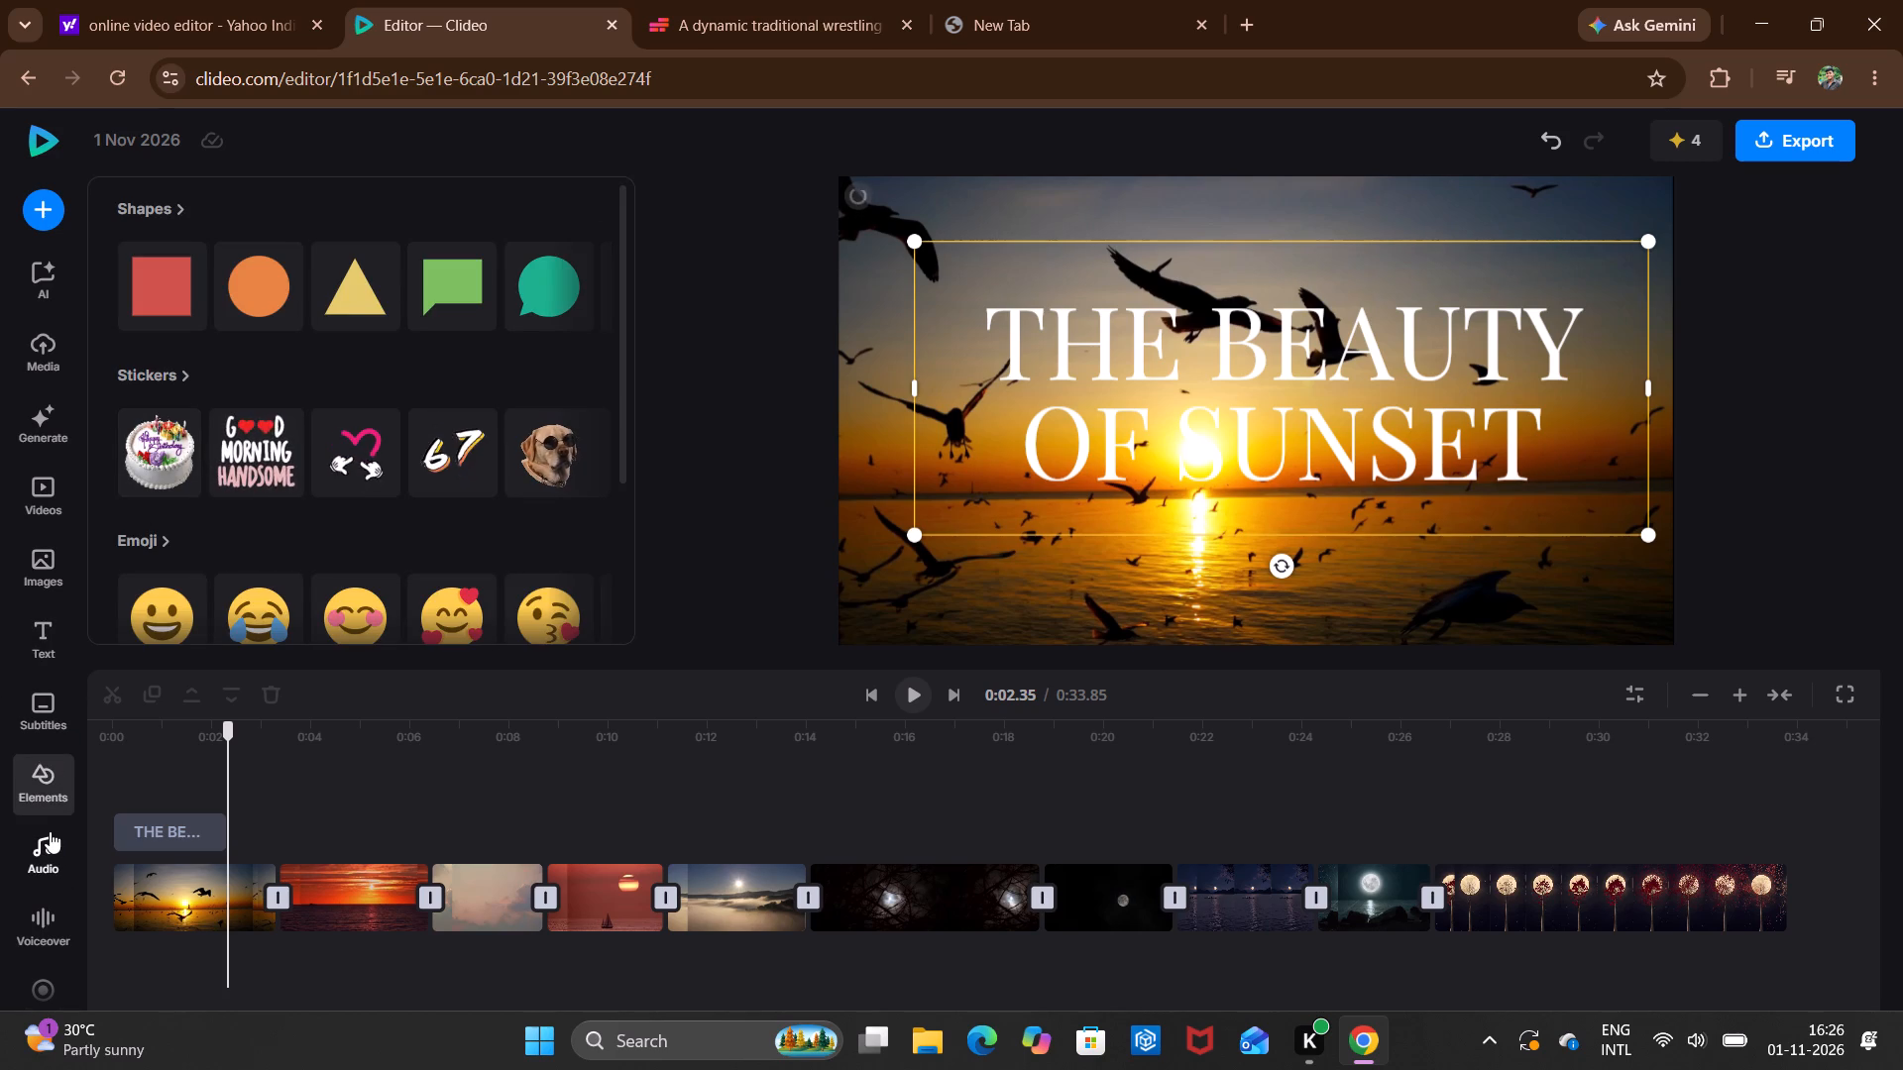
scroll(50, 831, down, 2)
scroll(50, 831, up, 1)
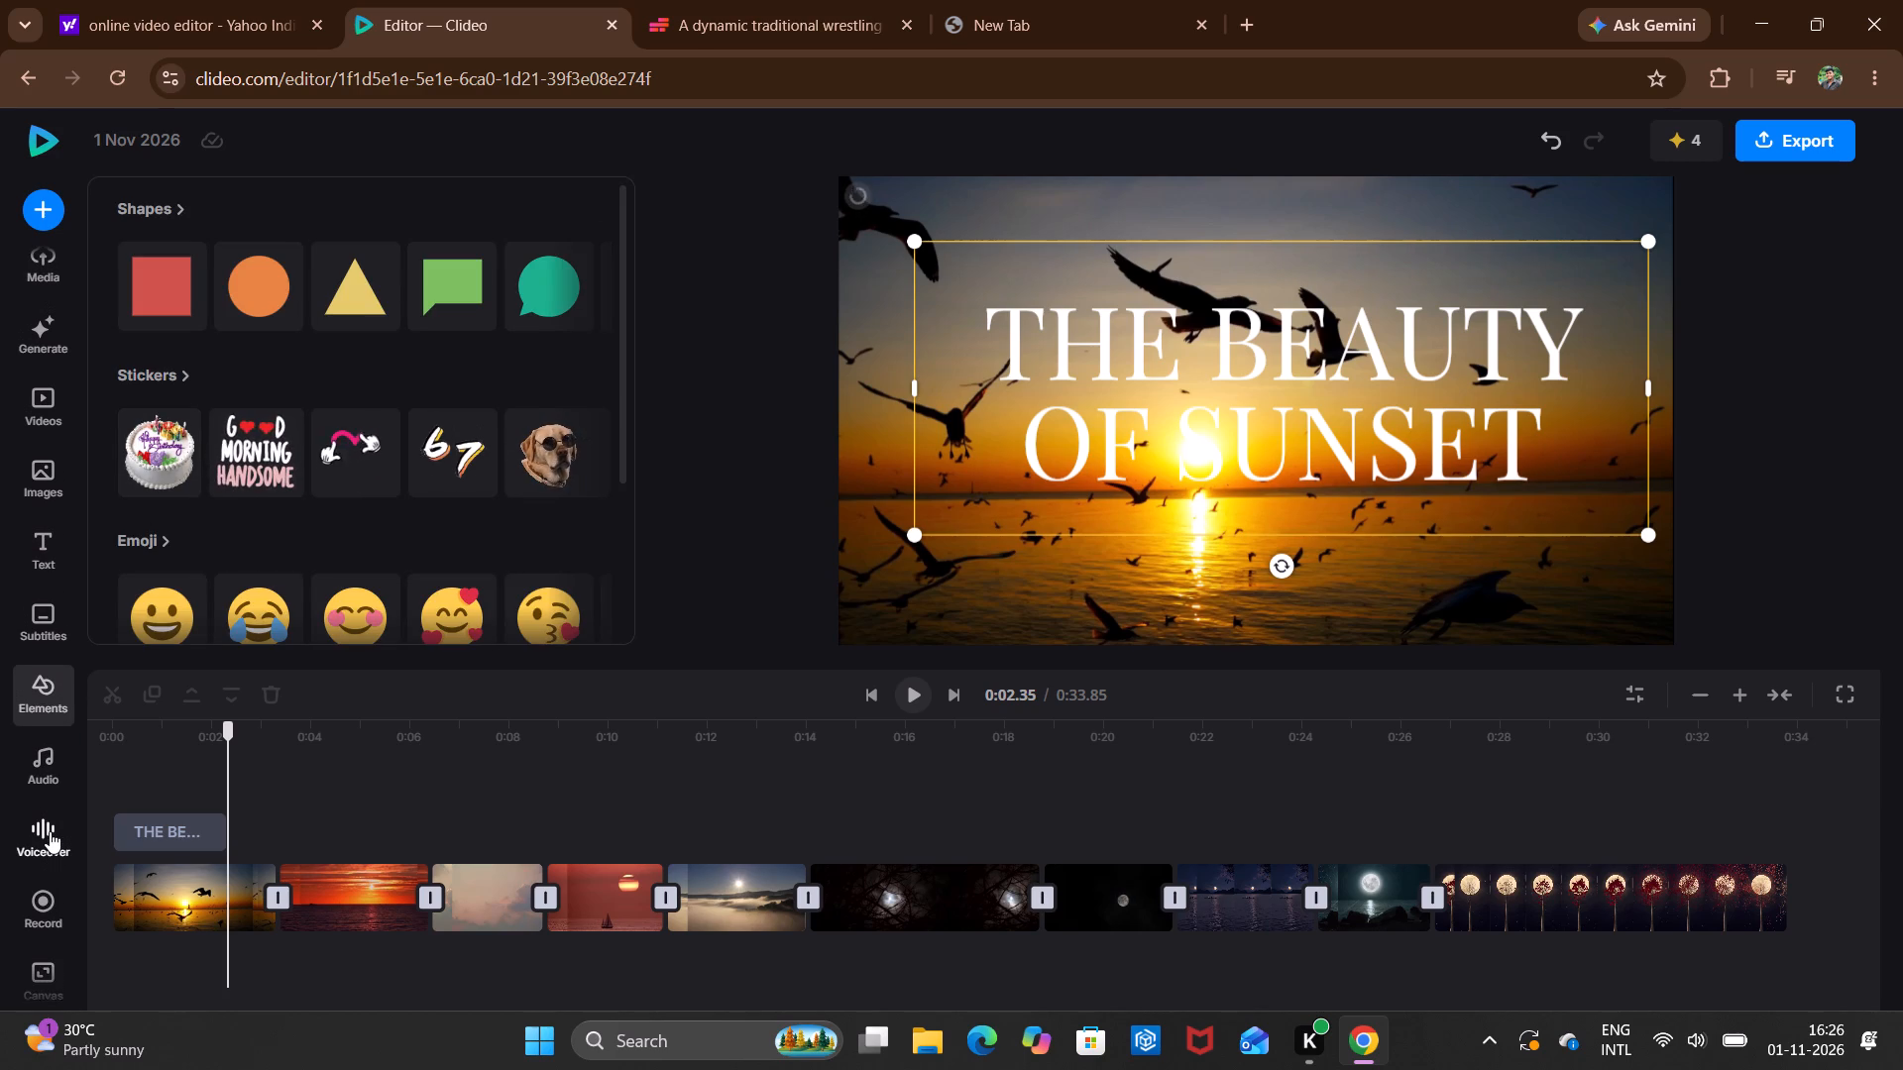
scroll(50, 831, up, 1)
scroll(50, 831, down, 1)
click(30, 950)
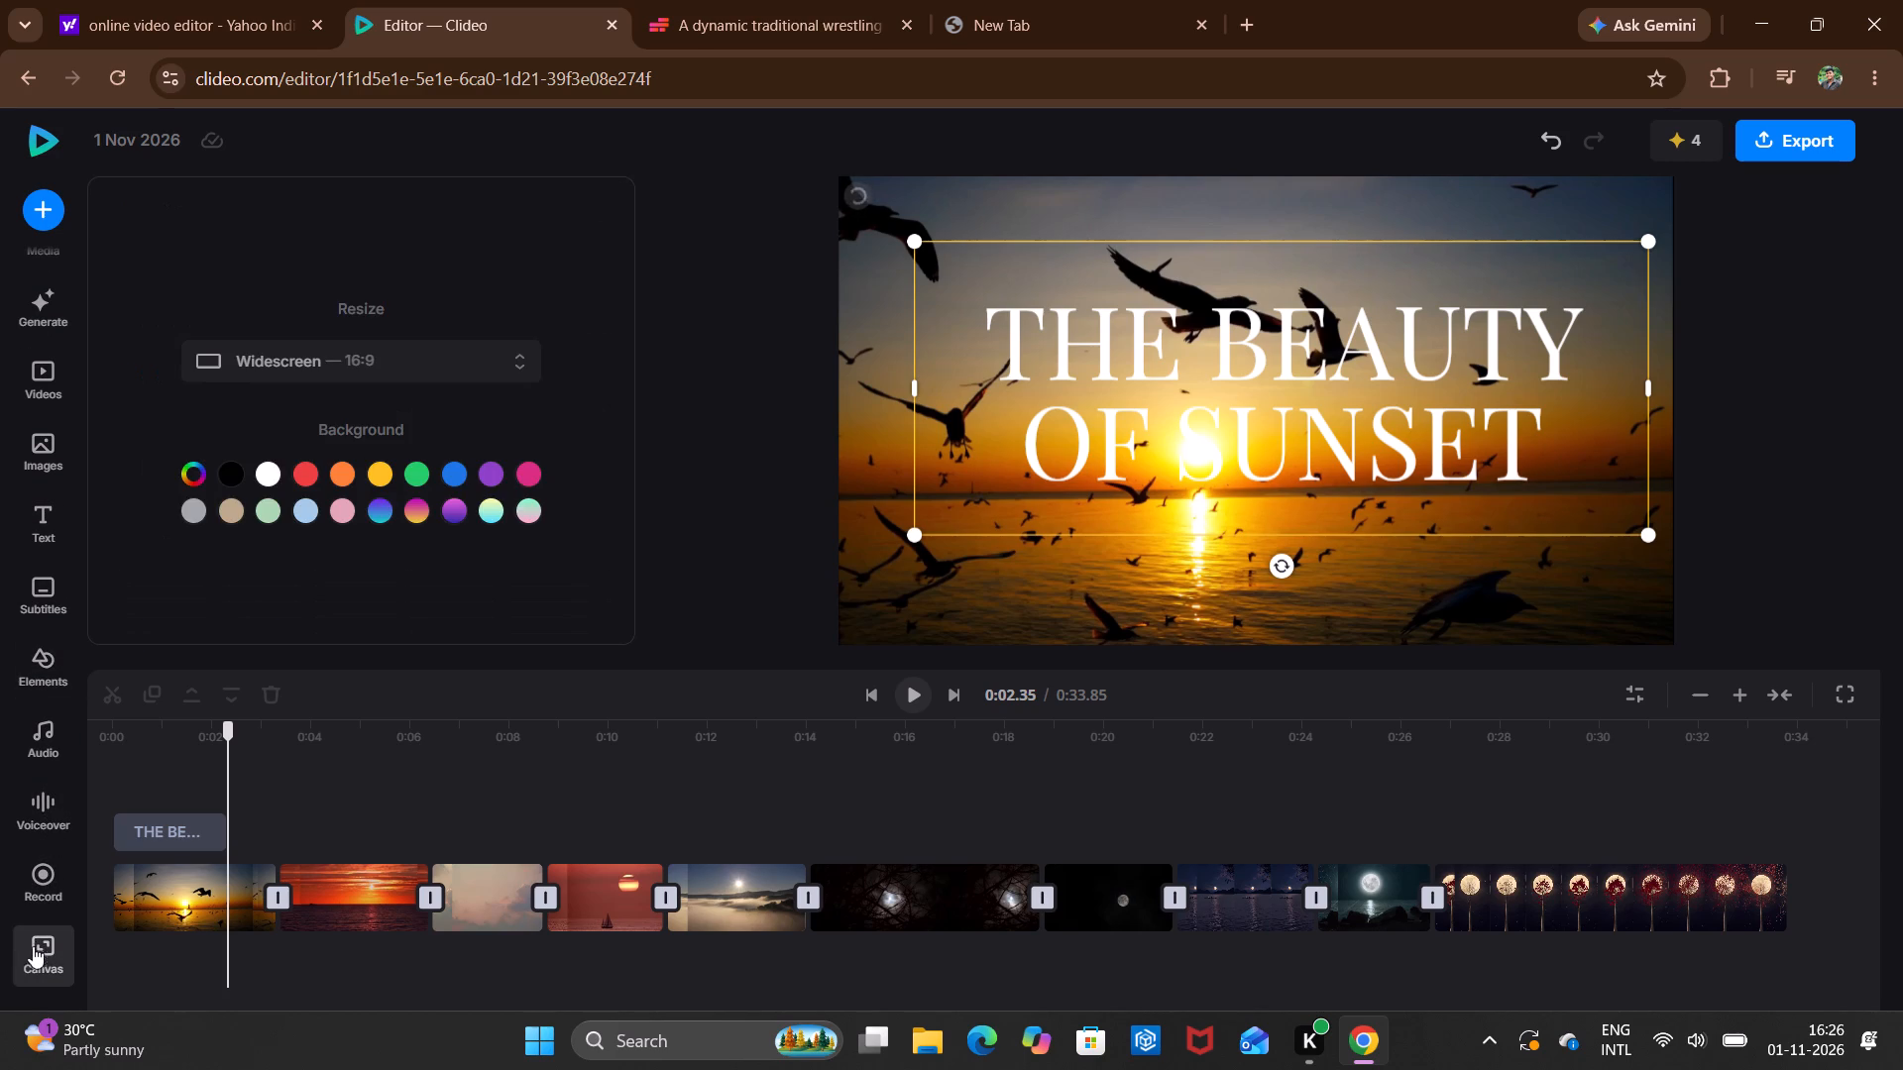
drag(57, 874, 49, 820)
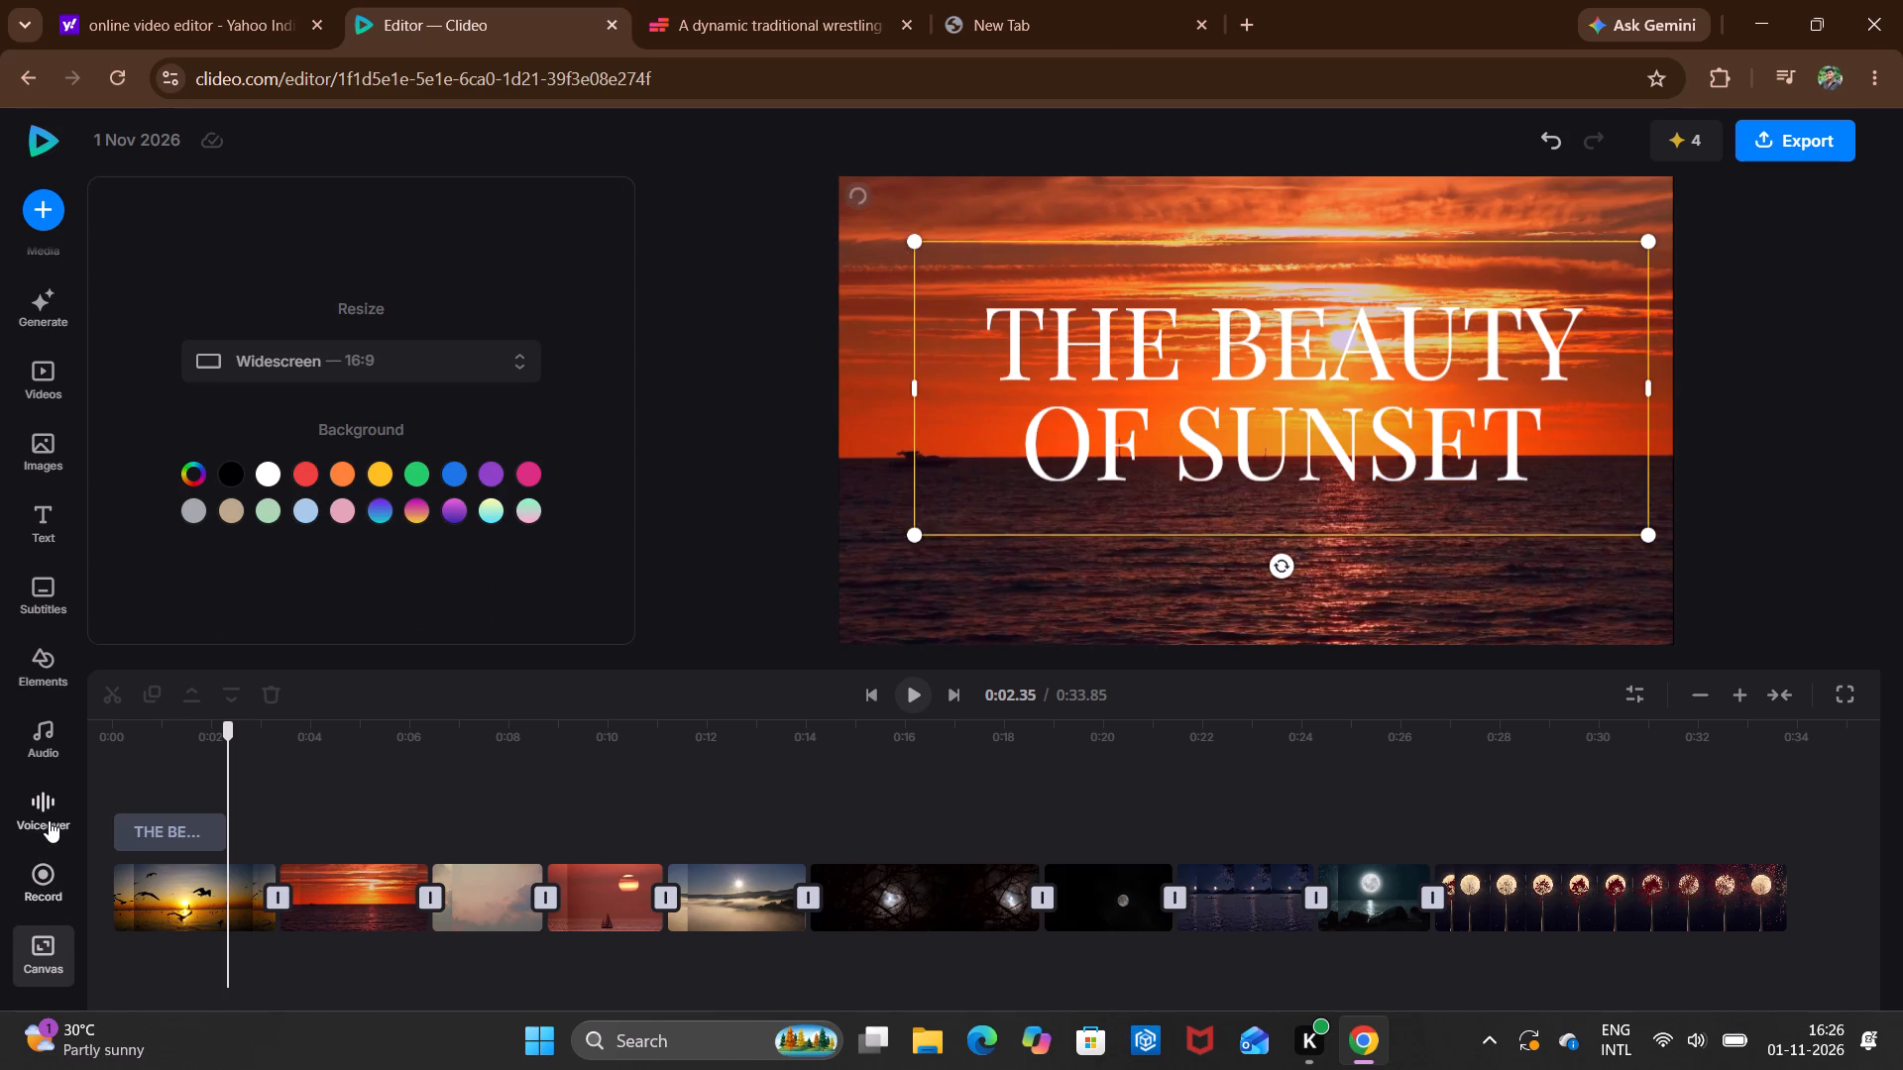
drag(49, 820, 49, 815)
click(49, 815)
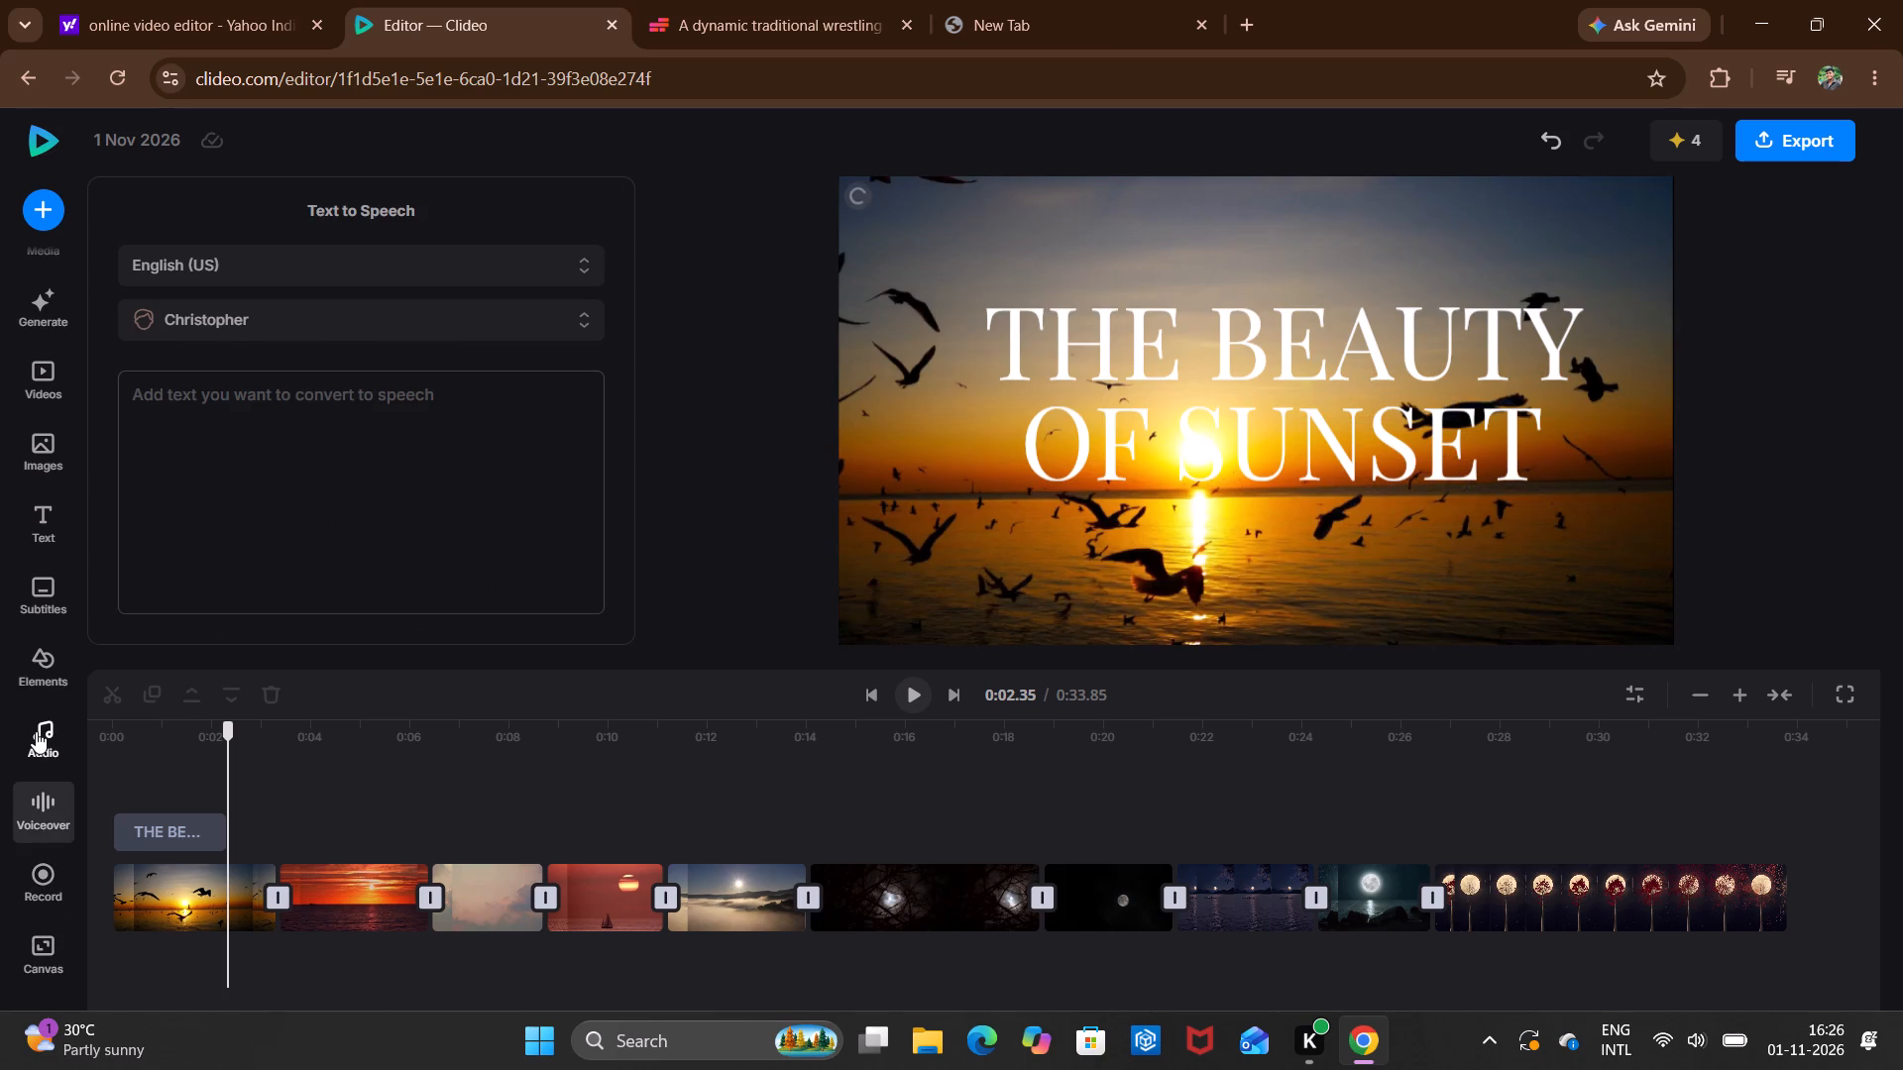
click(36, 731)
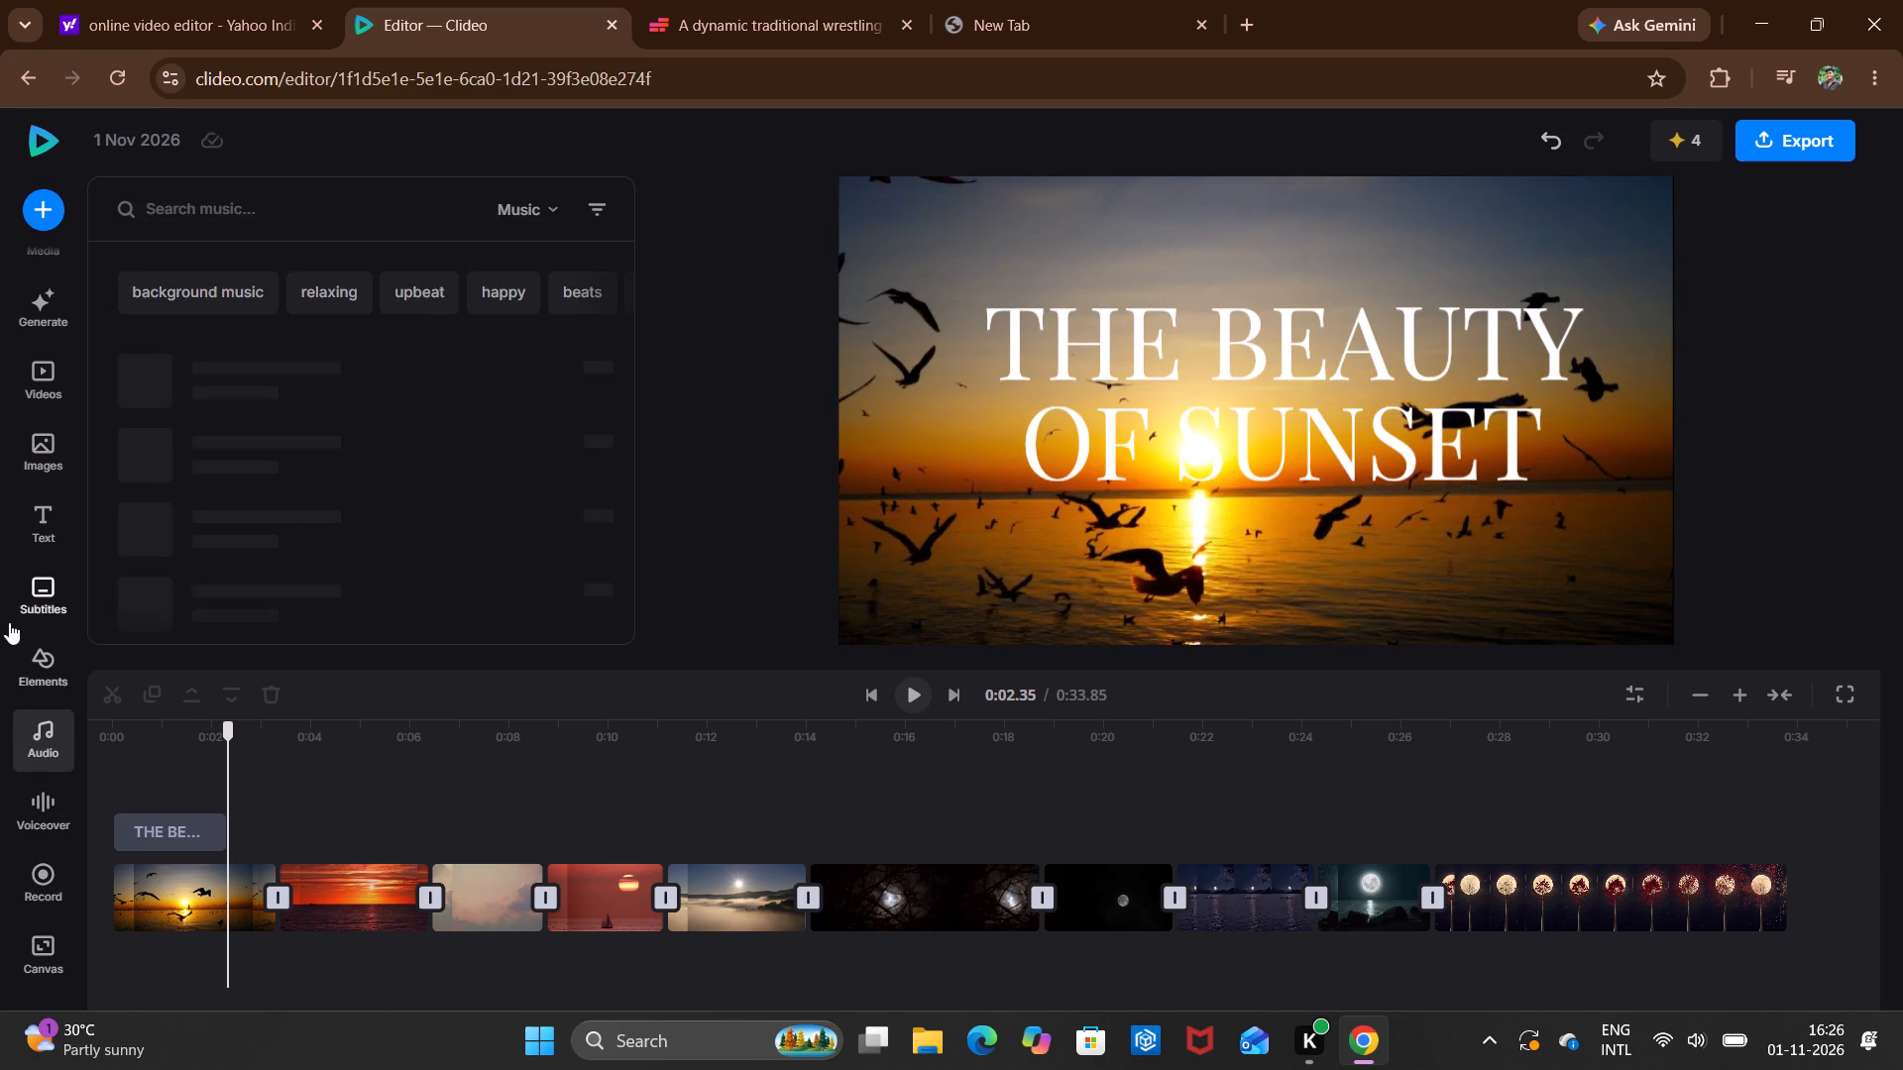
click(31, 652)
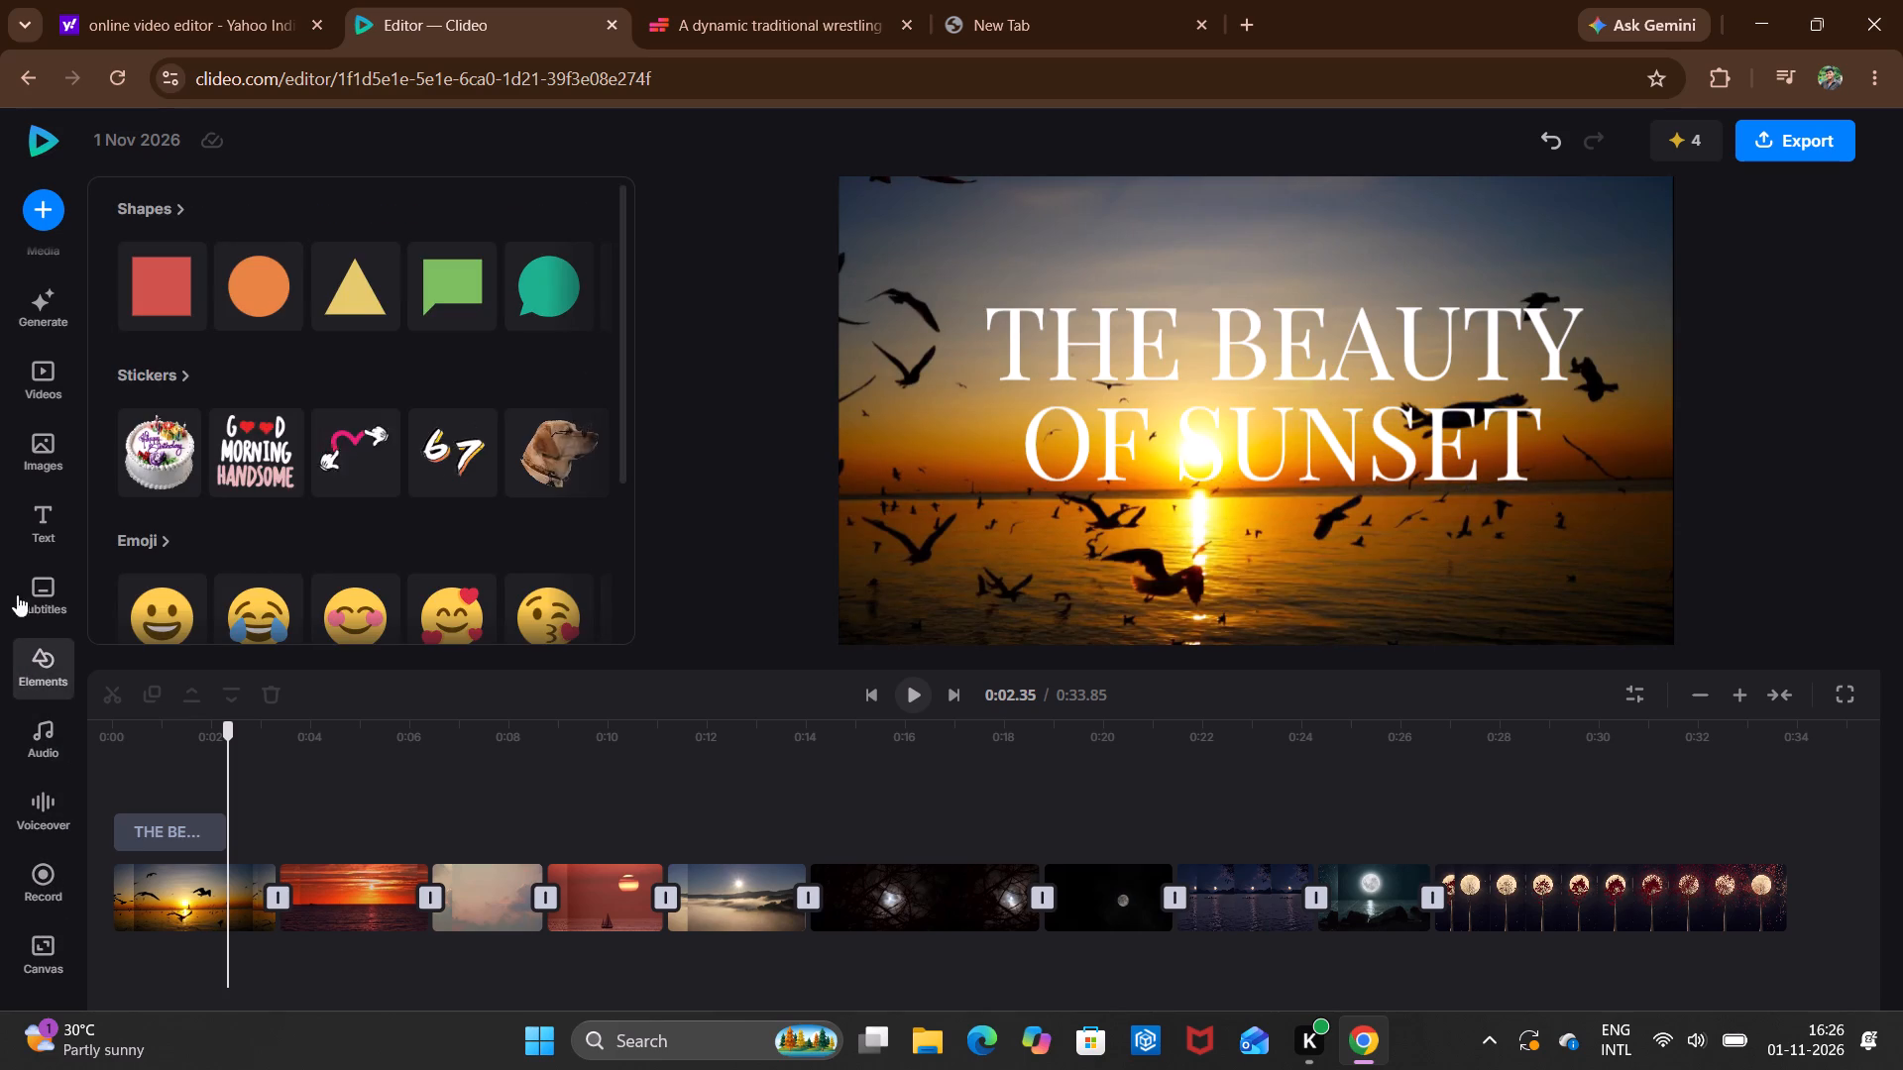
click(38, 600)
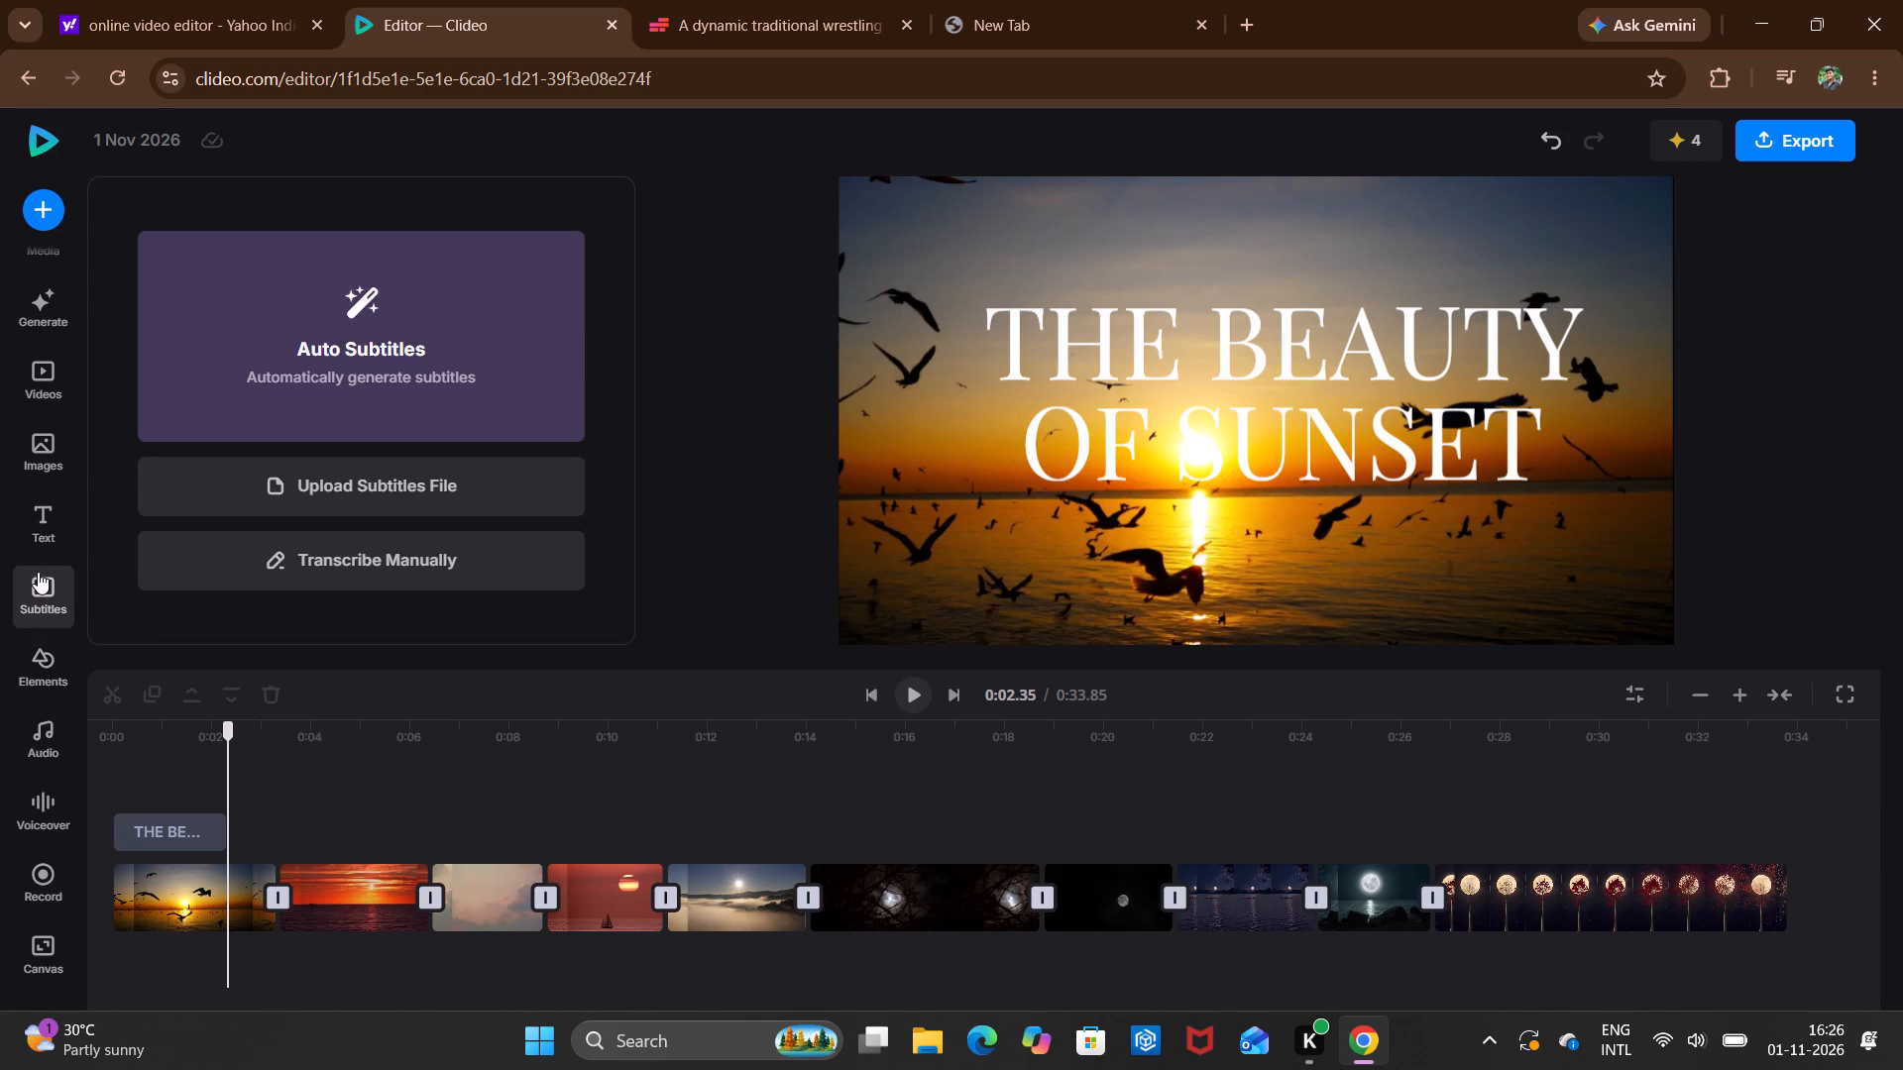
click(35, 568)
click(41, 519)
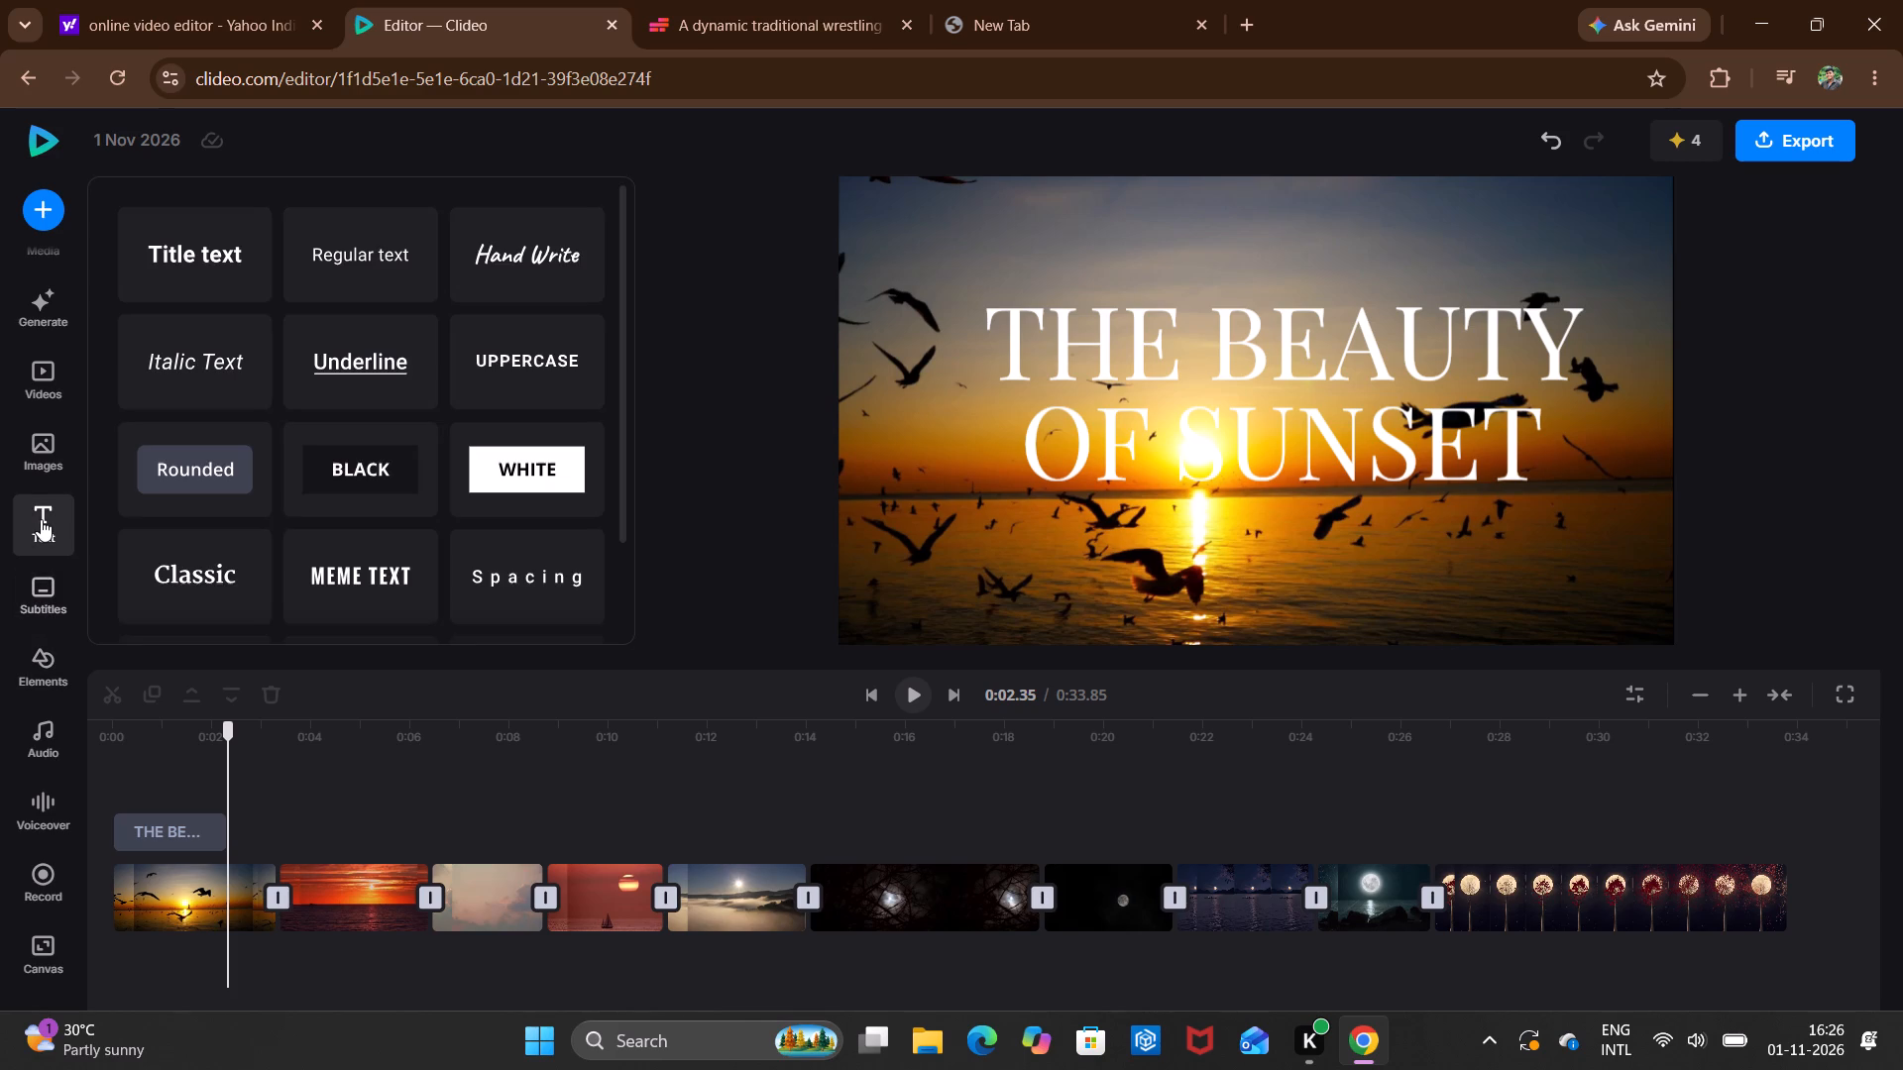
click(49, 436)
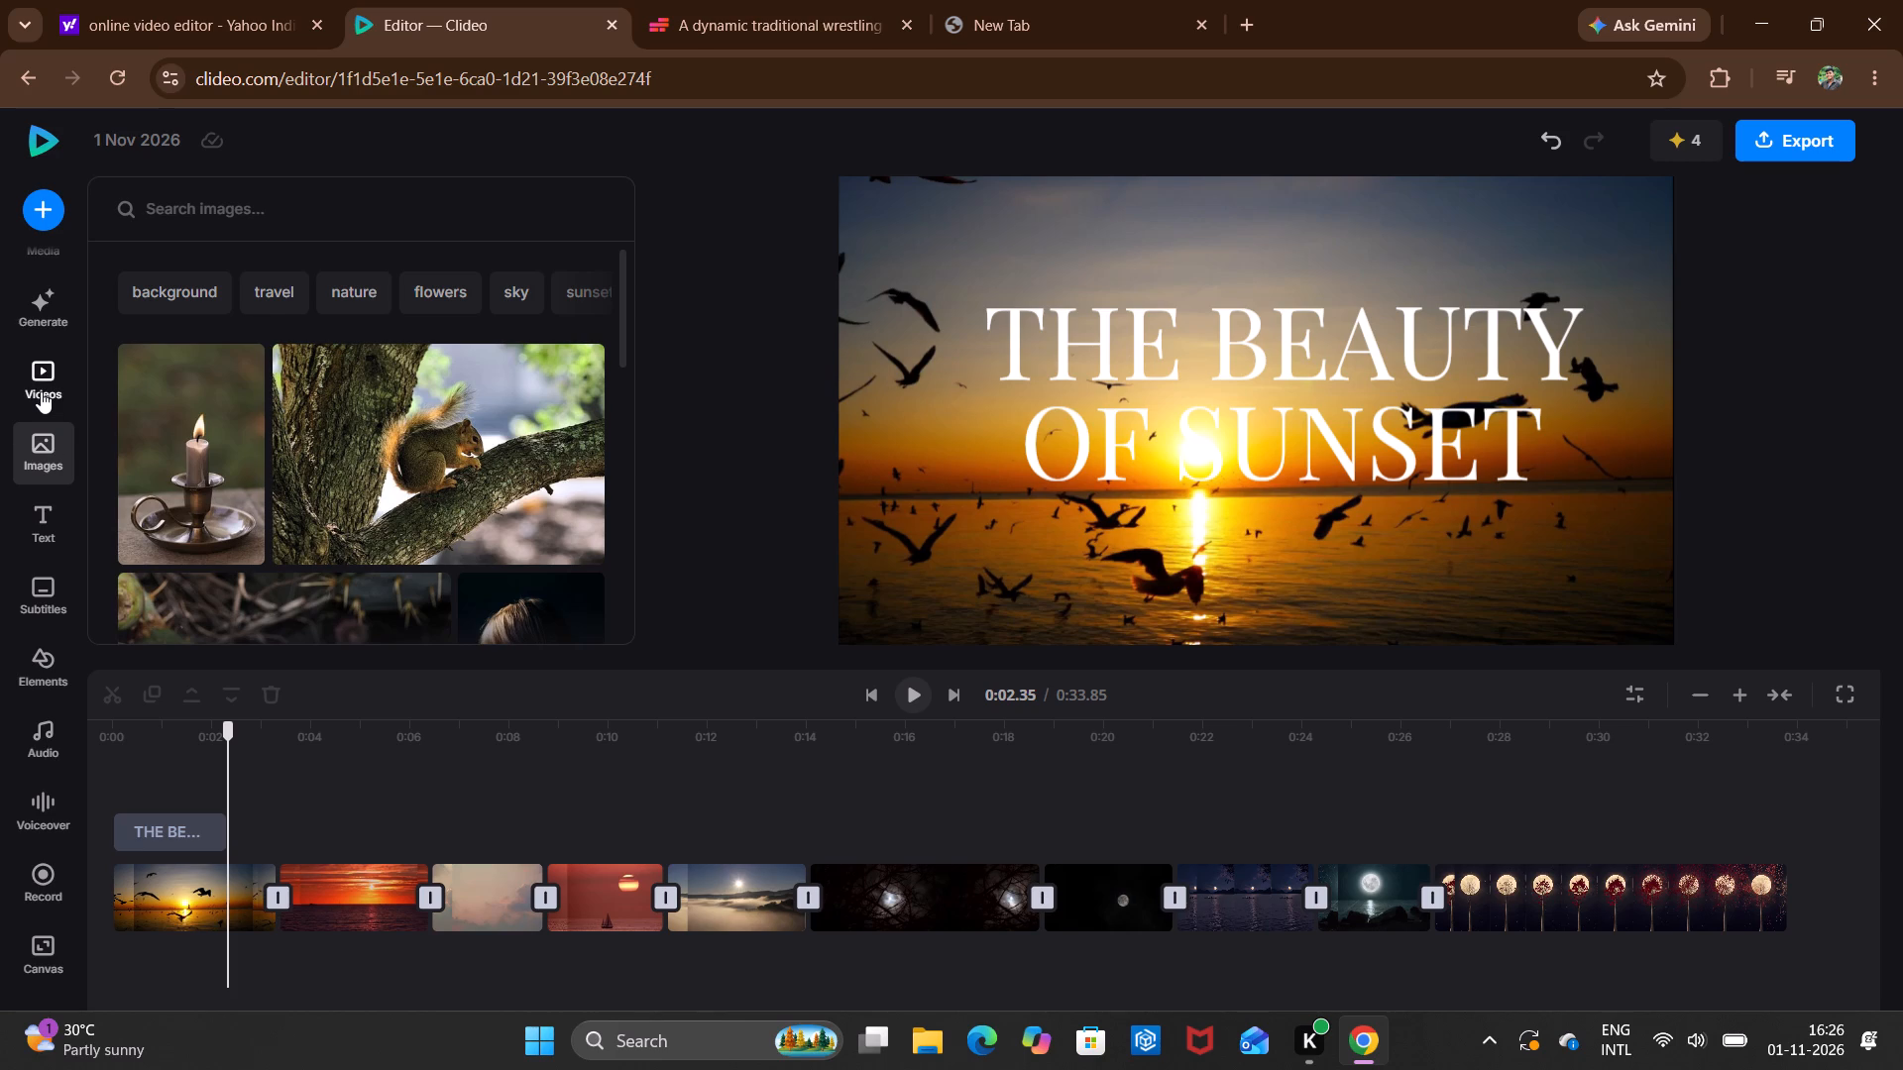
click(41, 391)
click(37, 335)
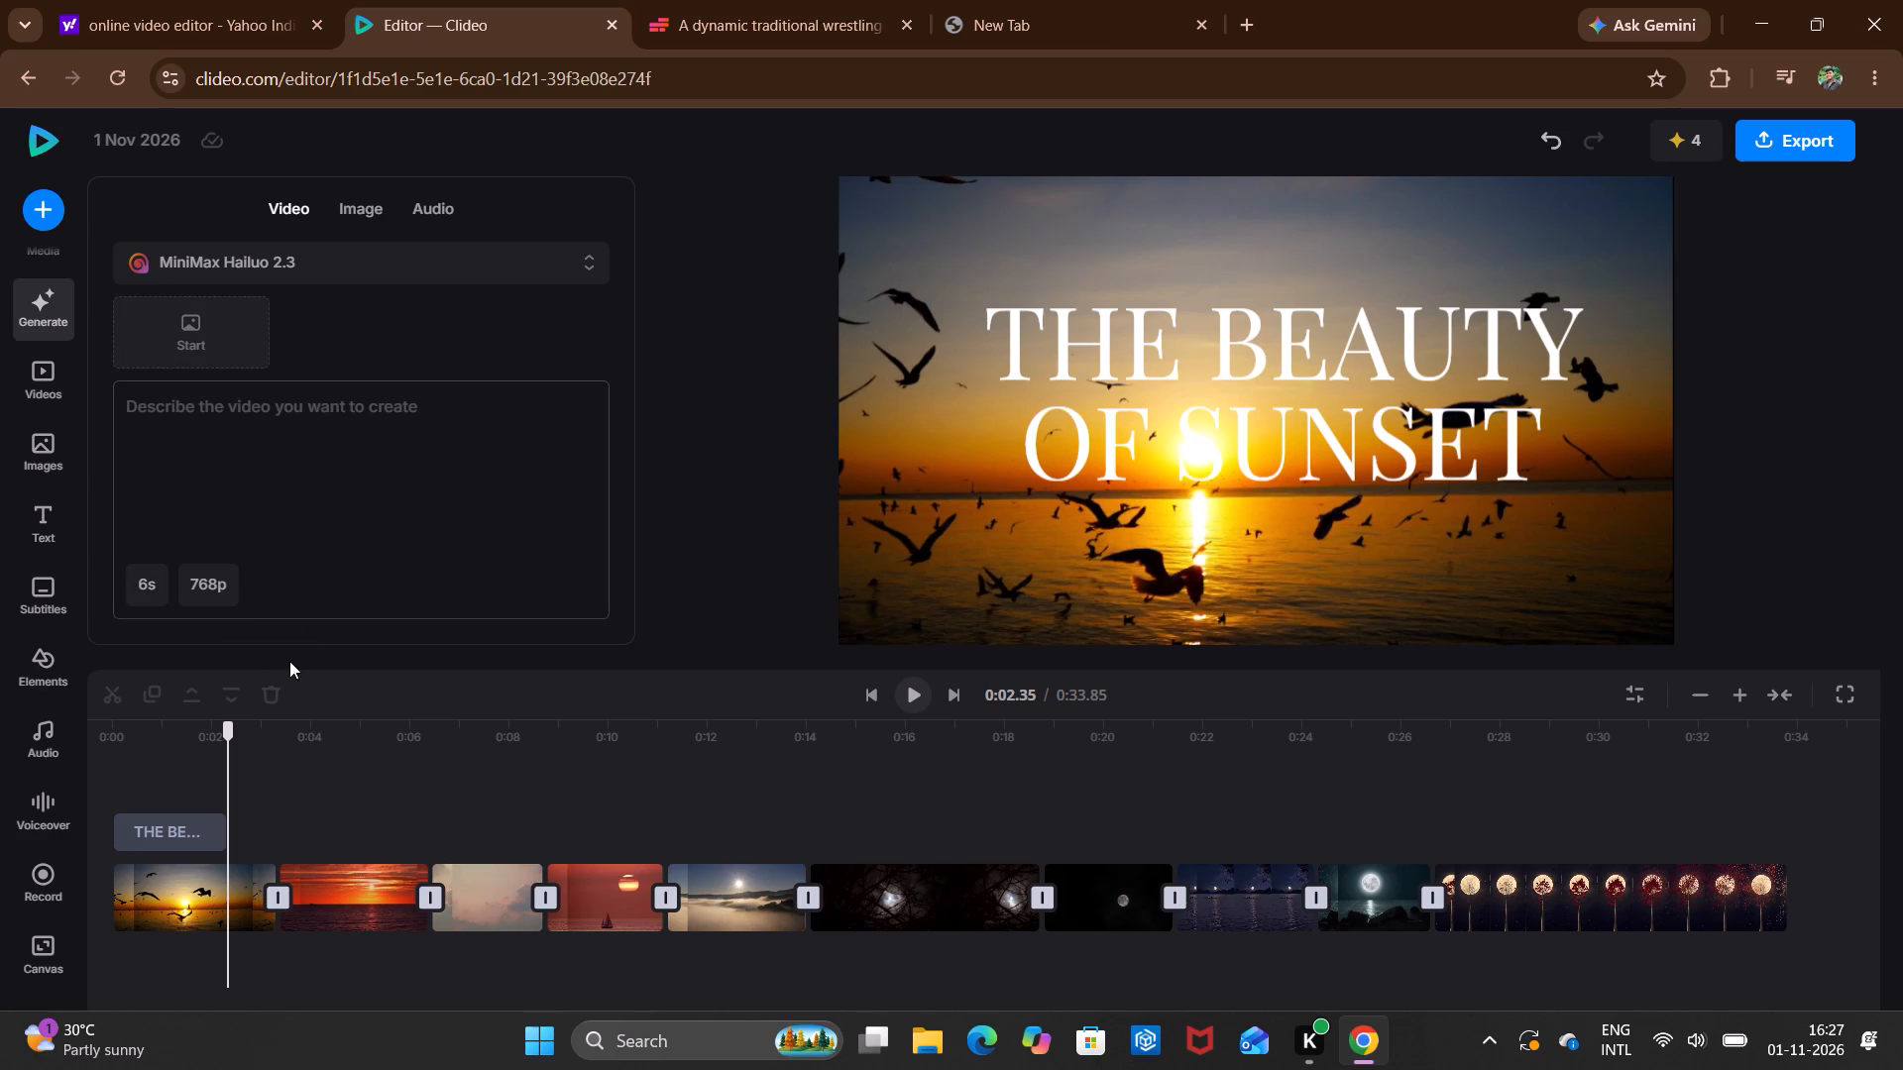
Move the playhead to about 0:14.25, at the start of the clip with the moon behind branches.
scroll(54, 773, down, 1)
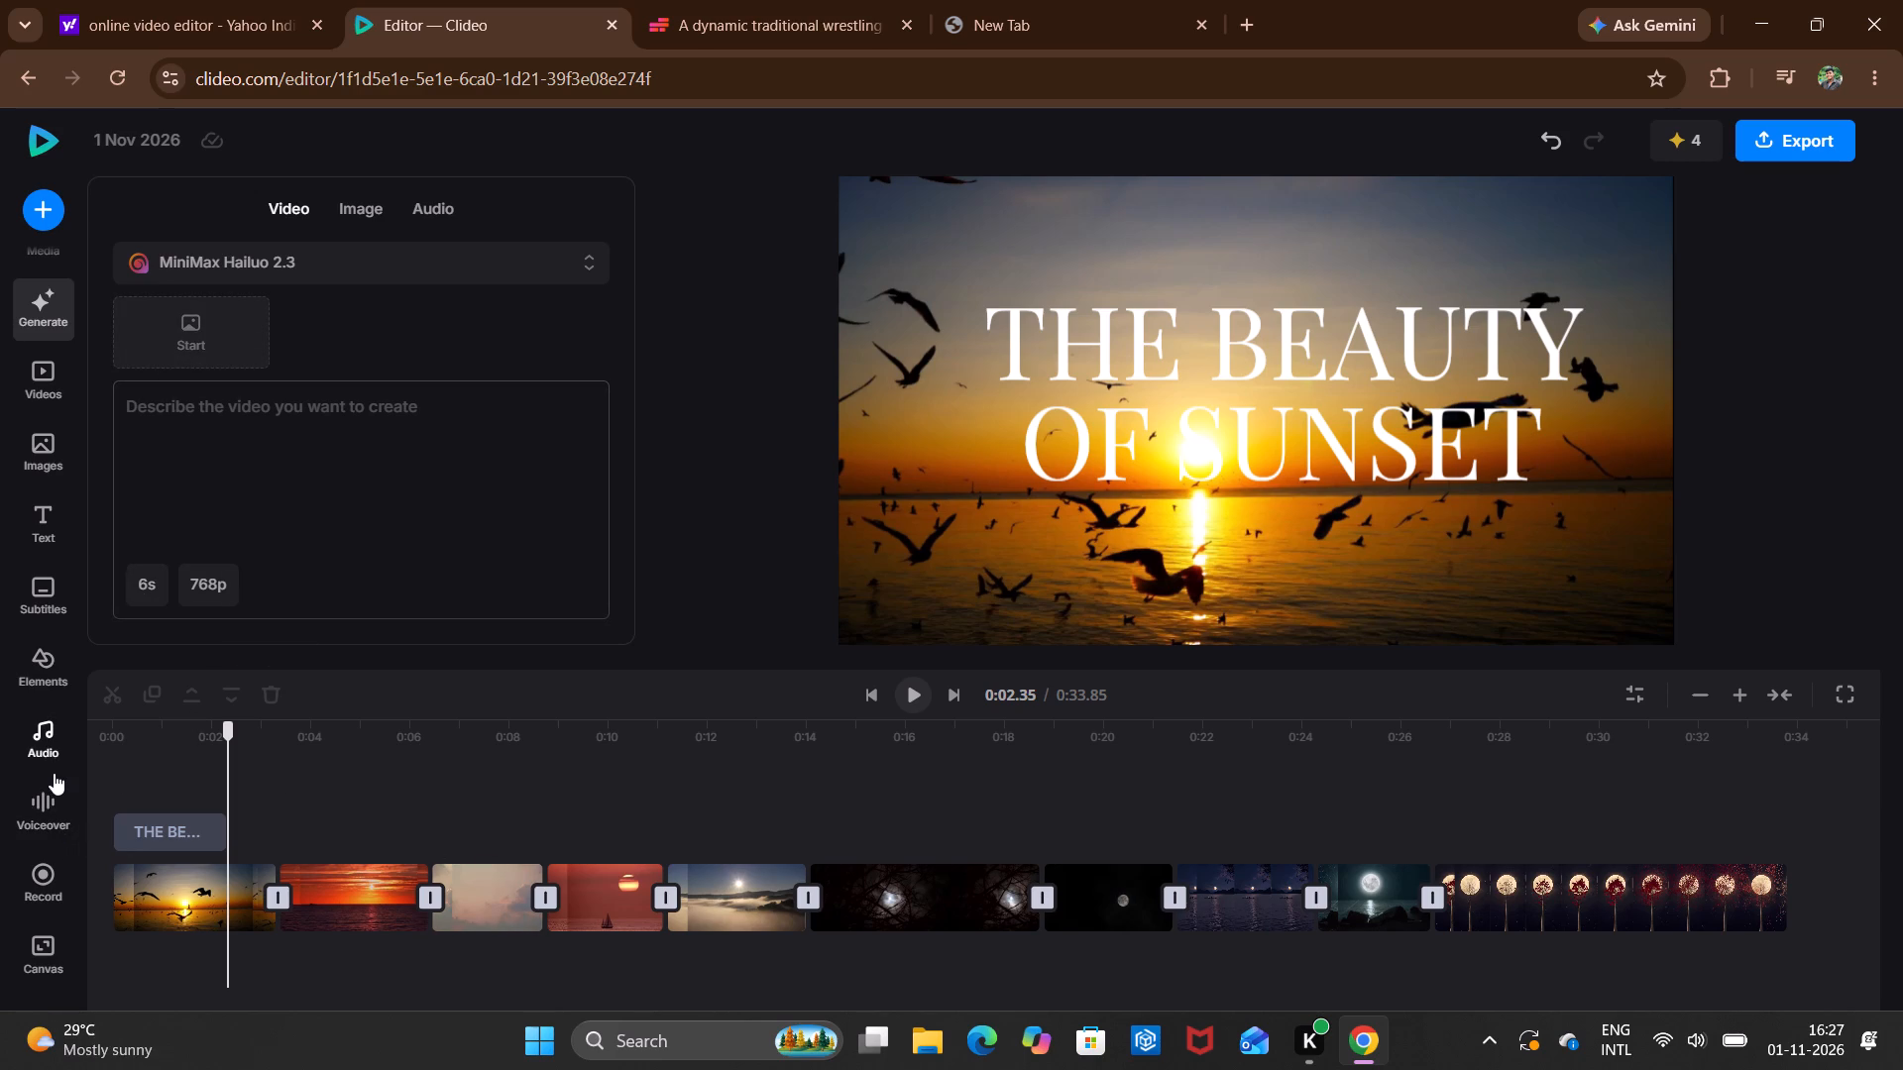
scroll(54, 773, down, 1)
double_click(819, 836)
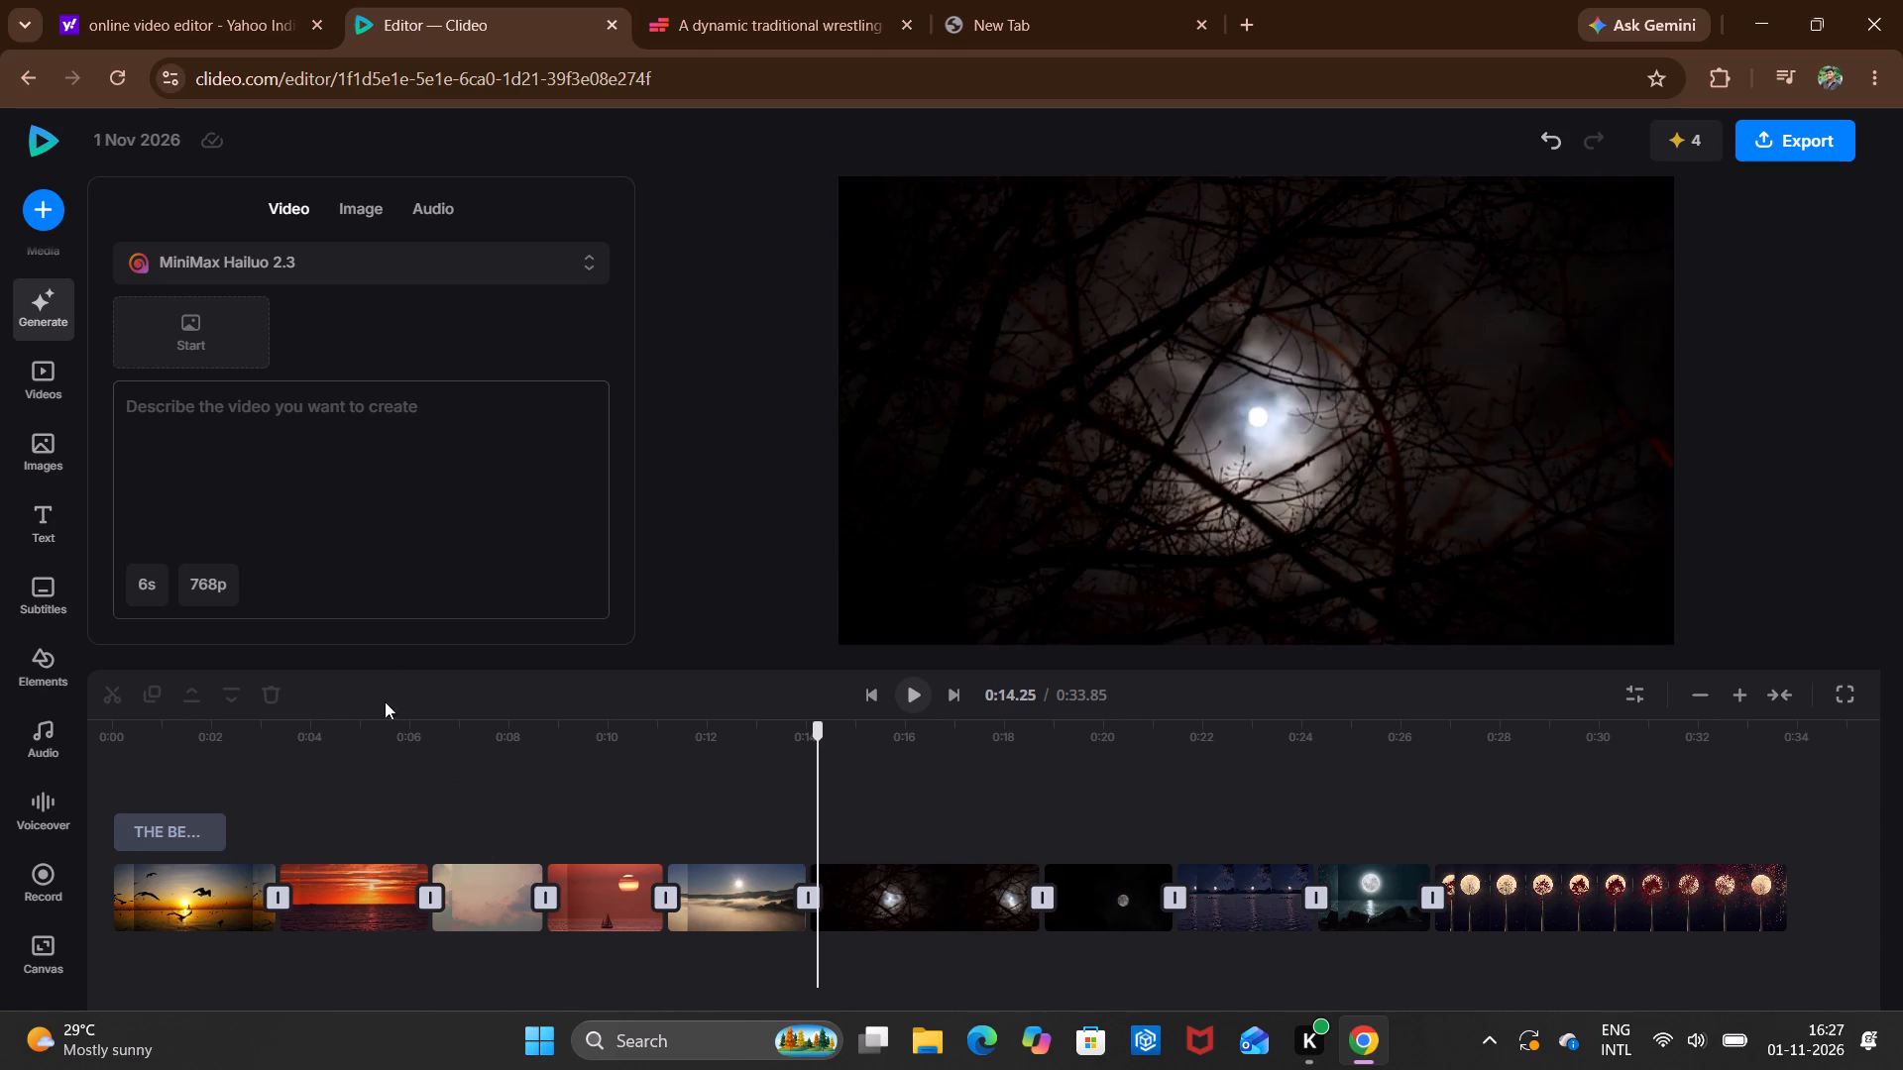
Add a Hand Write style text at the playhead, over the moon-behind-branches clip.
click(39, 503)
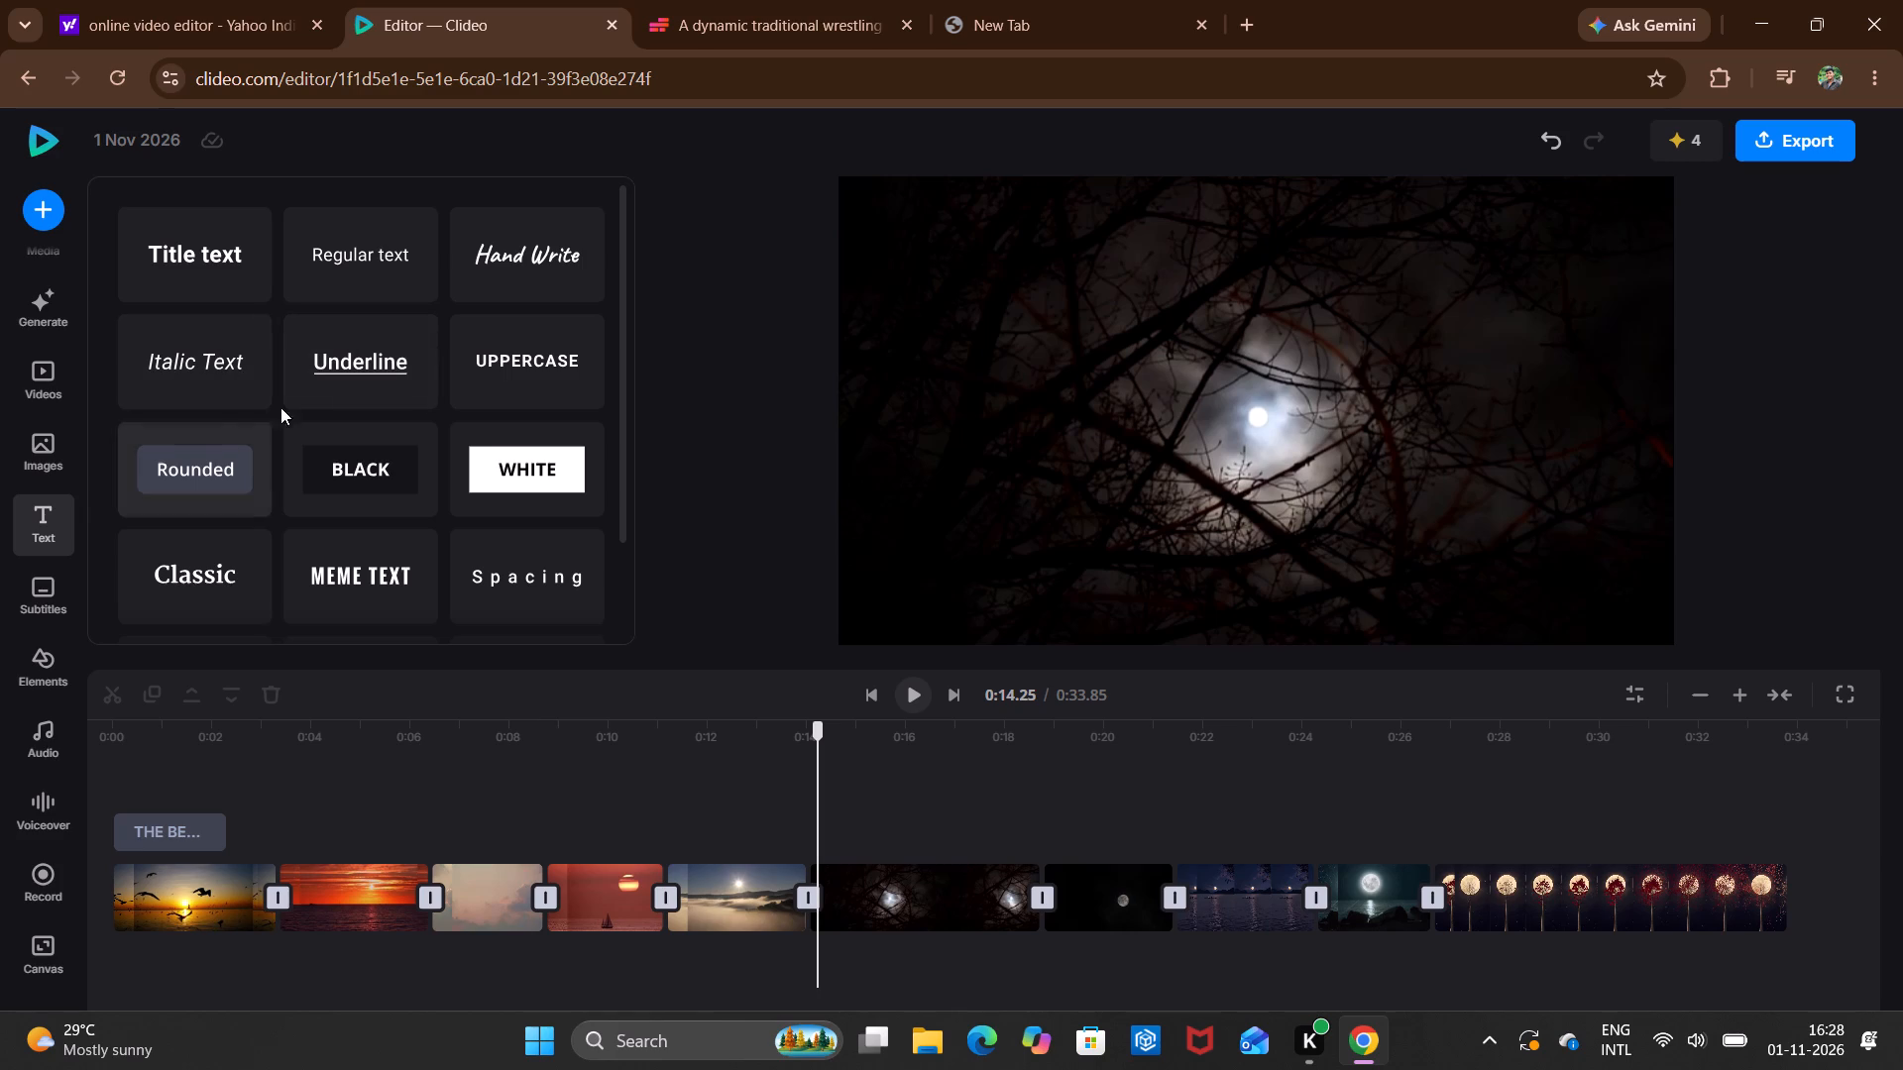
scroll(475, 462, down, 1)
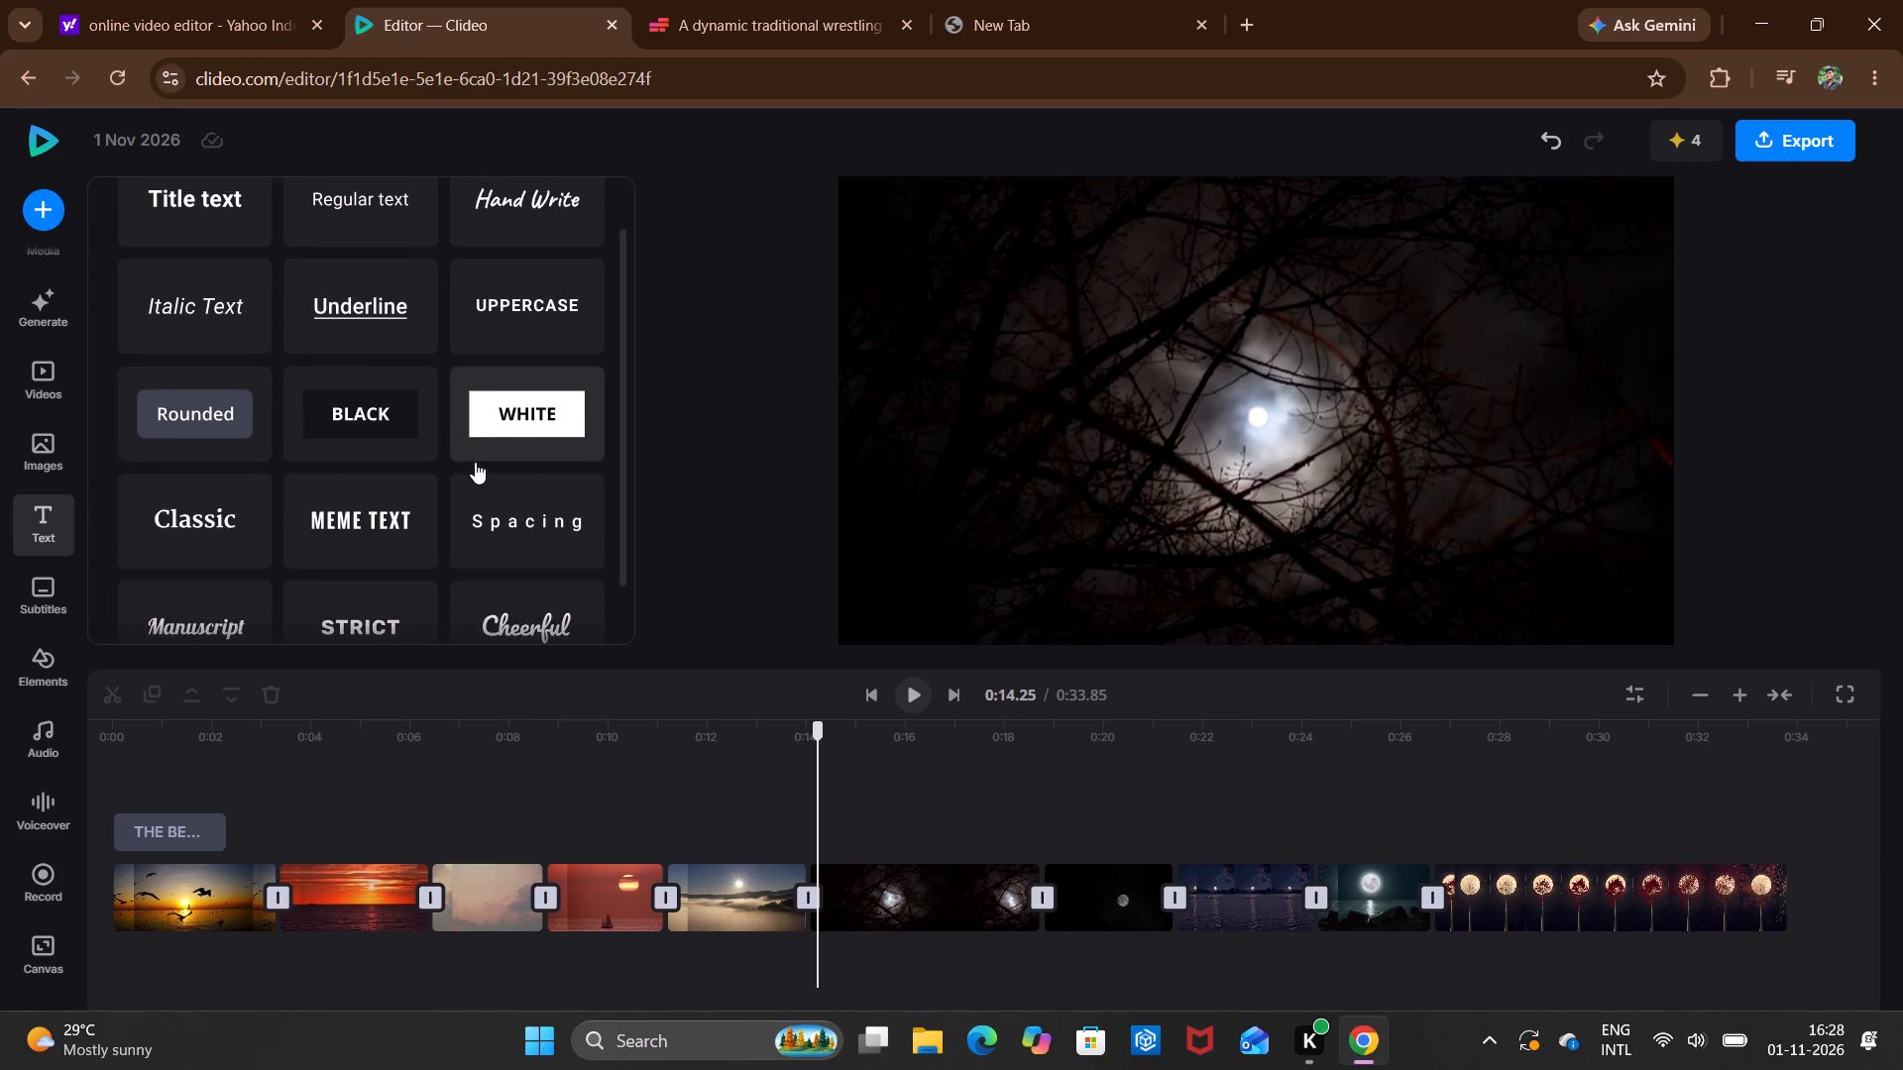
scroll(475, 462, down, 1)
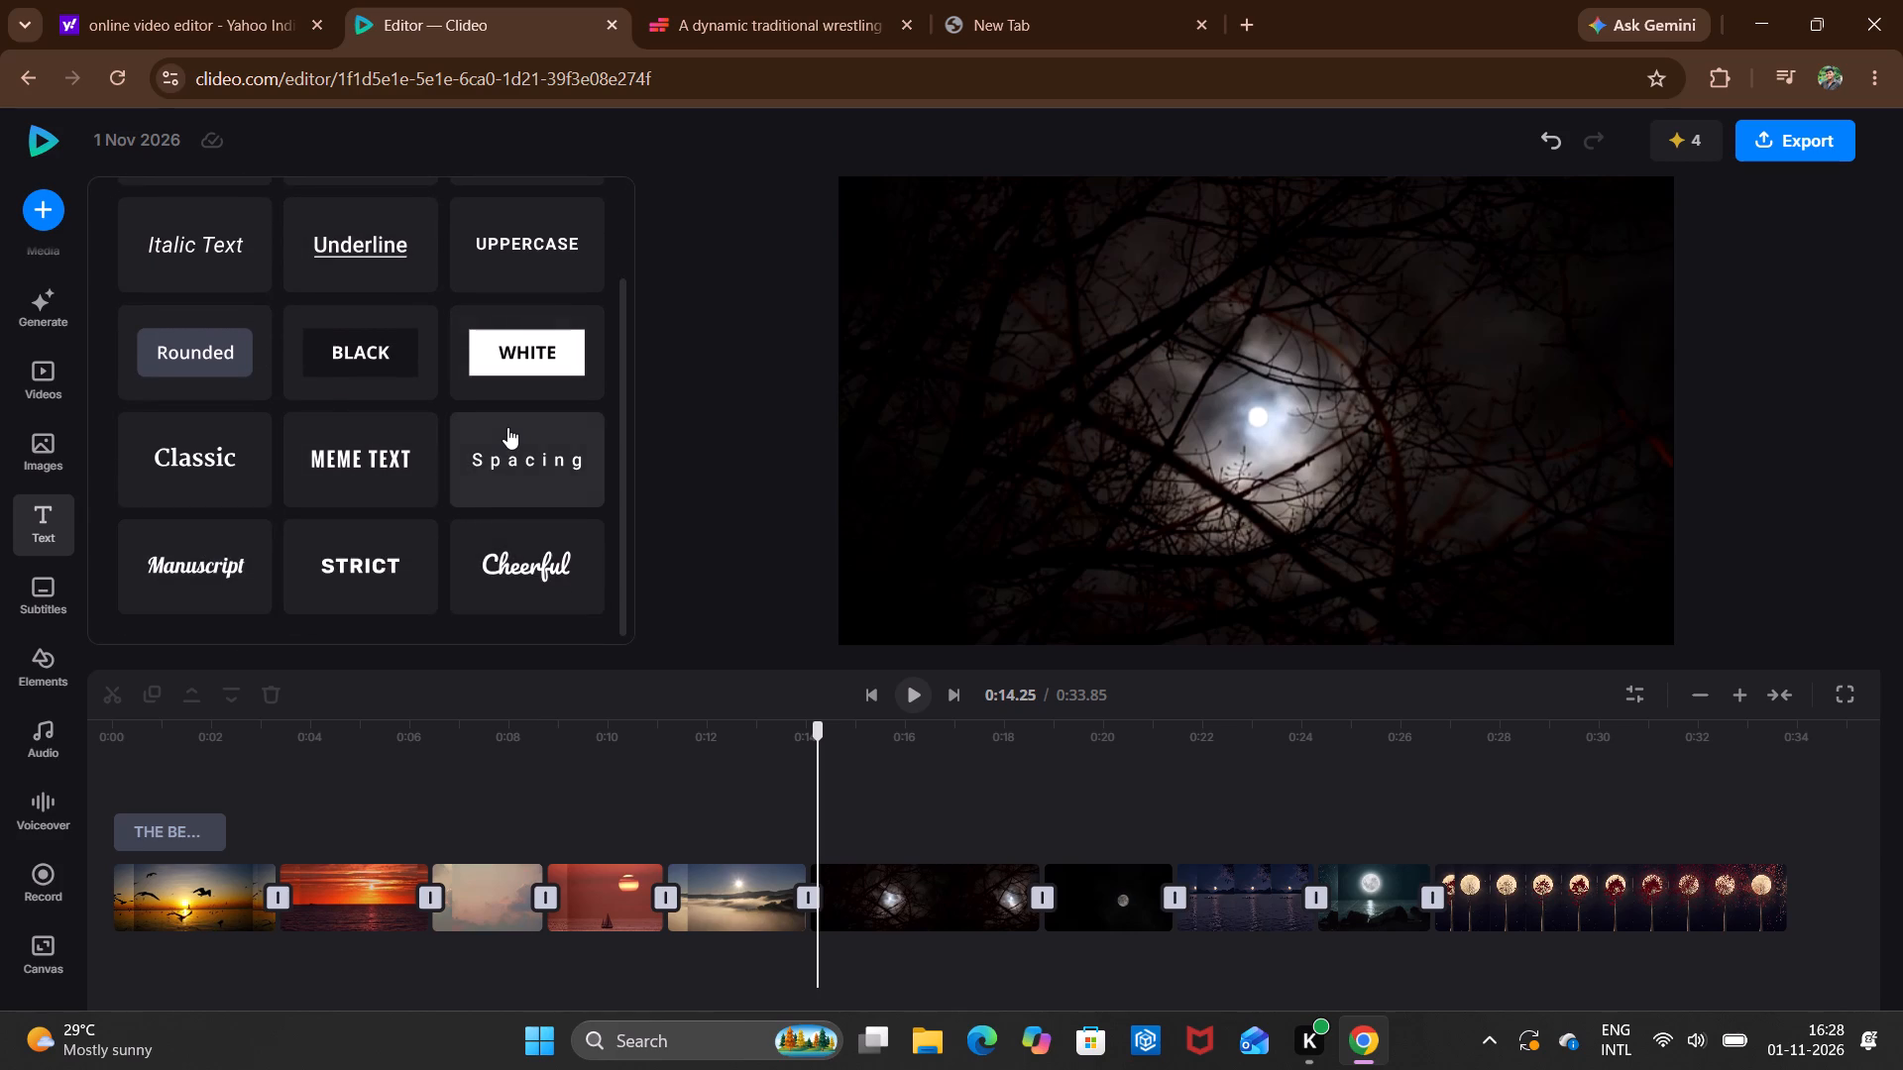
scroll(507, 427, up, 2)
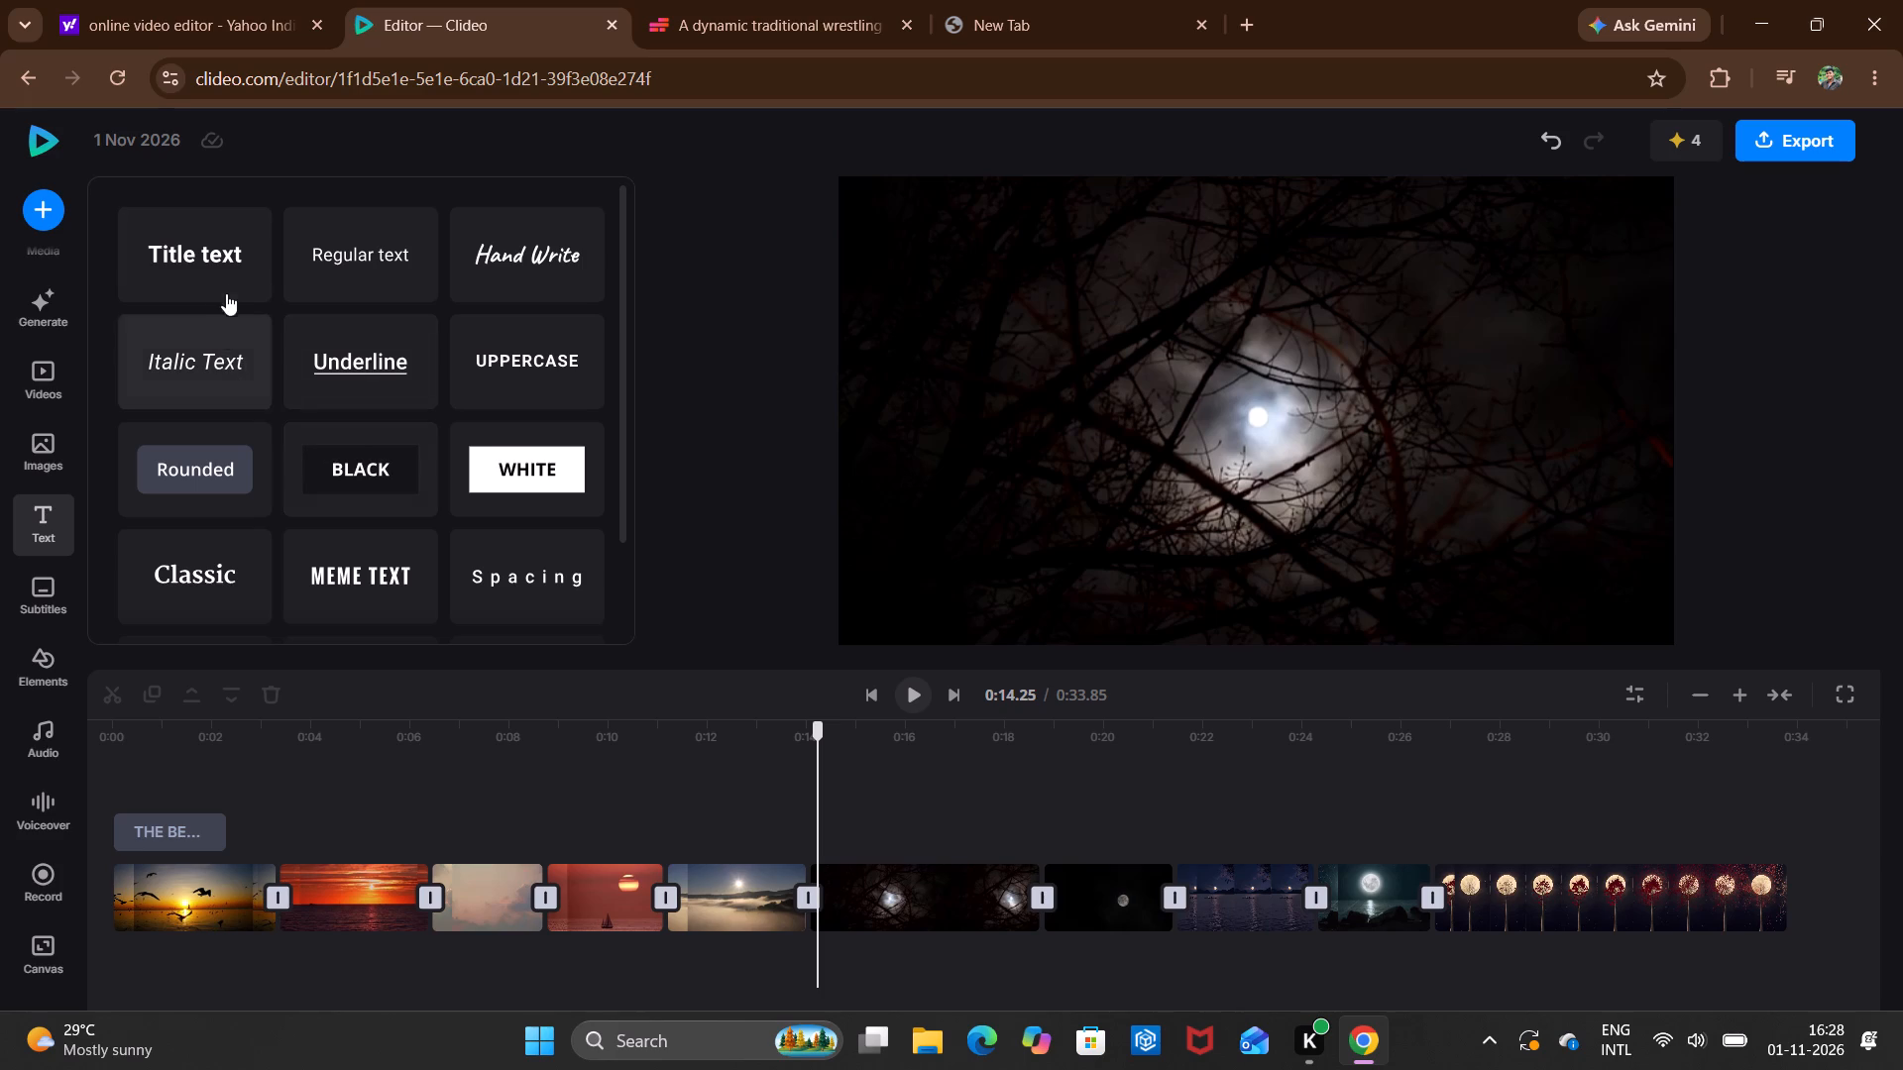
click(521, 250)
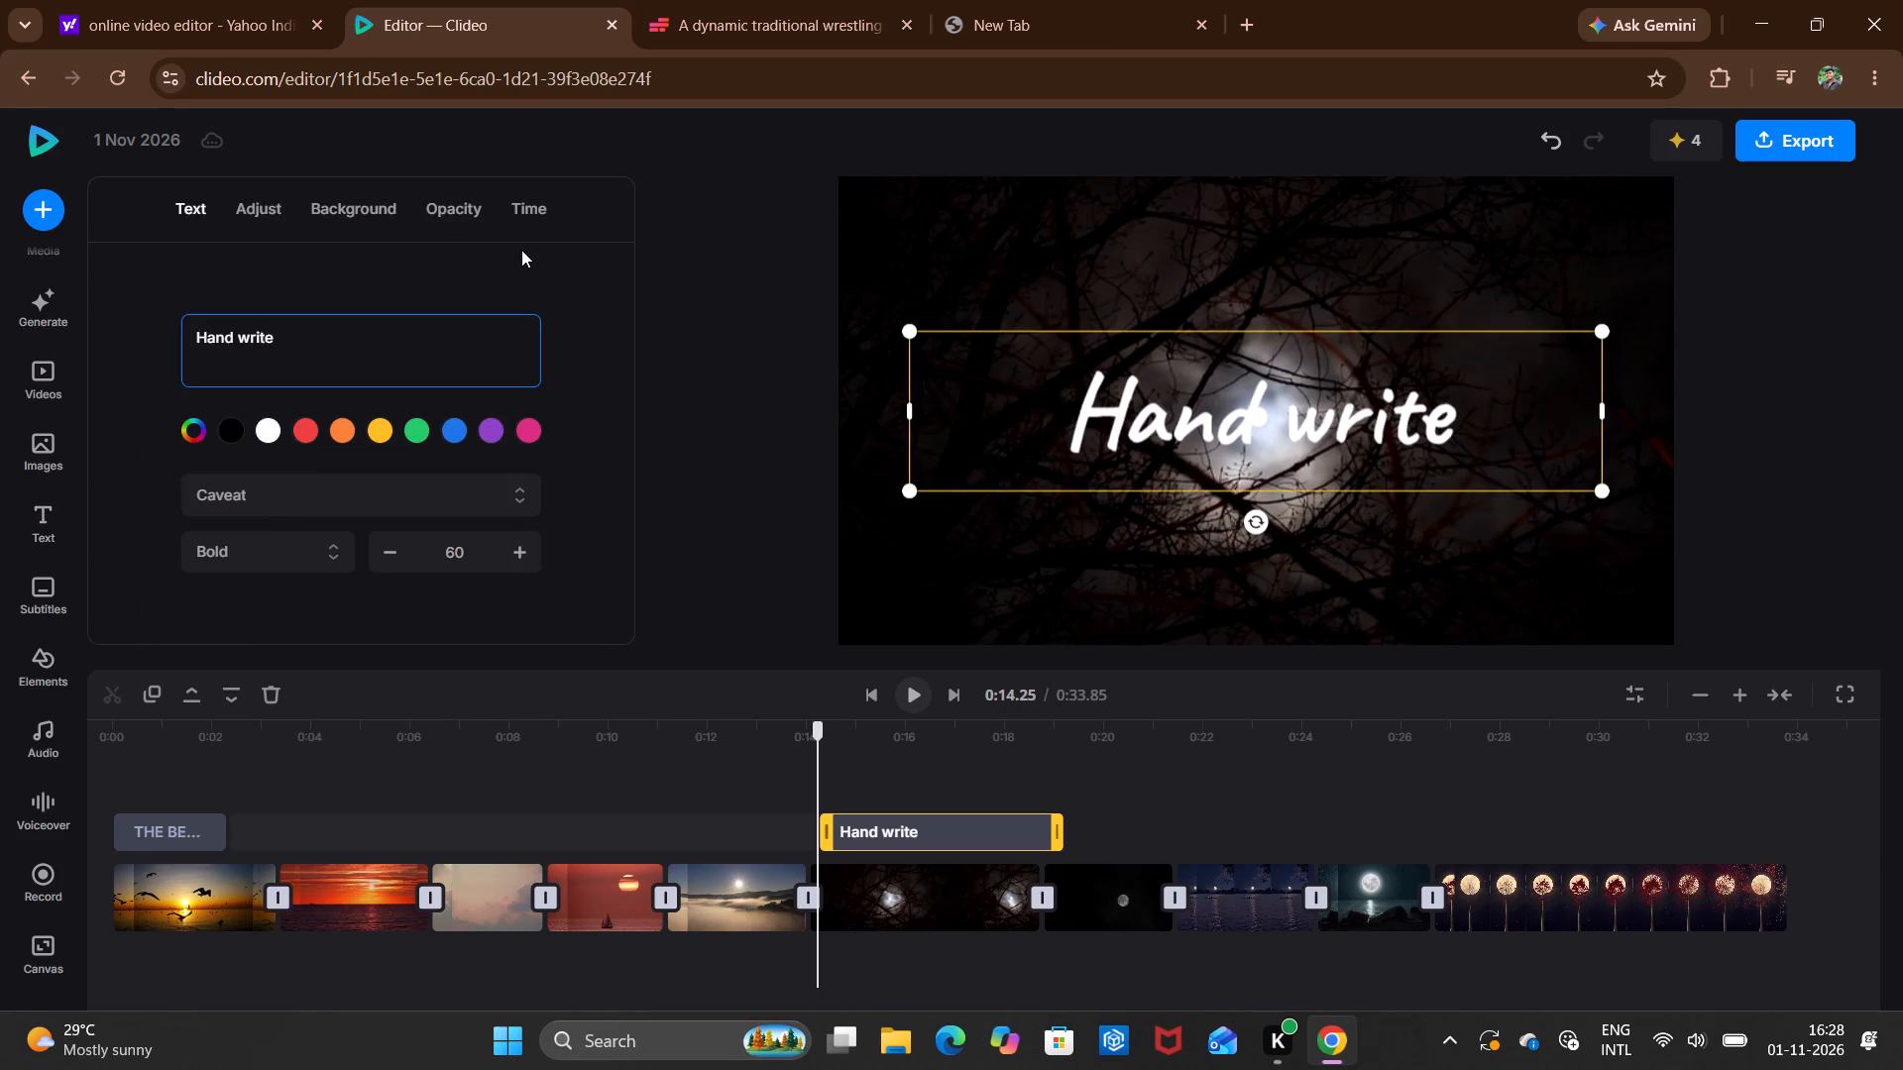
Look through the available fonts for the Hand Write text.
click(516, 500)
scroll(362, 731, right, 1)
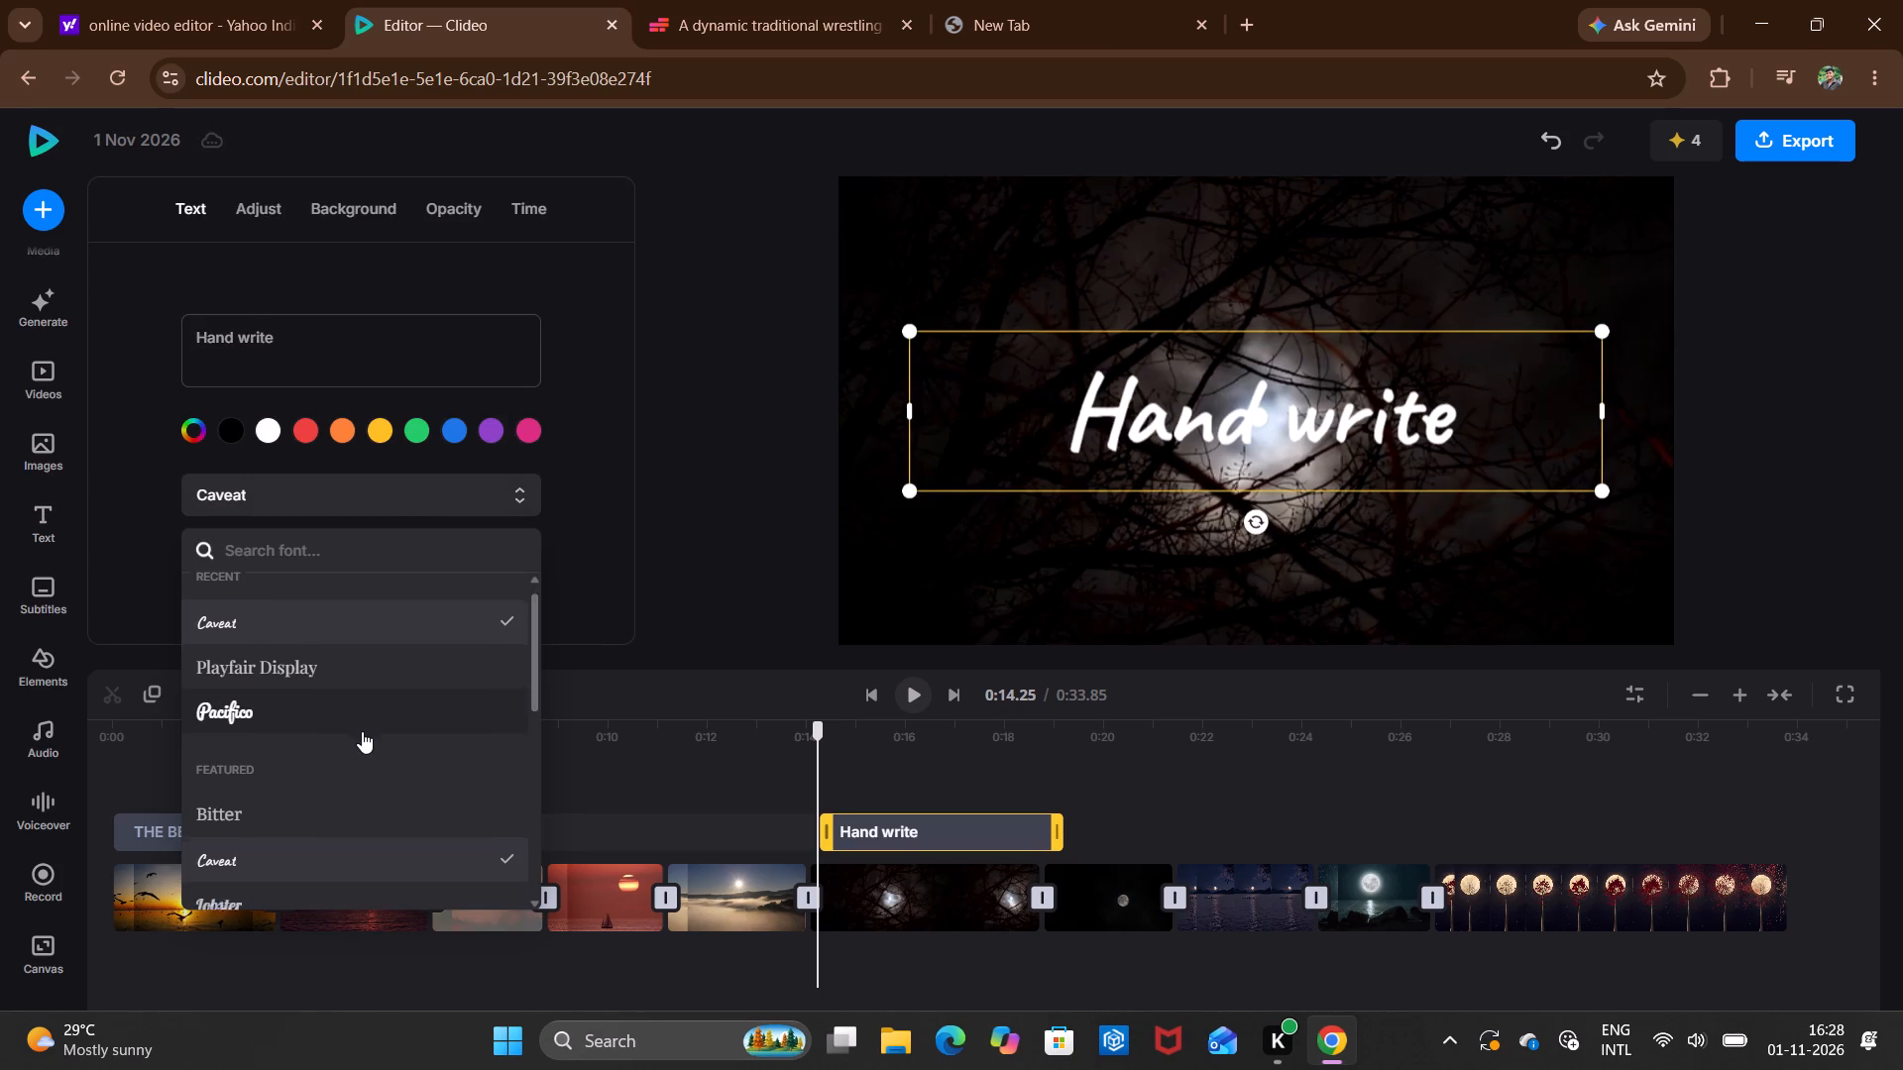
scroll(362, 731, right, 1)
scroll(362, 731, down, 1)
scroll(362, 731, right, 1)
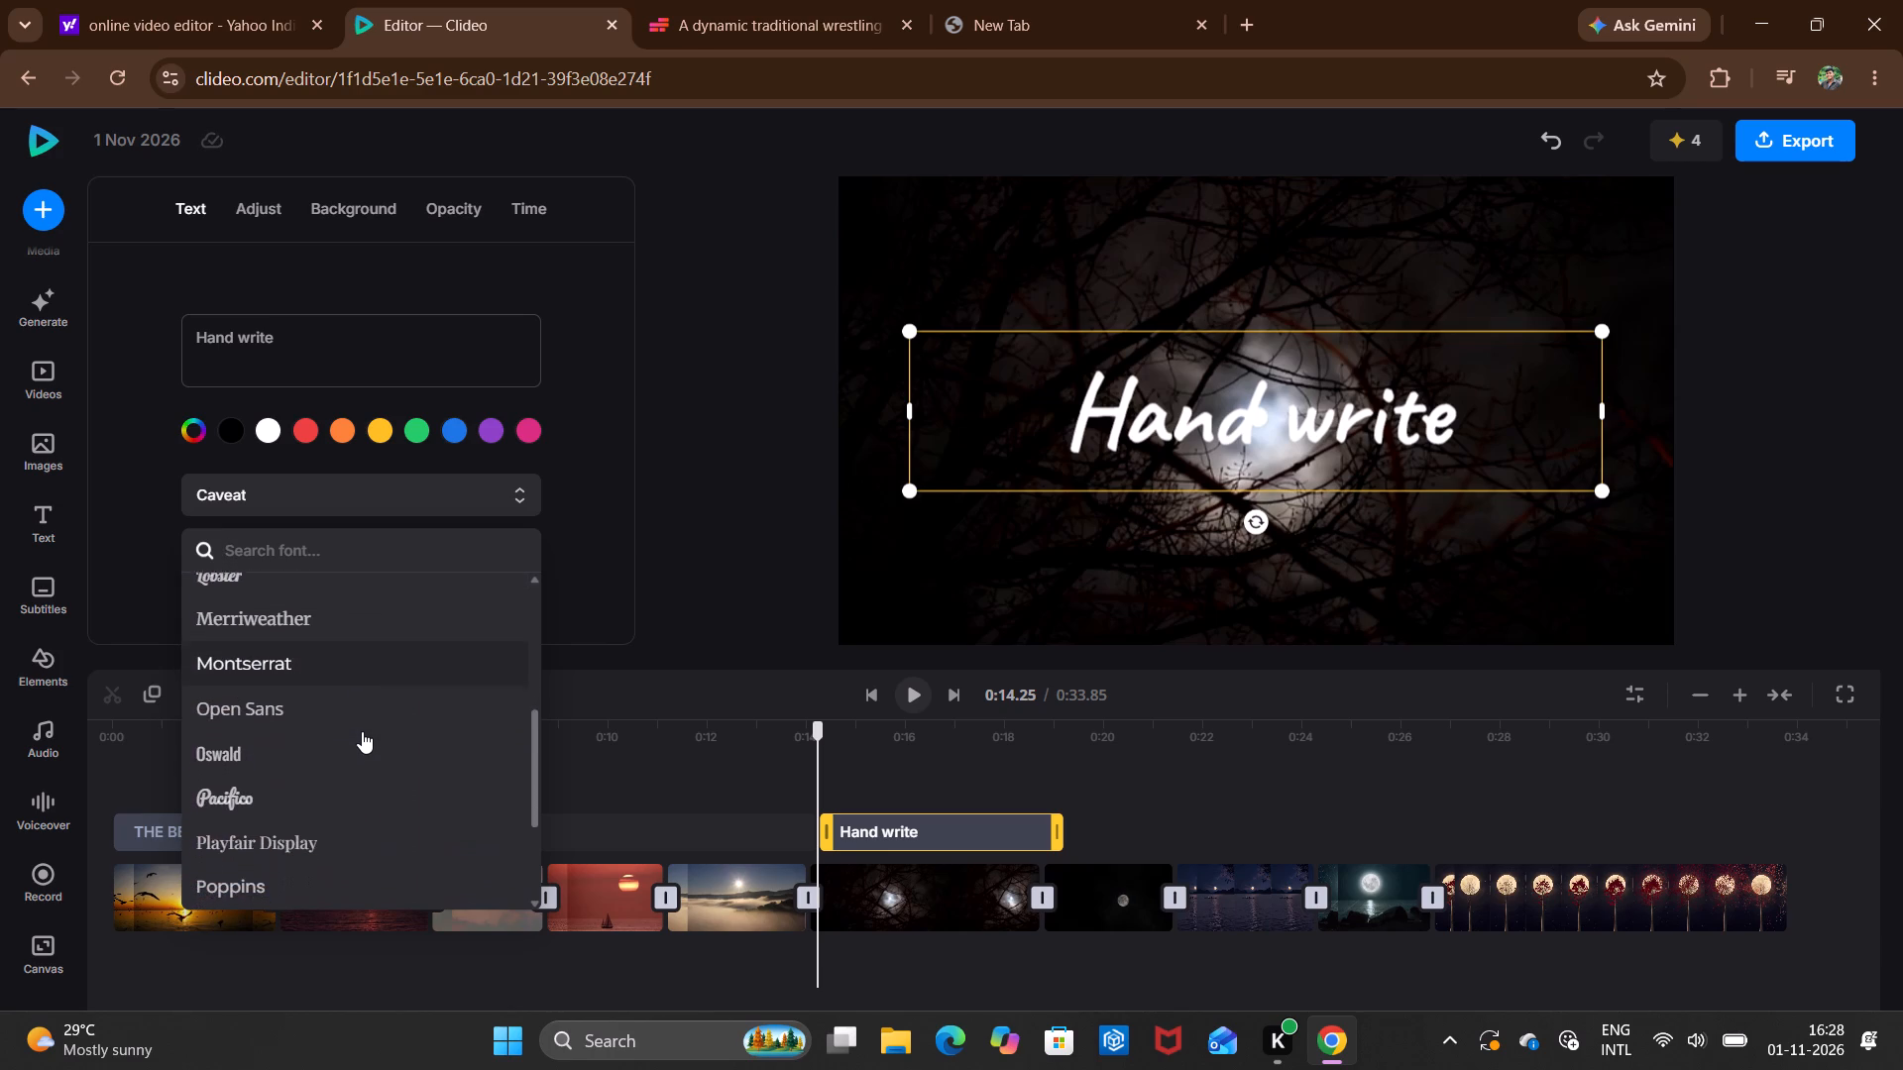
scroll(362, 731, right, 2)
scroll(362, 731, down, 1)
scroll(362, 731, right, 1)
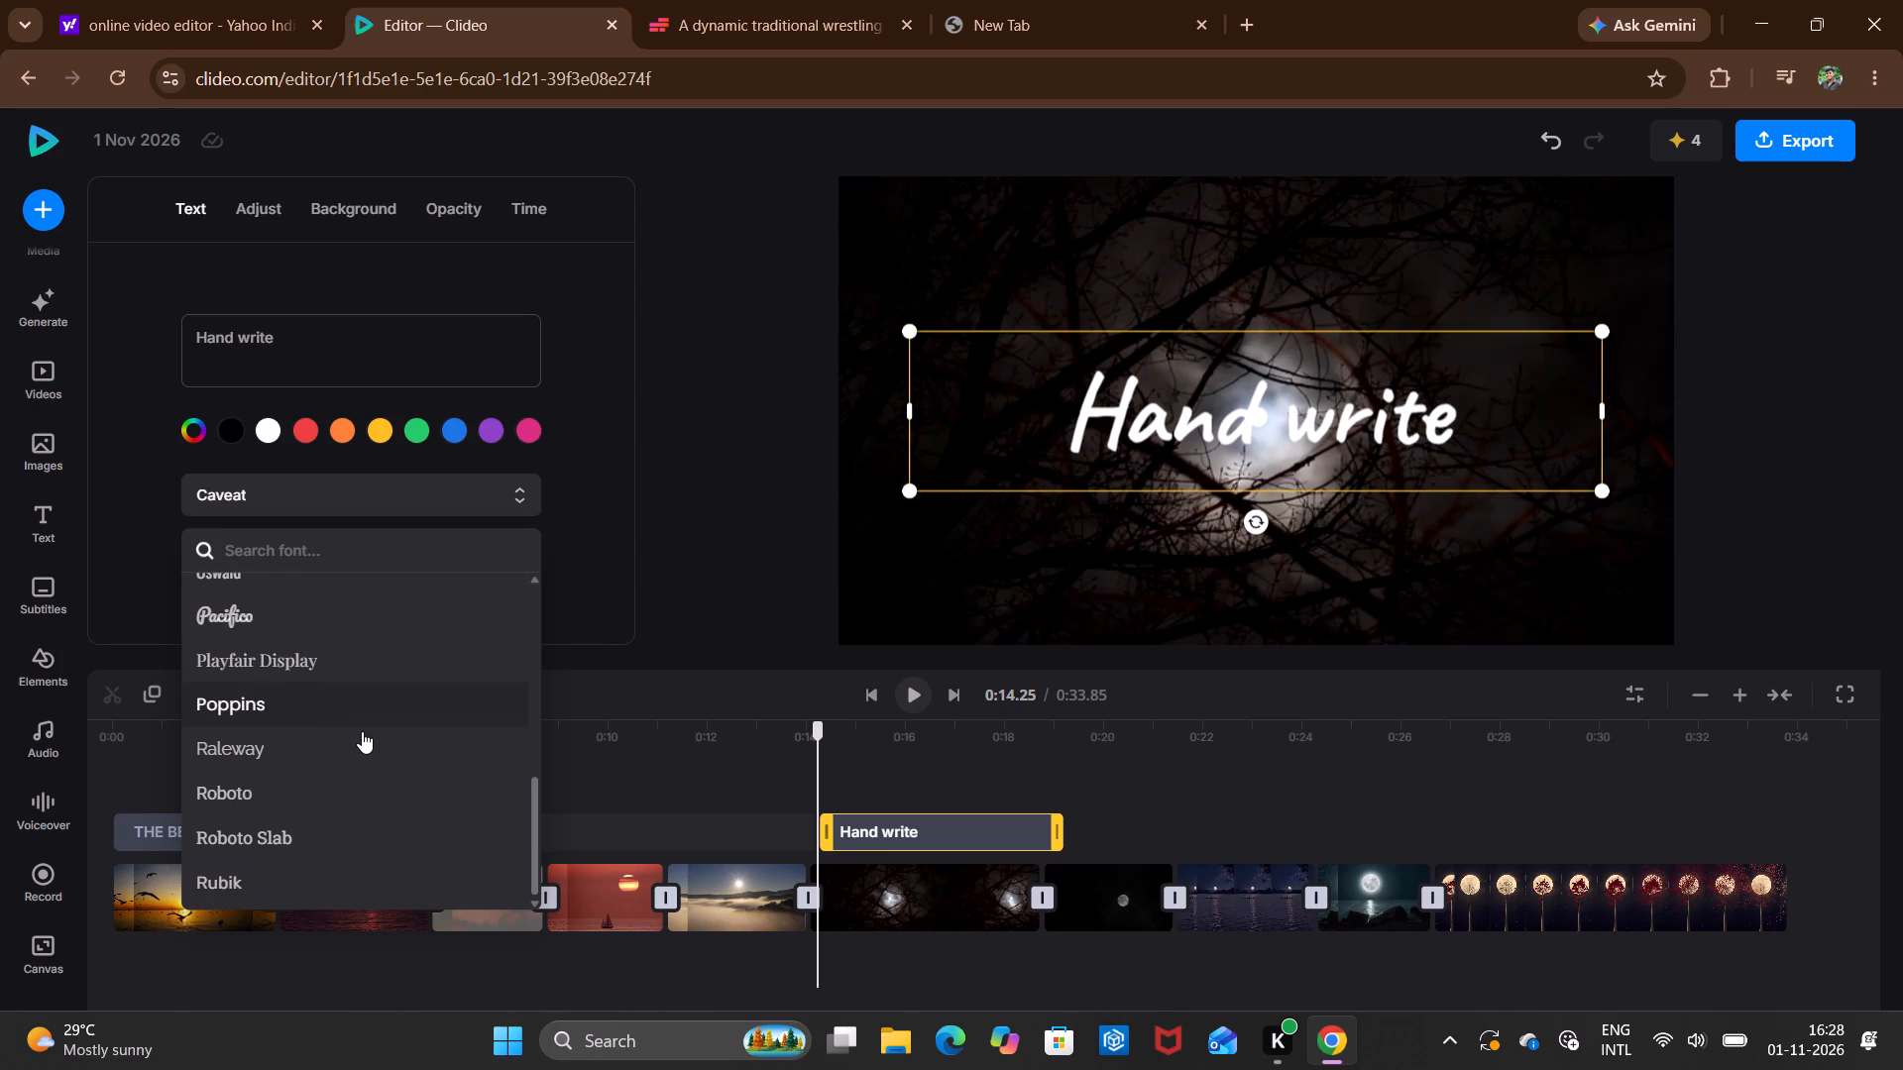
scroll(362, 731, right, 1)
scroll(362, 731, down, 1)
scroll(362, 731, up, 2)
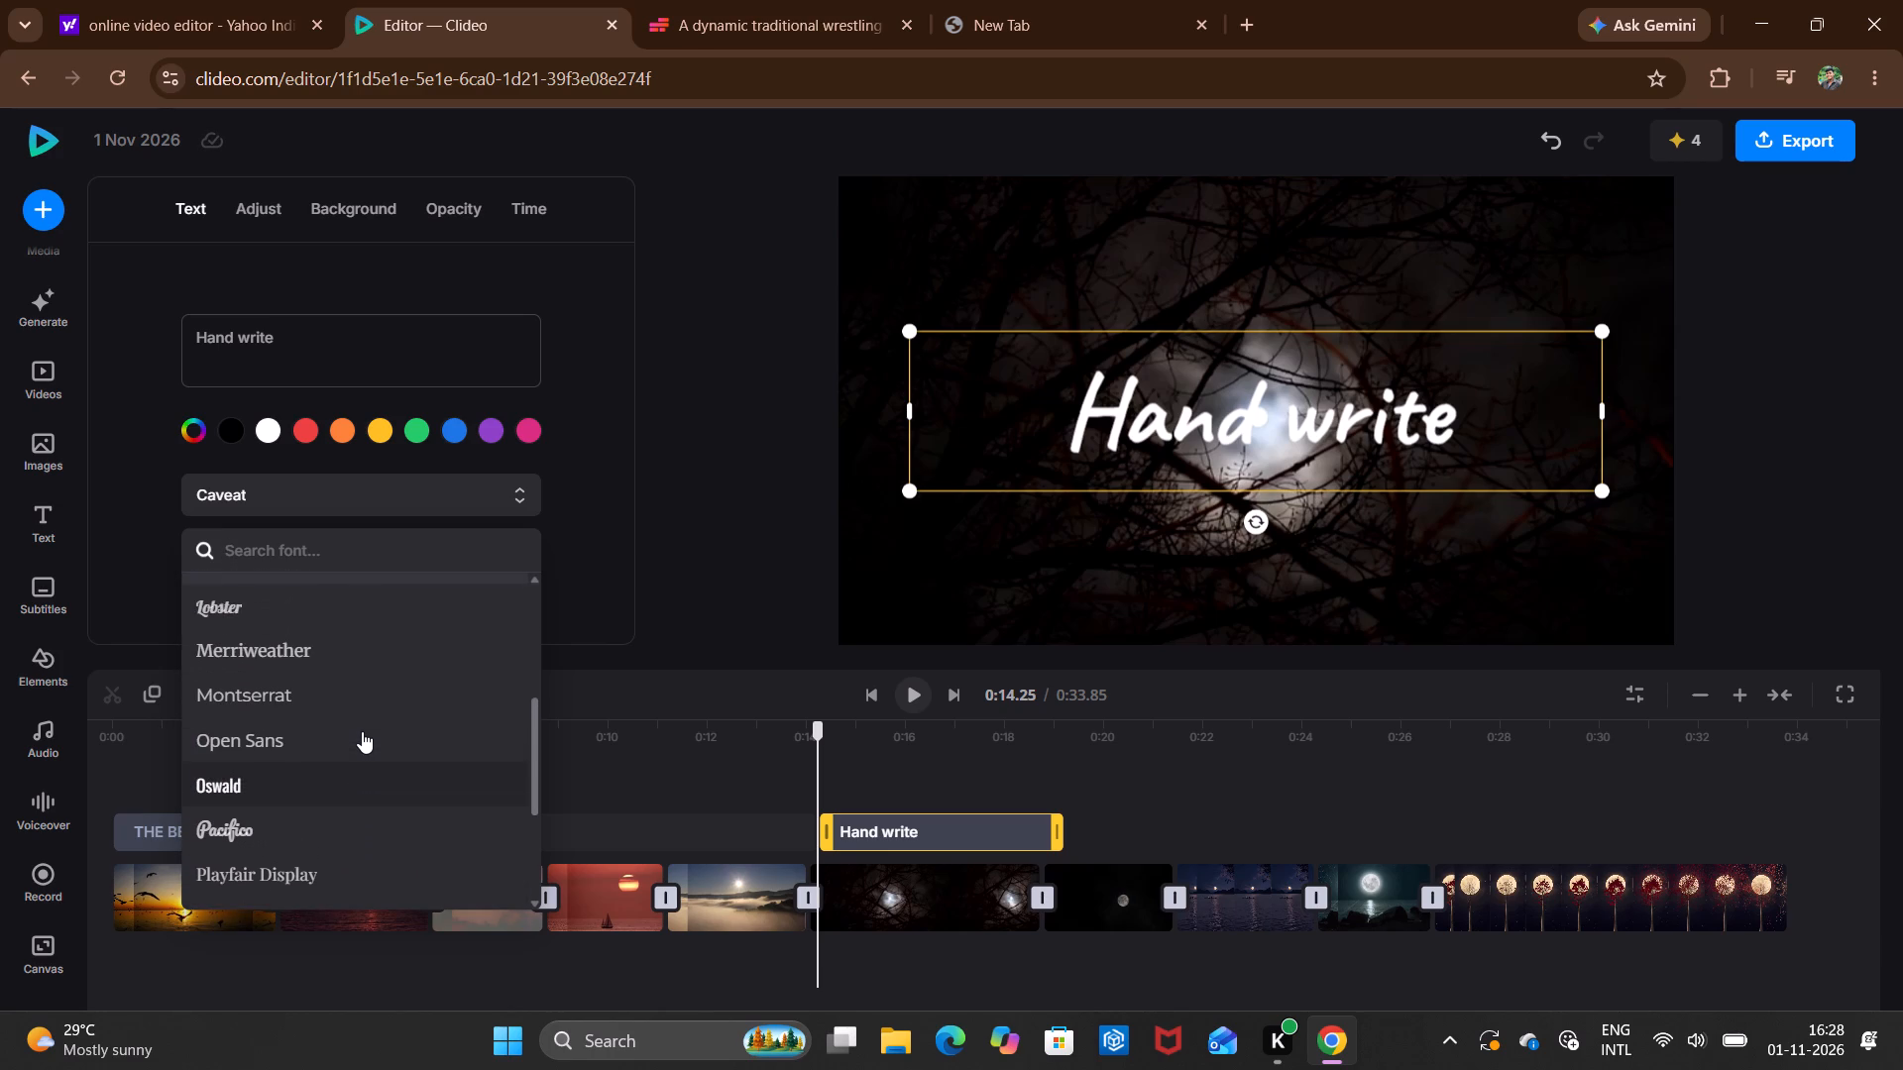
scroll(362, 731, up, 1)
click(358, 688)
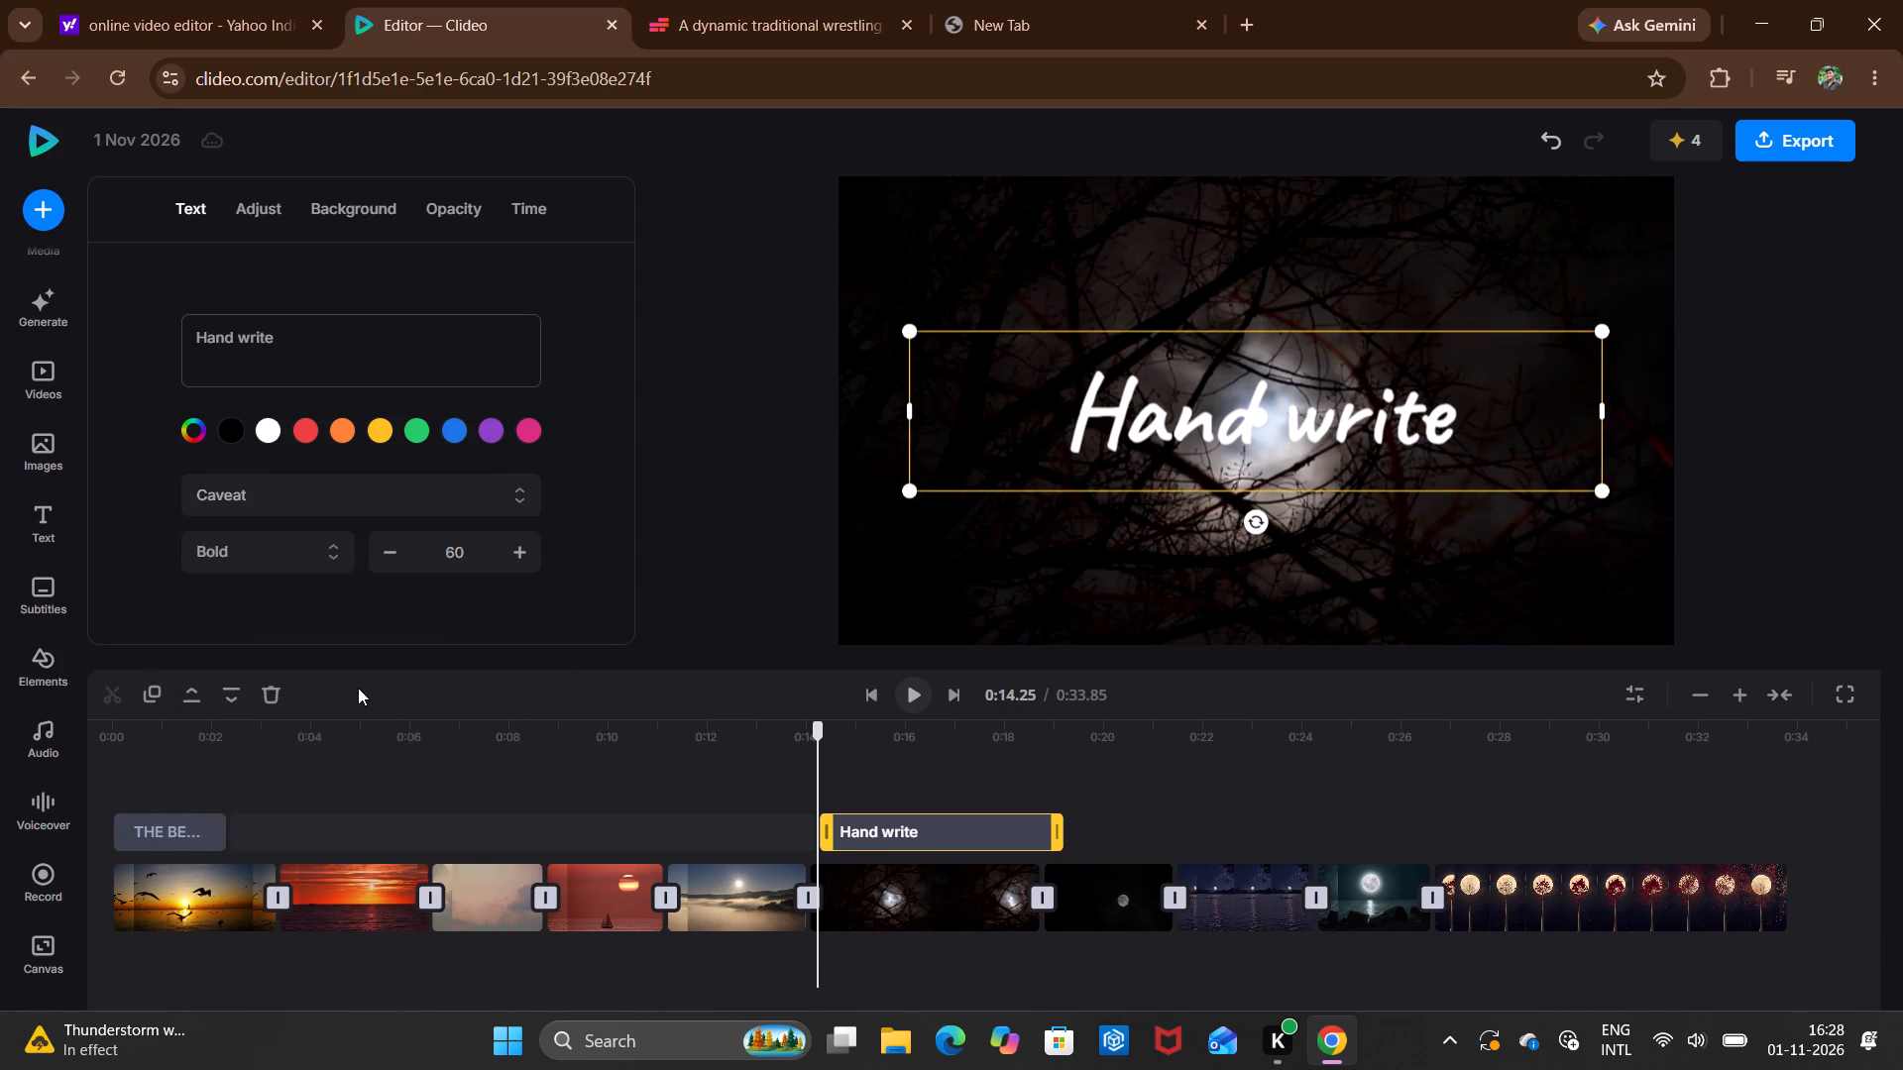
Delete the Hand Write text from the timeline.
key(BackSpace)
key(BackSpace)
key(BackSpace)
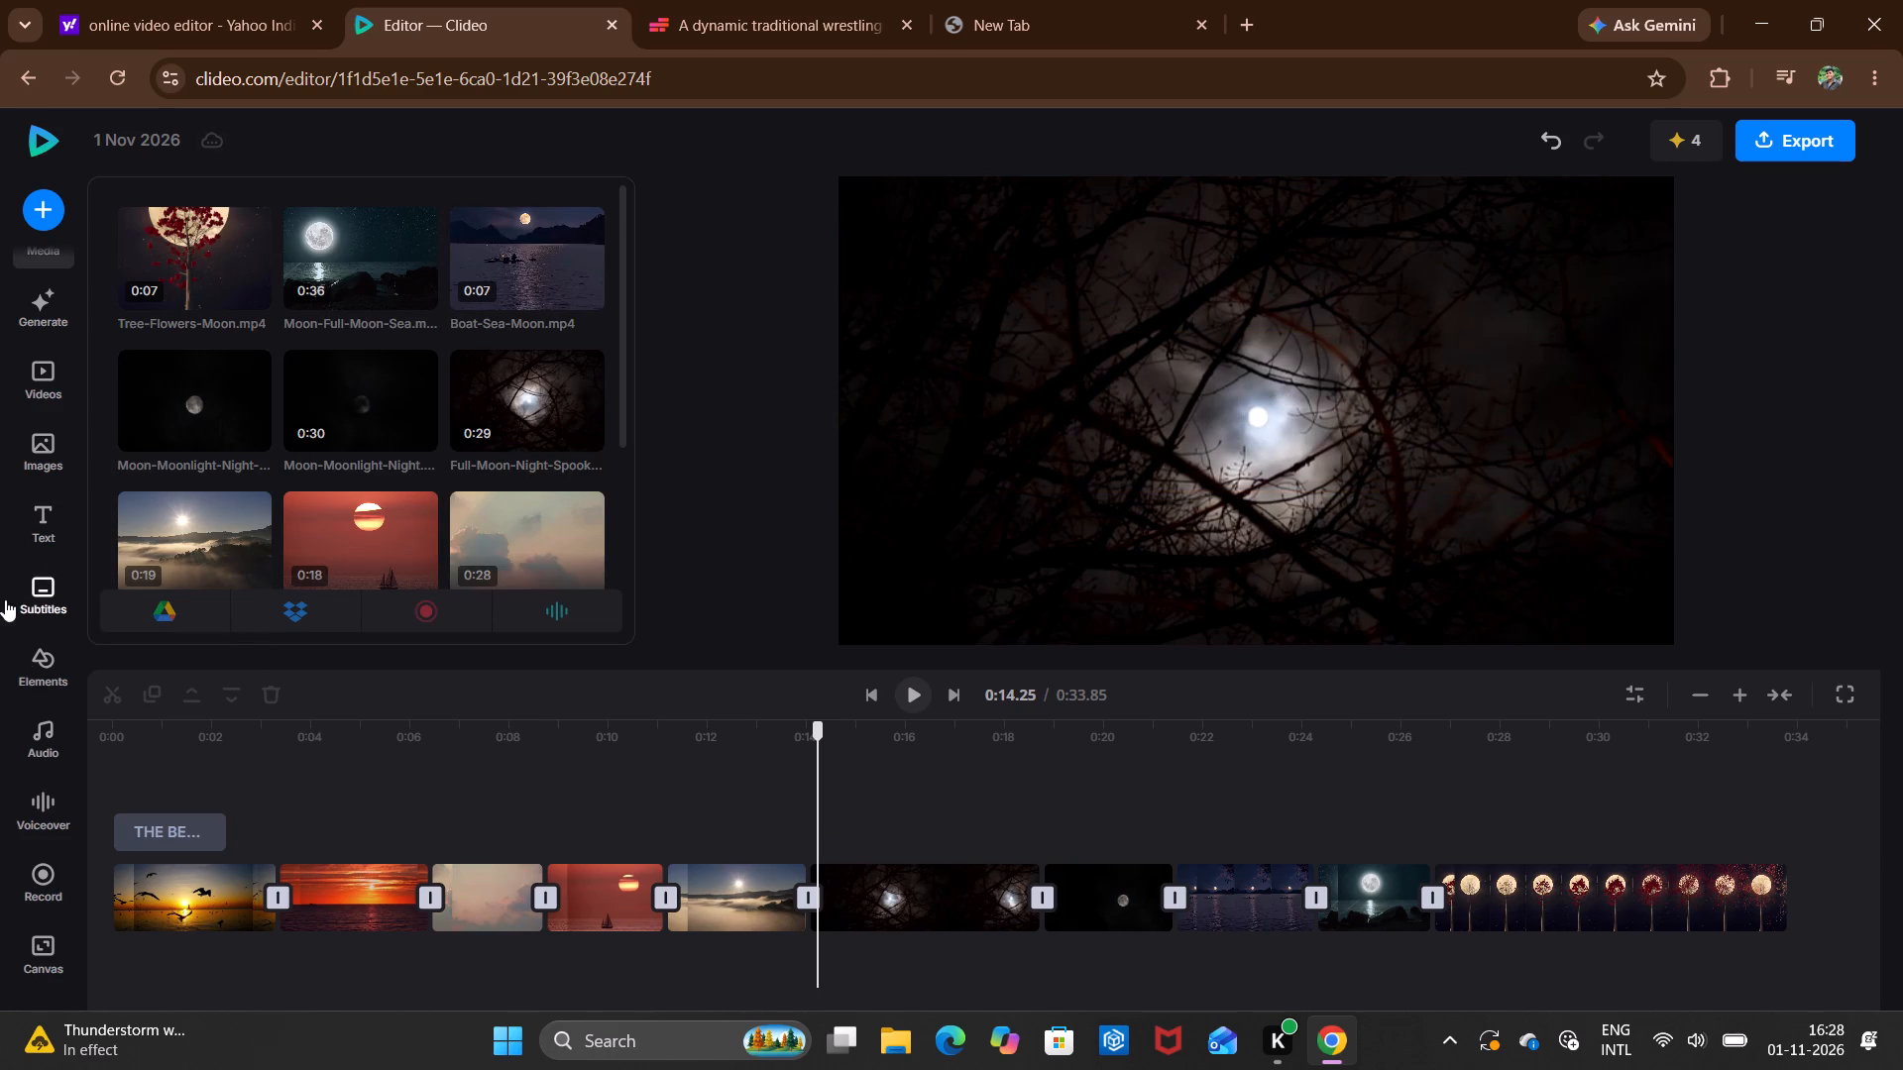
Add an Uppercase style text at about 0:14.25, over the clip with the moon behind branches.
click(44, 519)
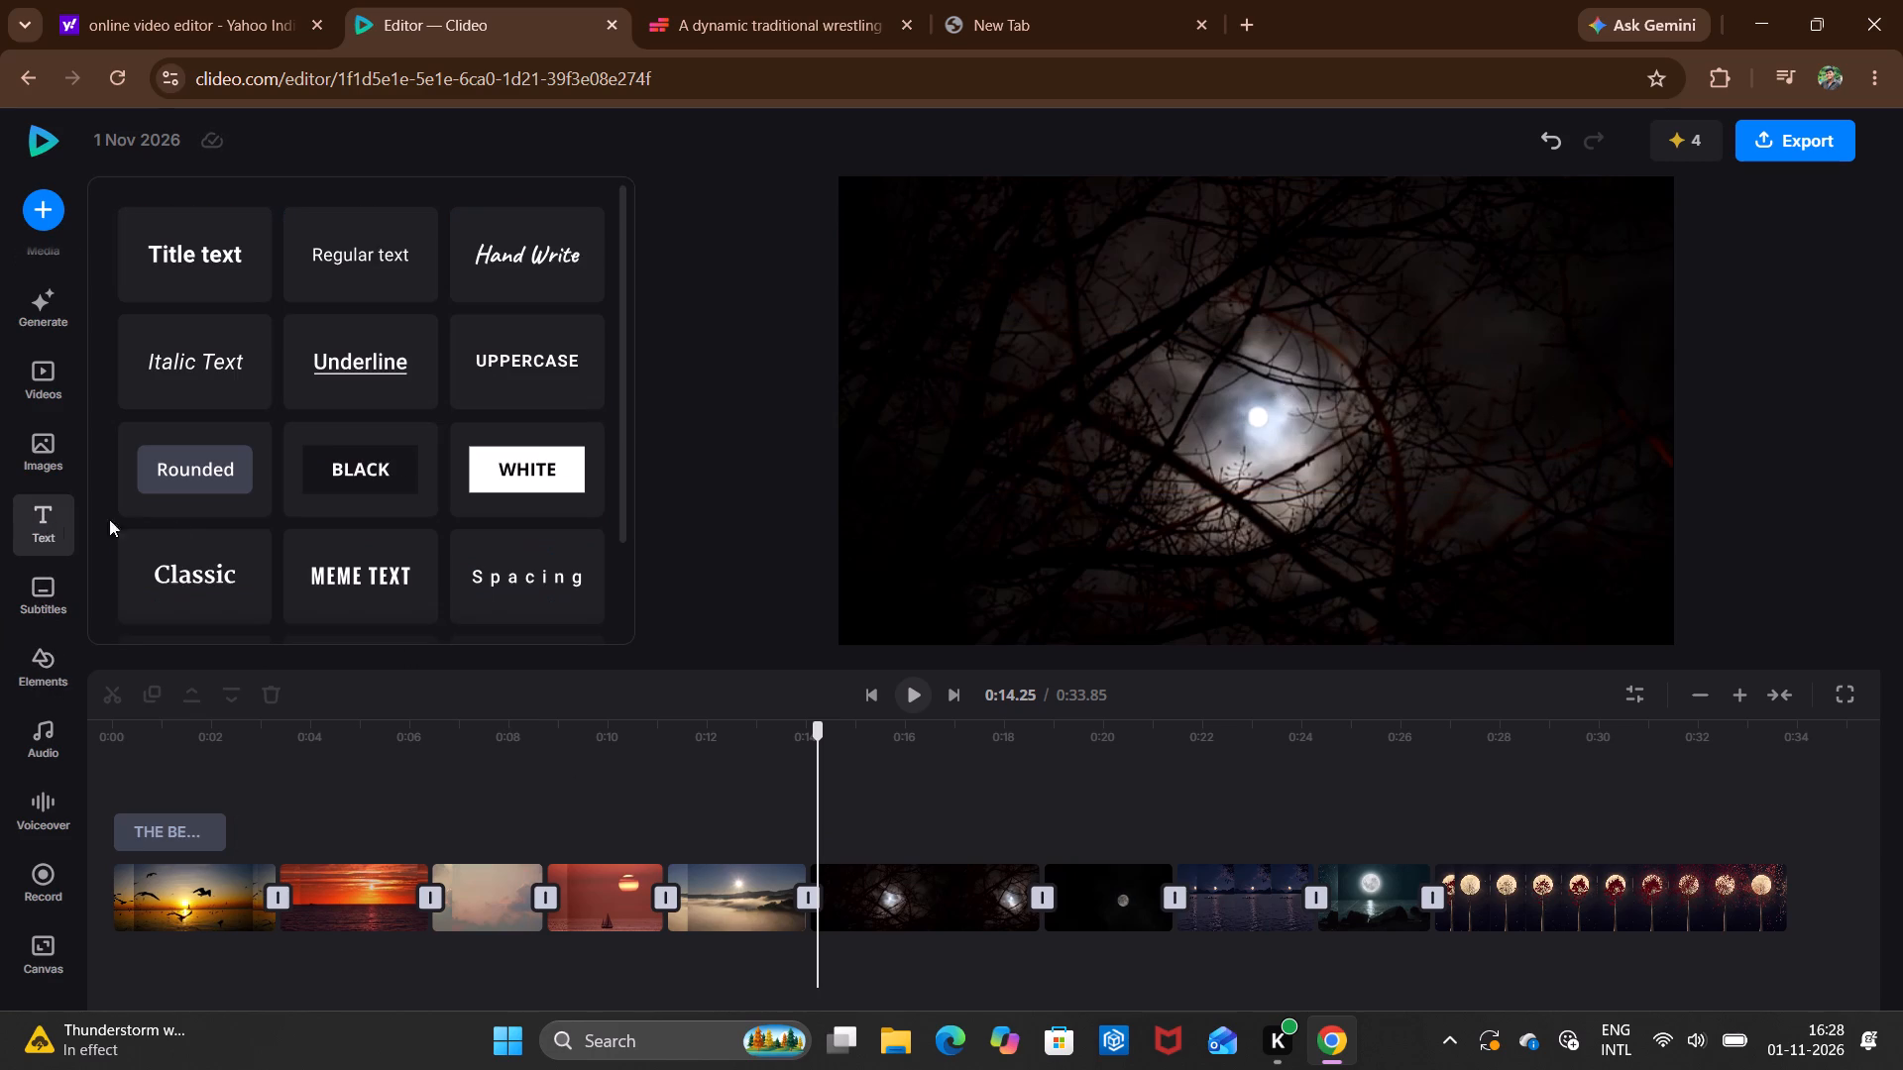
scroll(325, 453, down, 1)
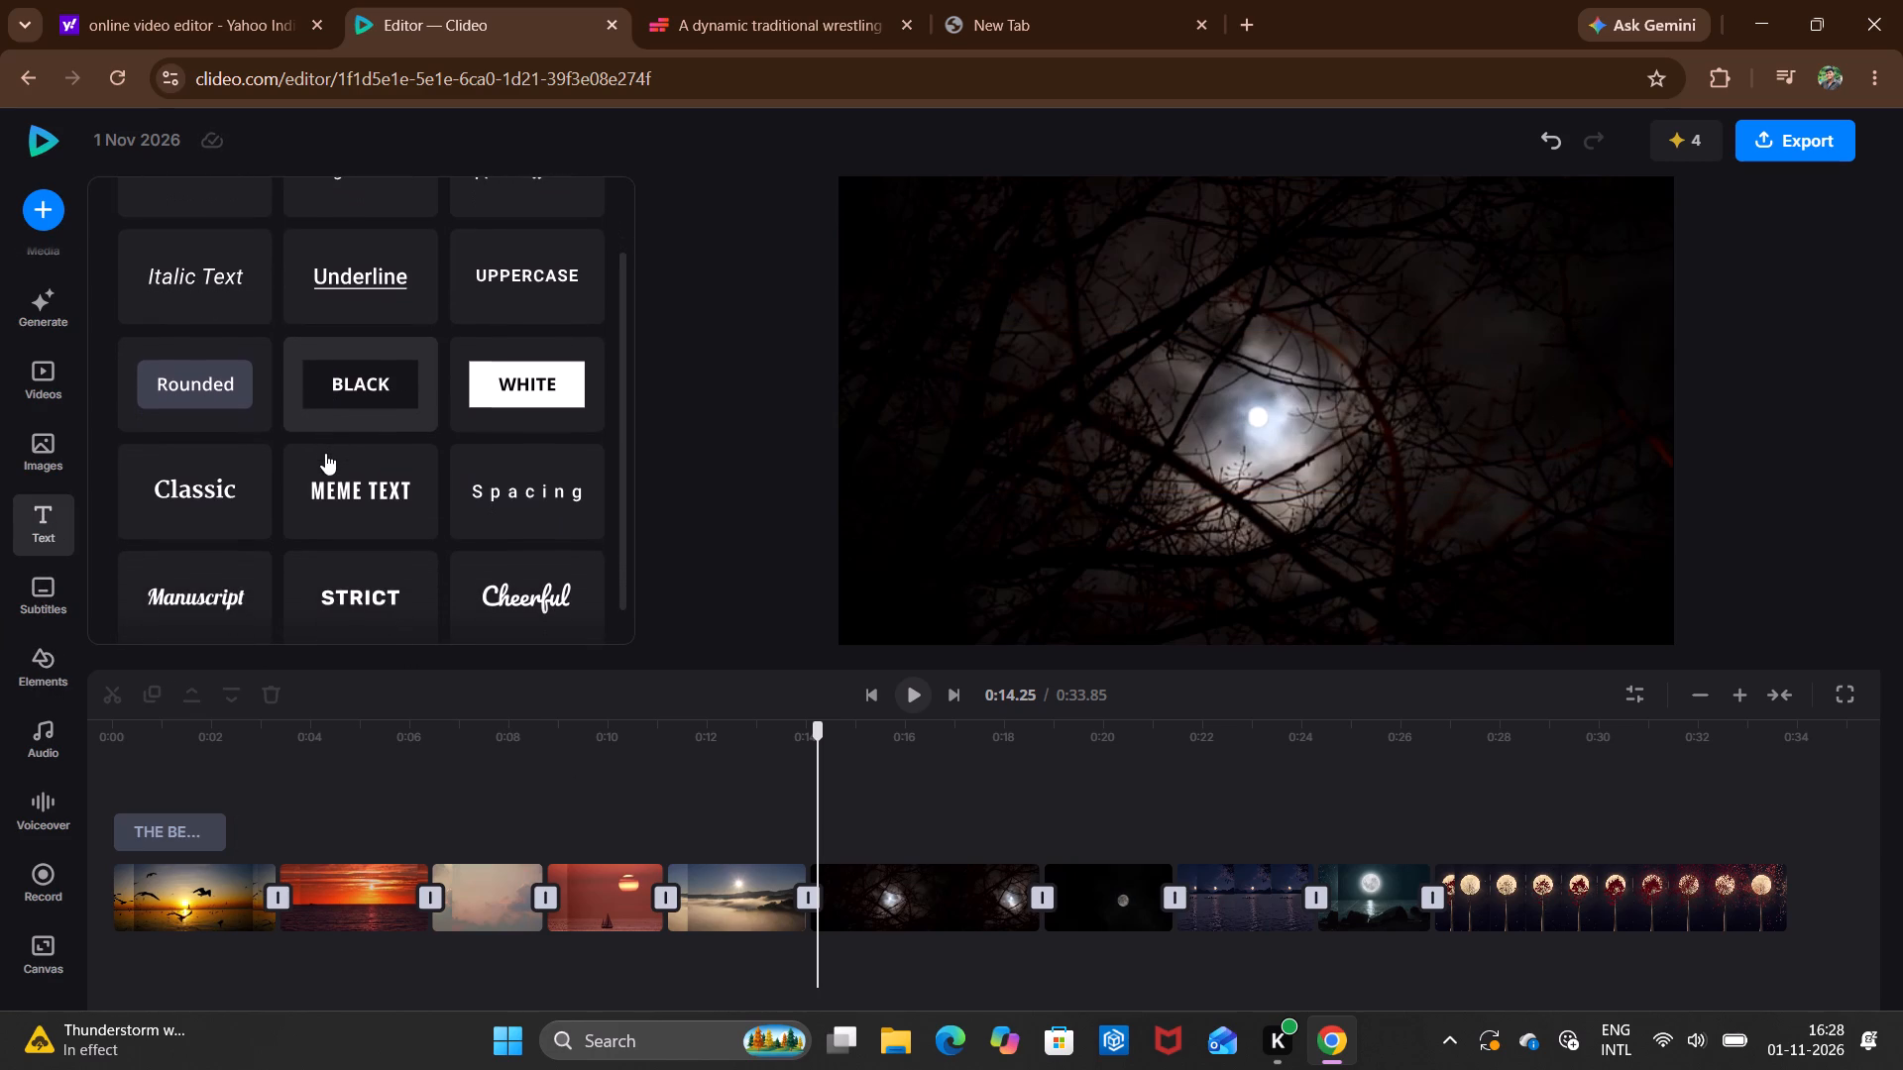
scroll(325, 453, down, 3)
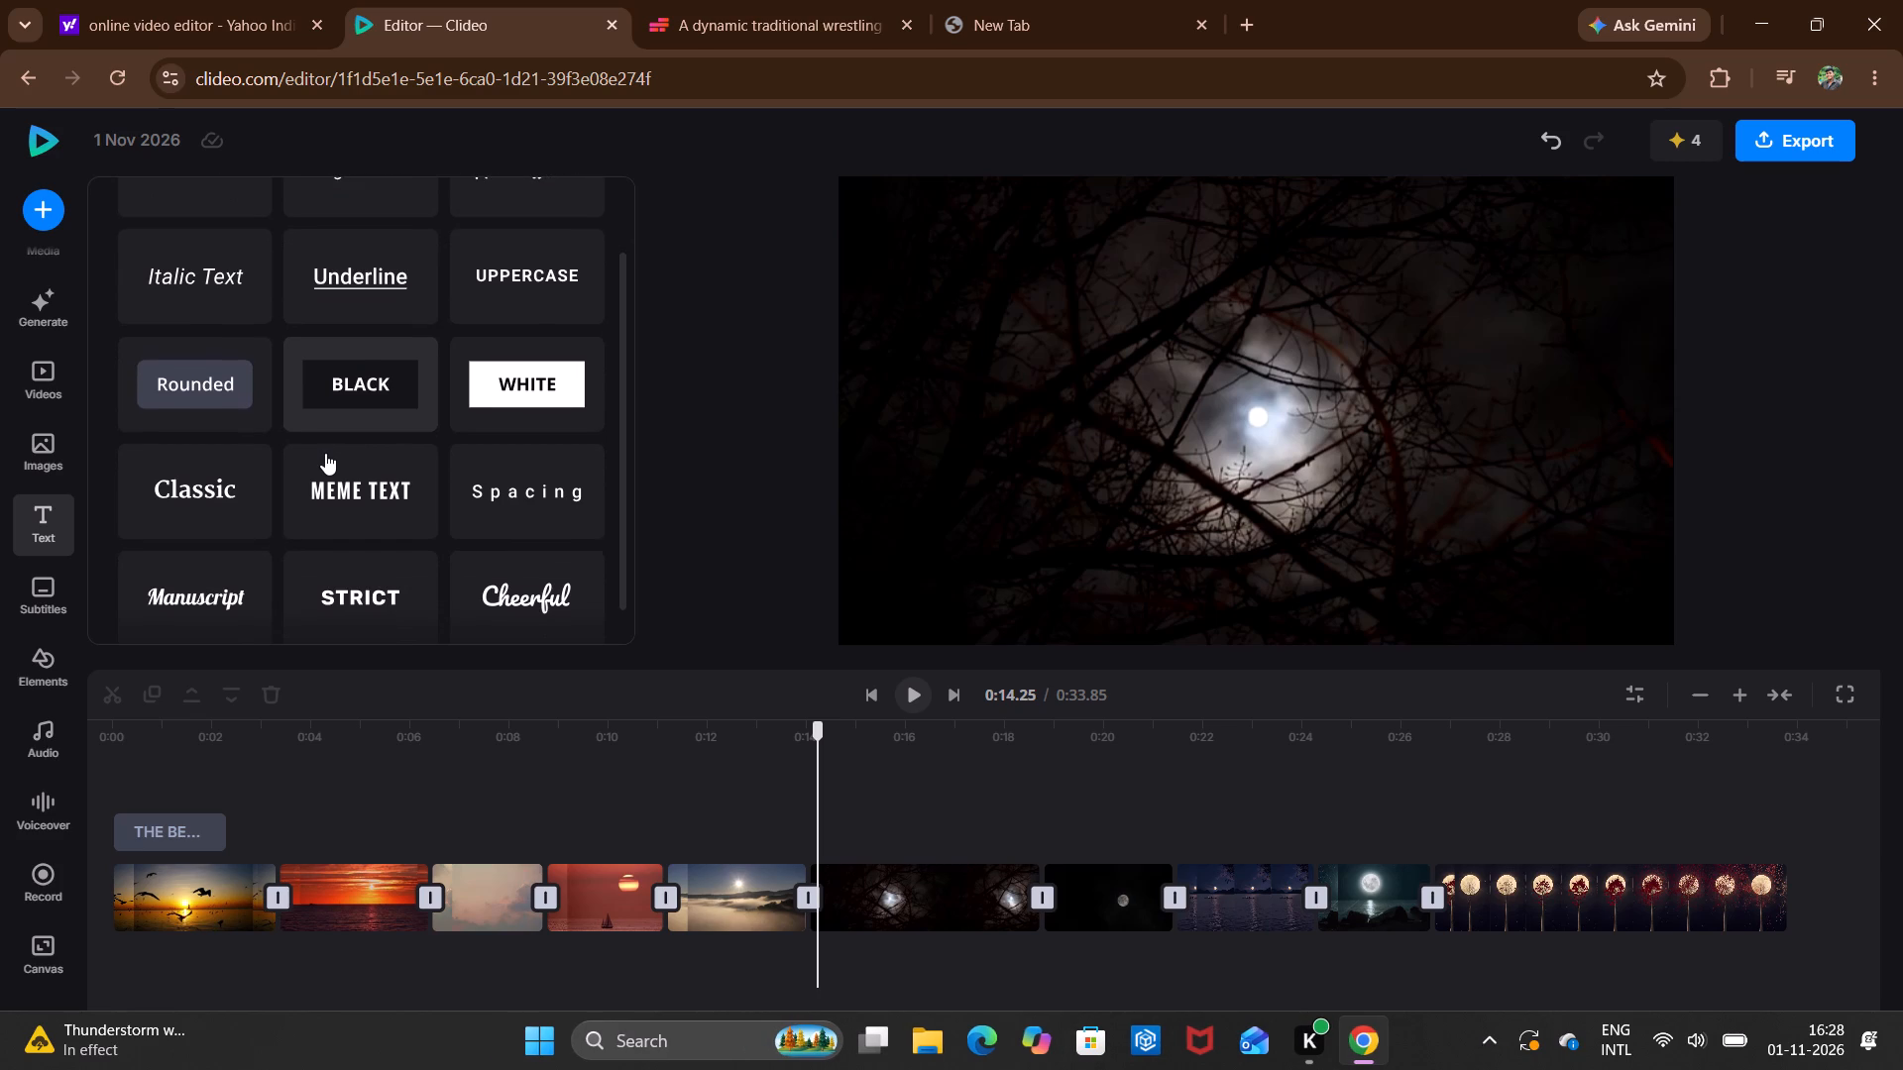
scroll(325, 453, down, 1)
scroll(387, 370, up, 1)
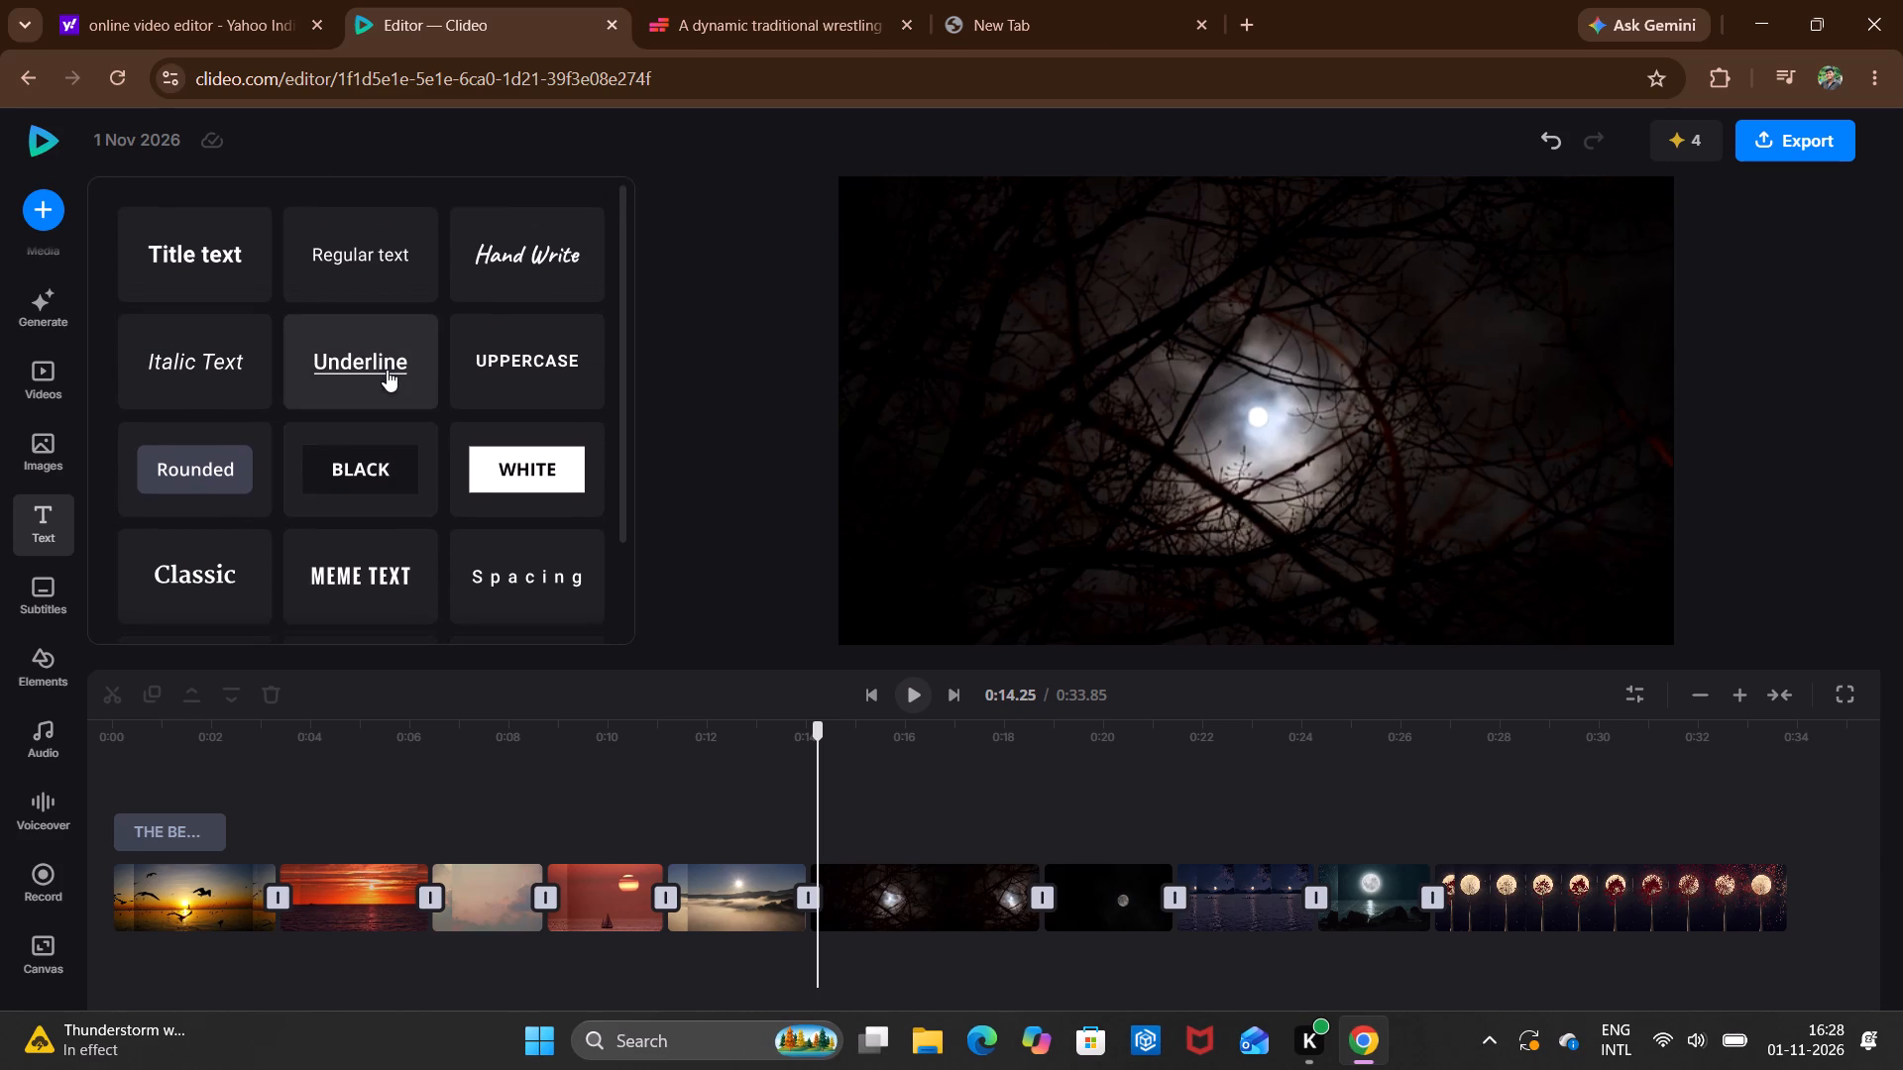
click(461, 373)
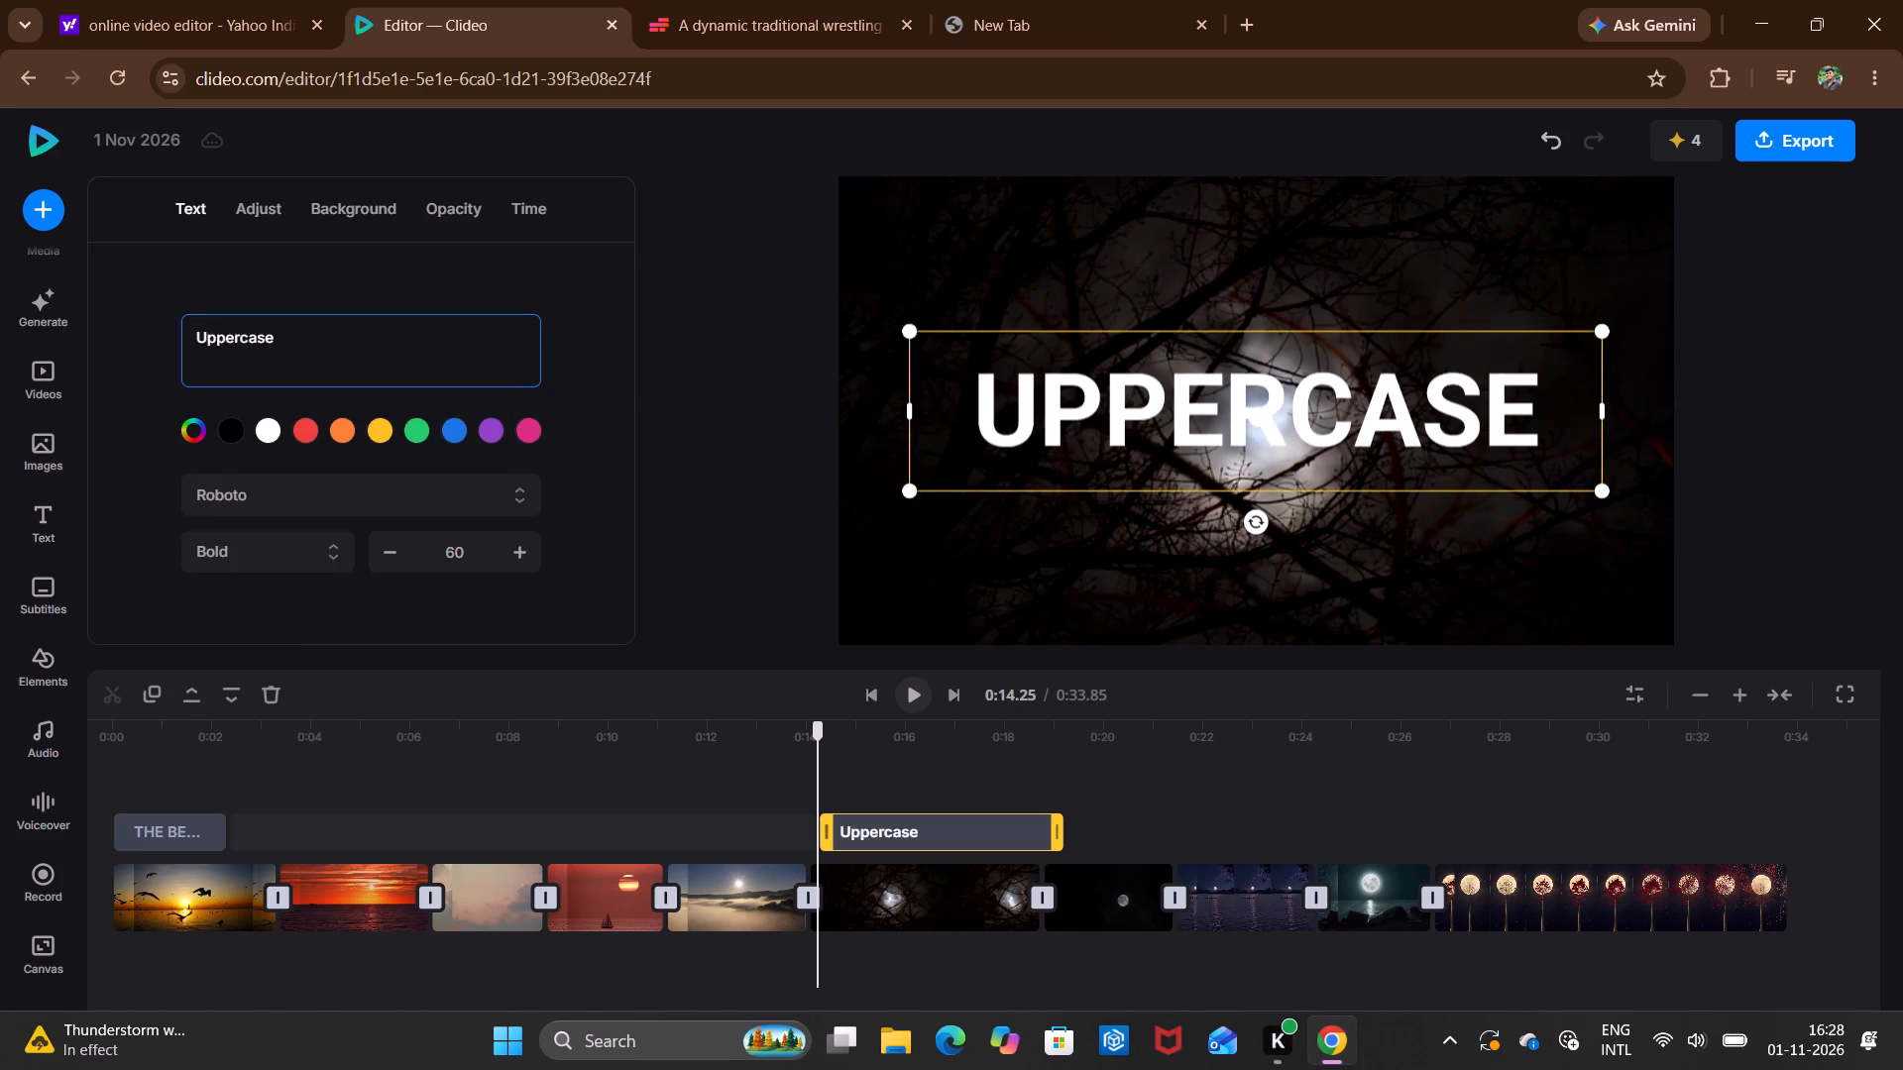
Replace the placeholder wording of the Uppercase text with "AND THE PRETTIEST MOON".
key(BackSpace)
key(BackSpace)
key(BackSpace)
key(BackSpace)
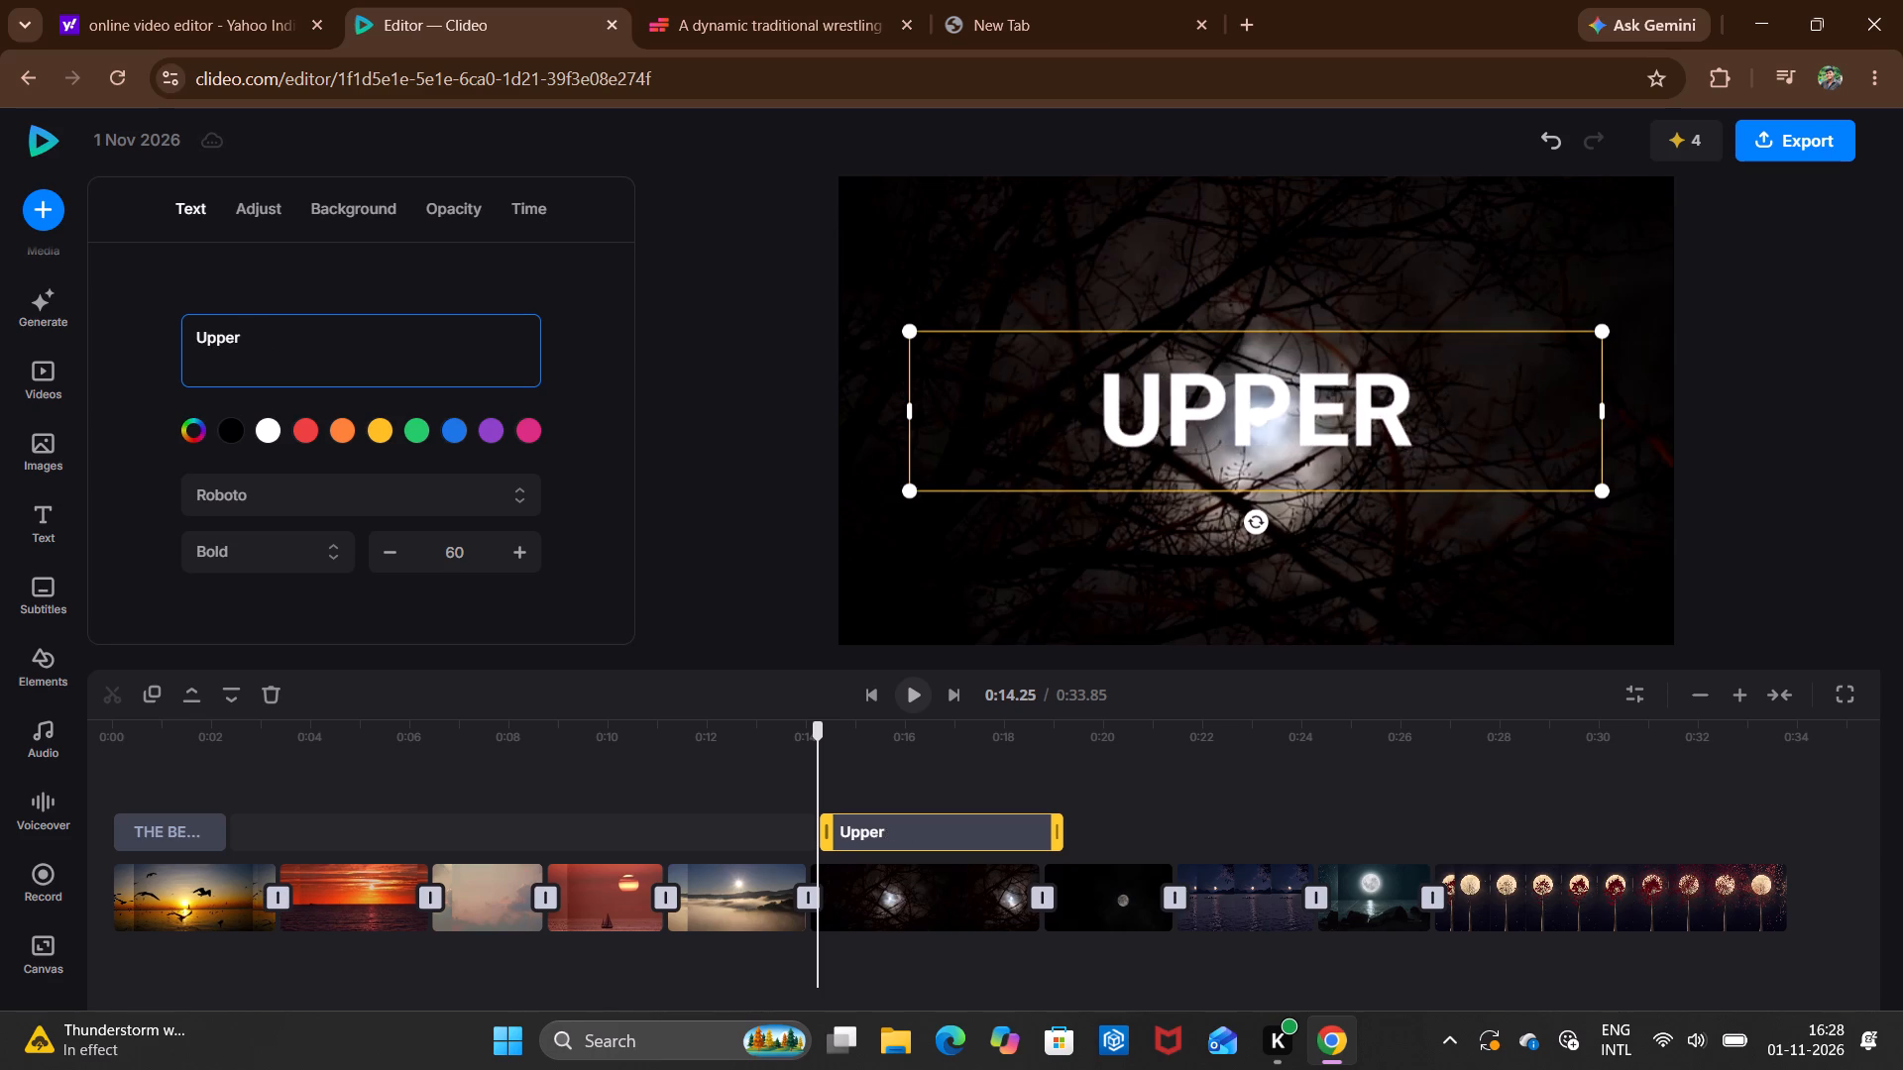
key(BackSpace)
key(BackSpace)
key(BackSpace)
key(BackSpace)
key(BackSpace)
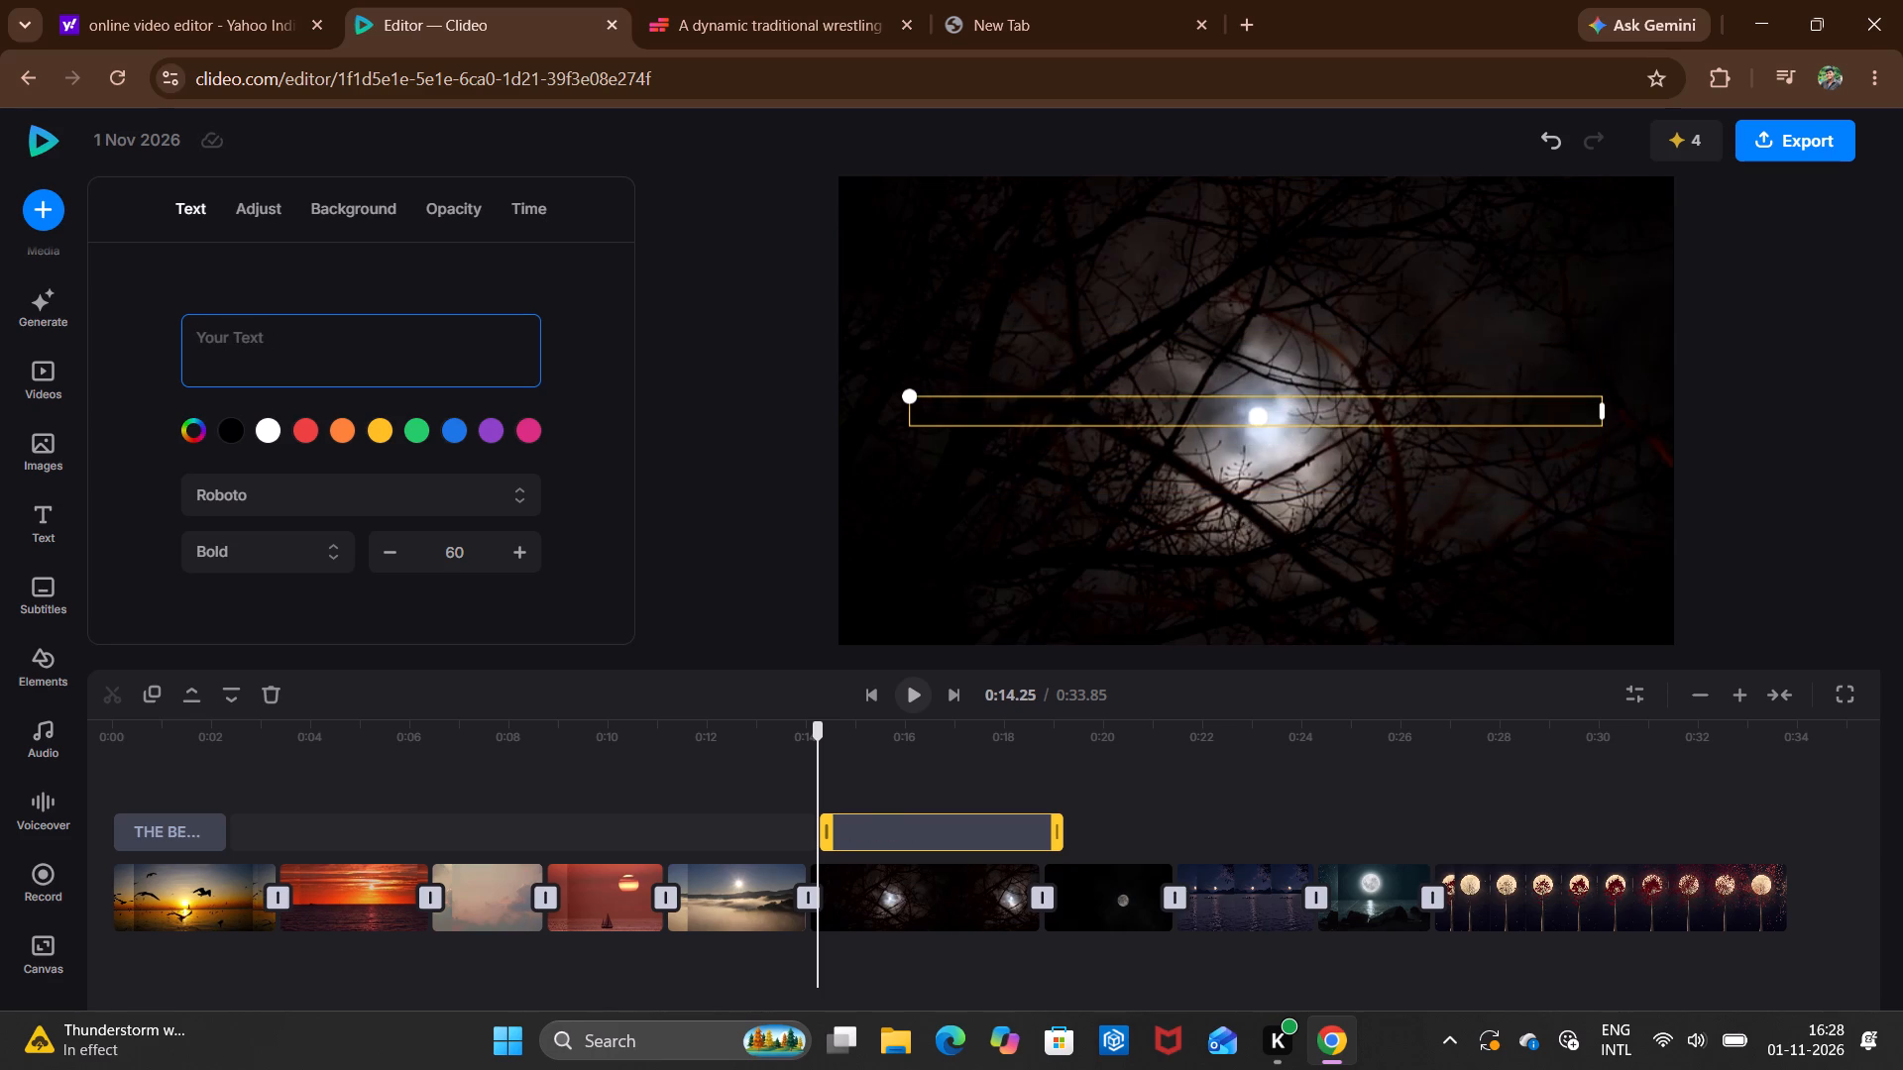
text(AND)
key(space)
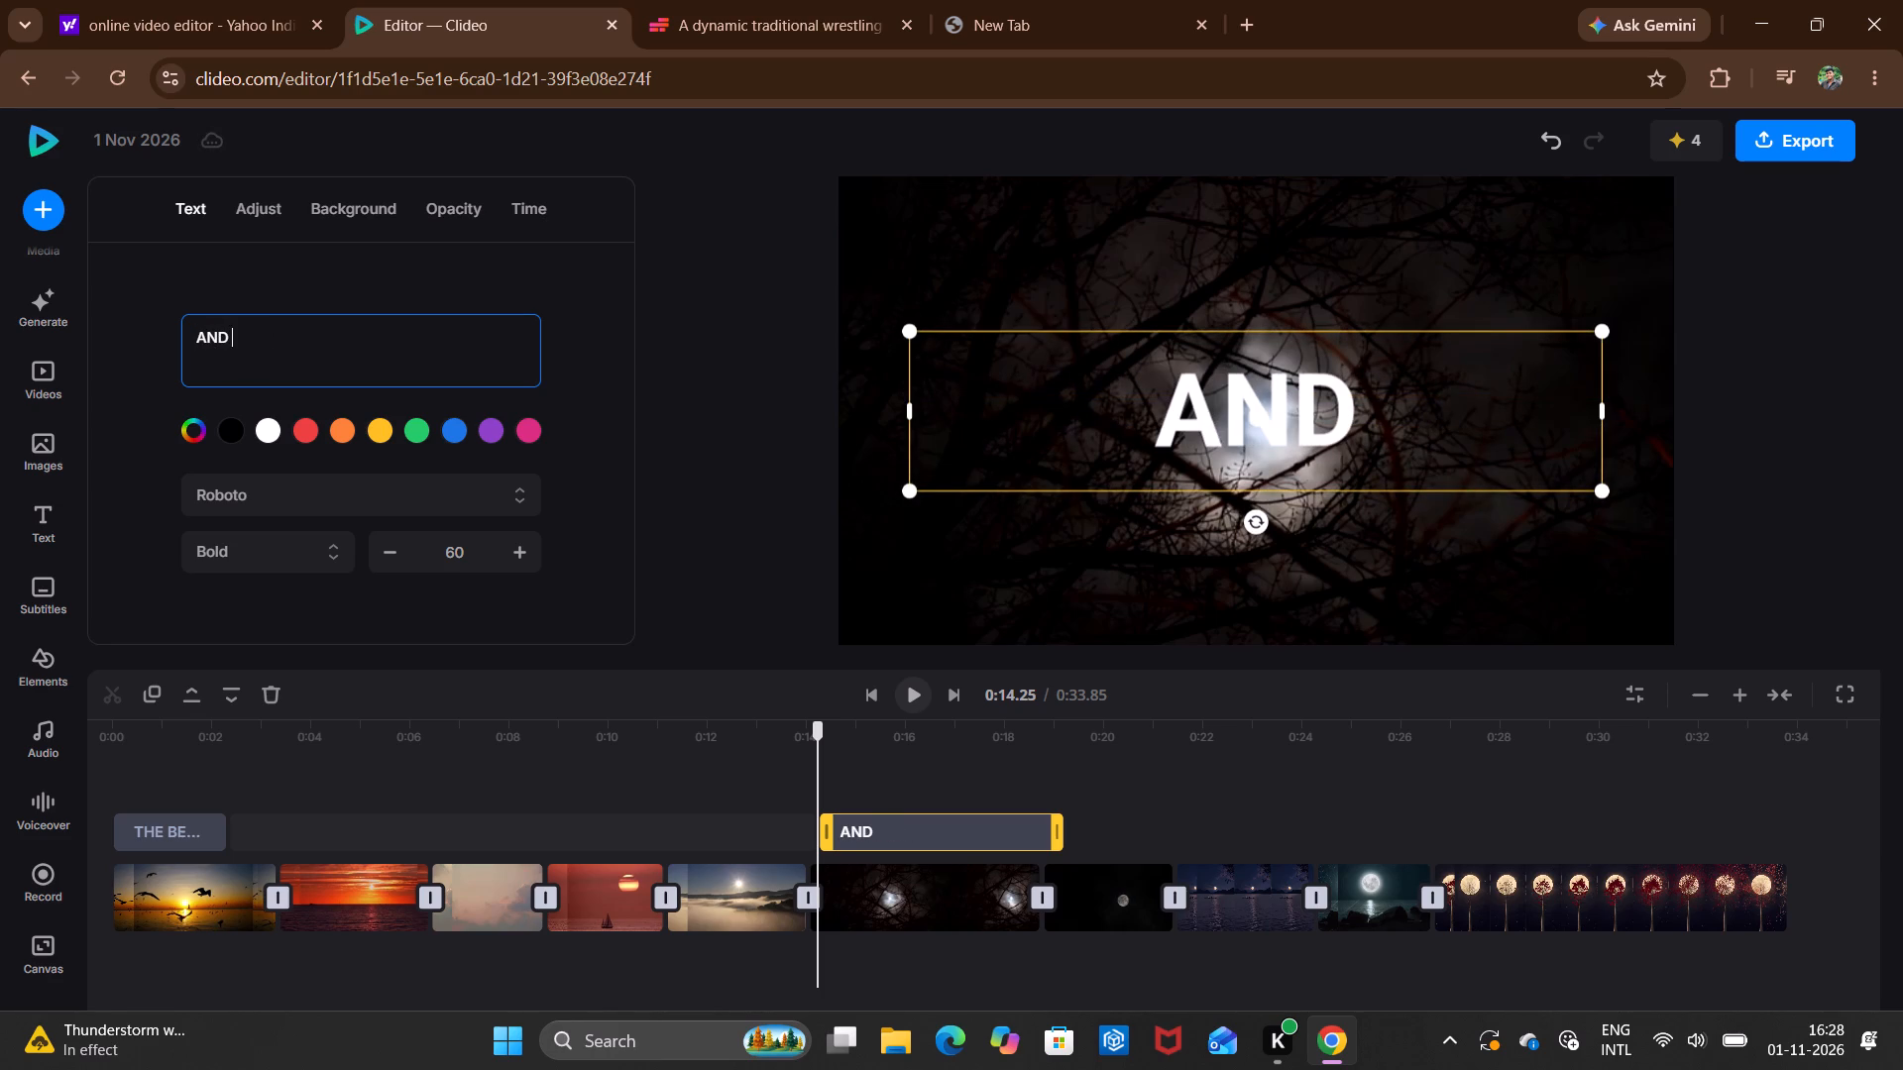
text(THE)
key(space)
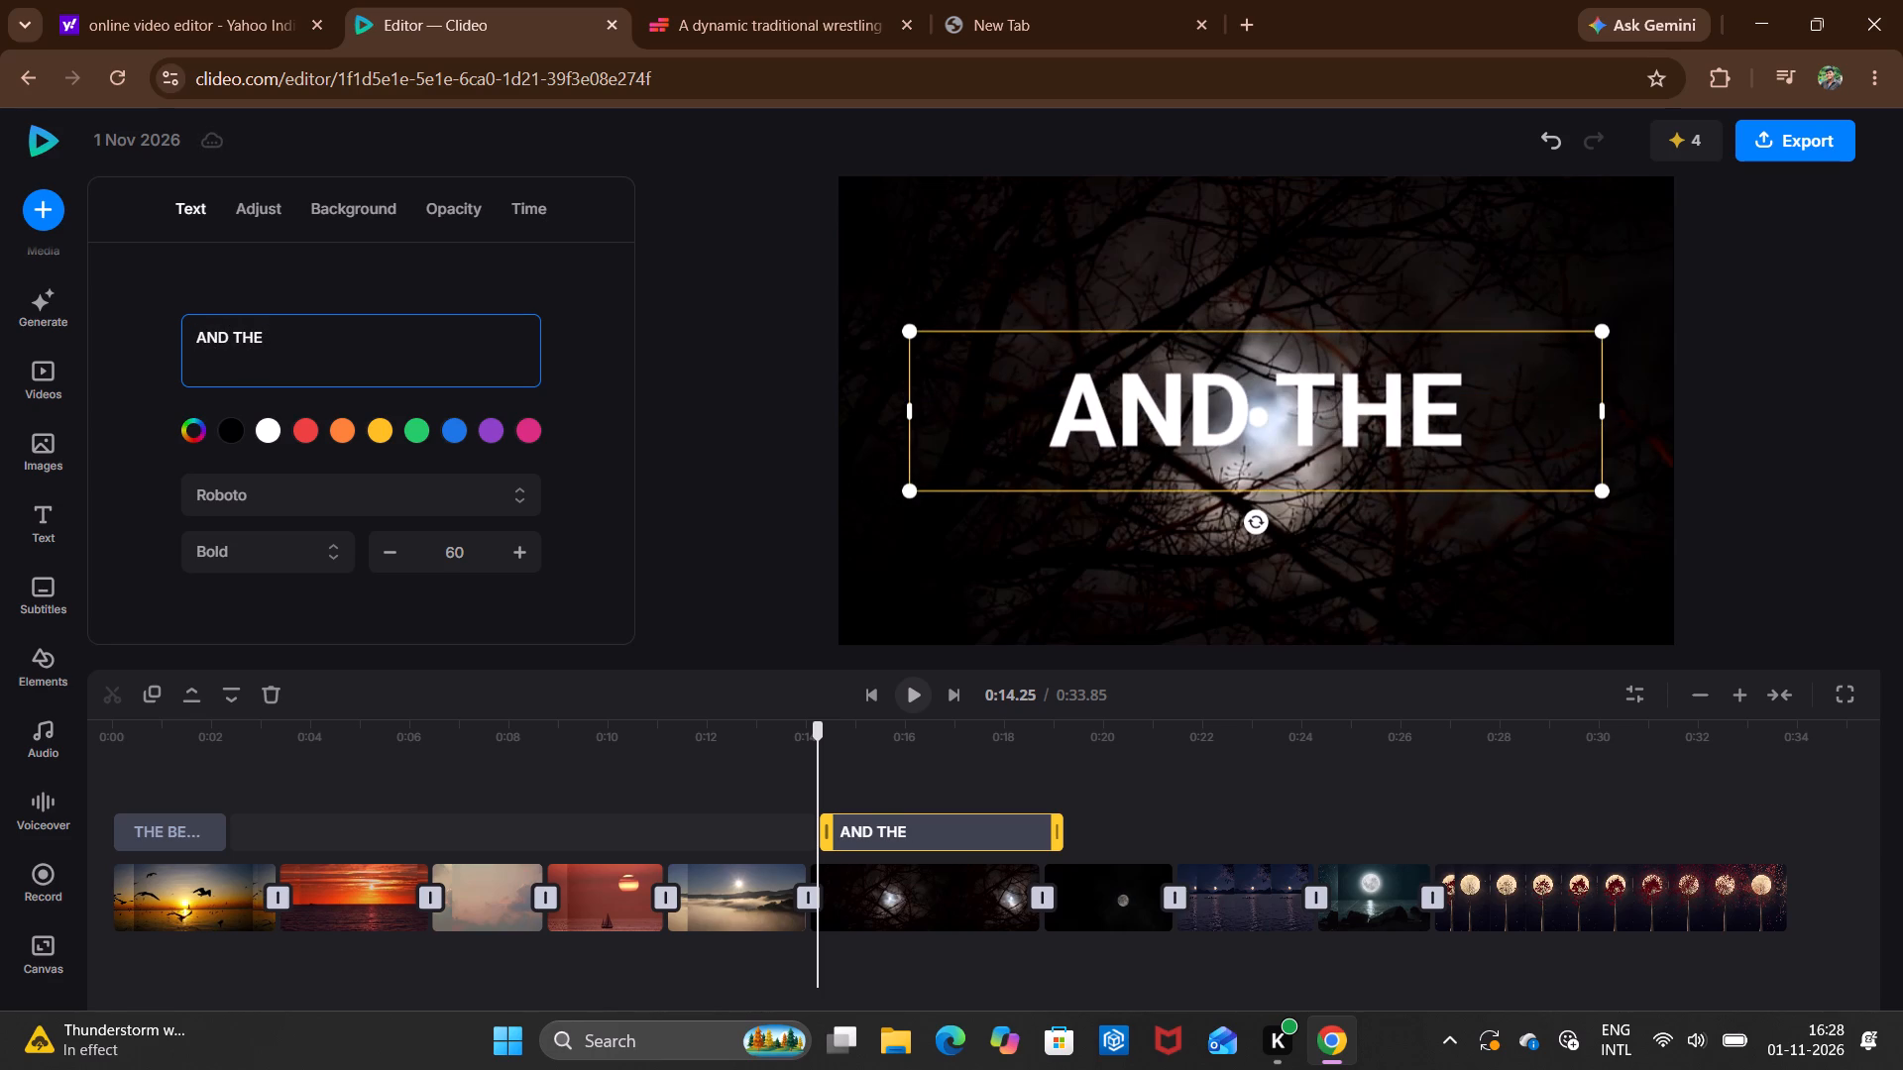
text(PRETTI)
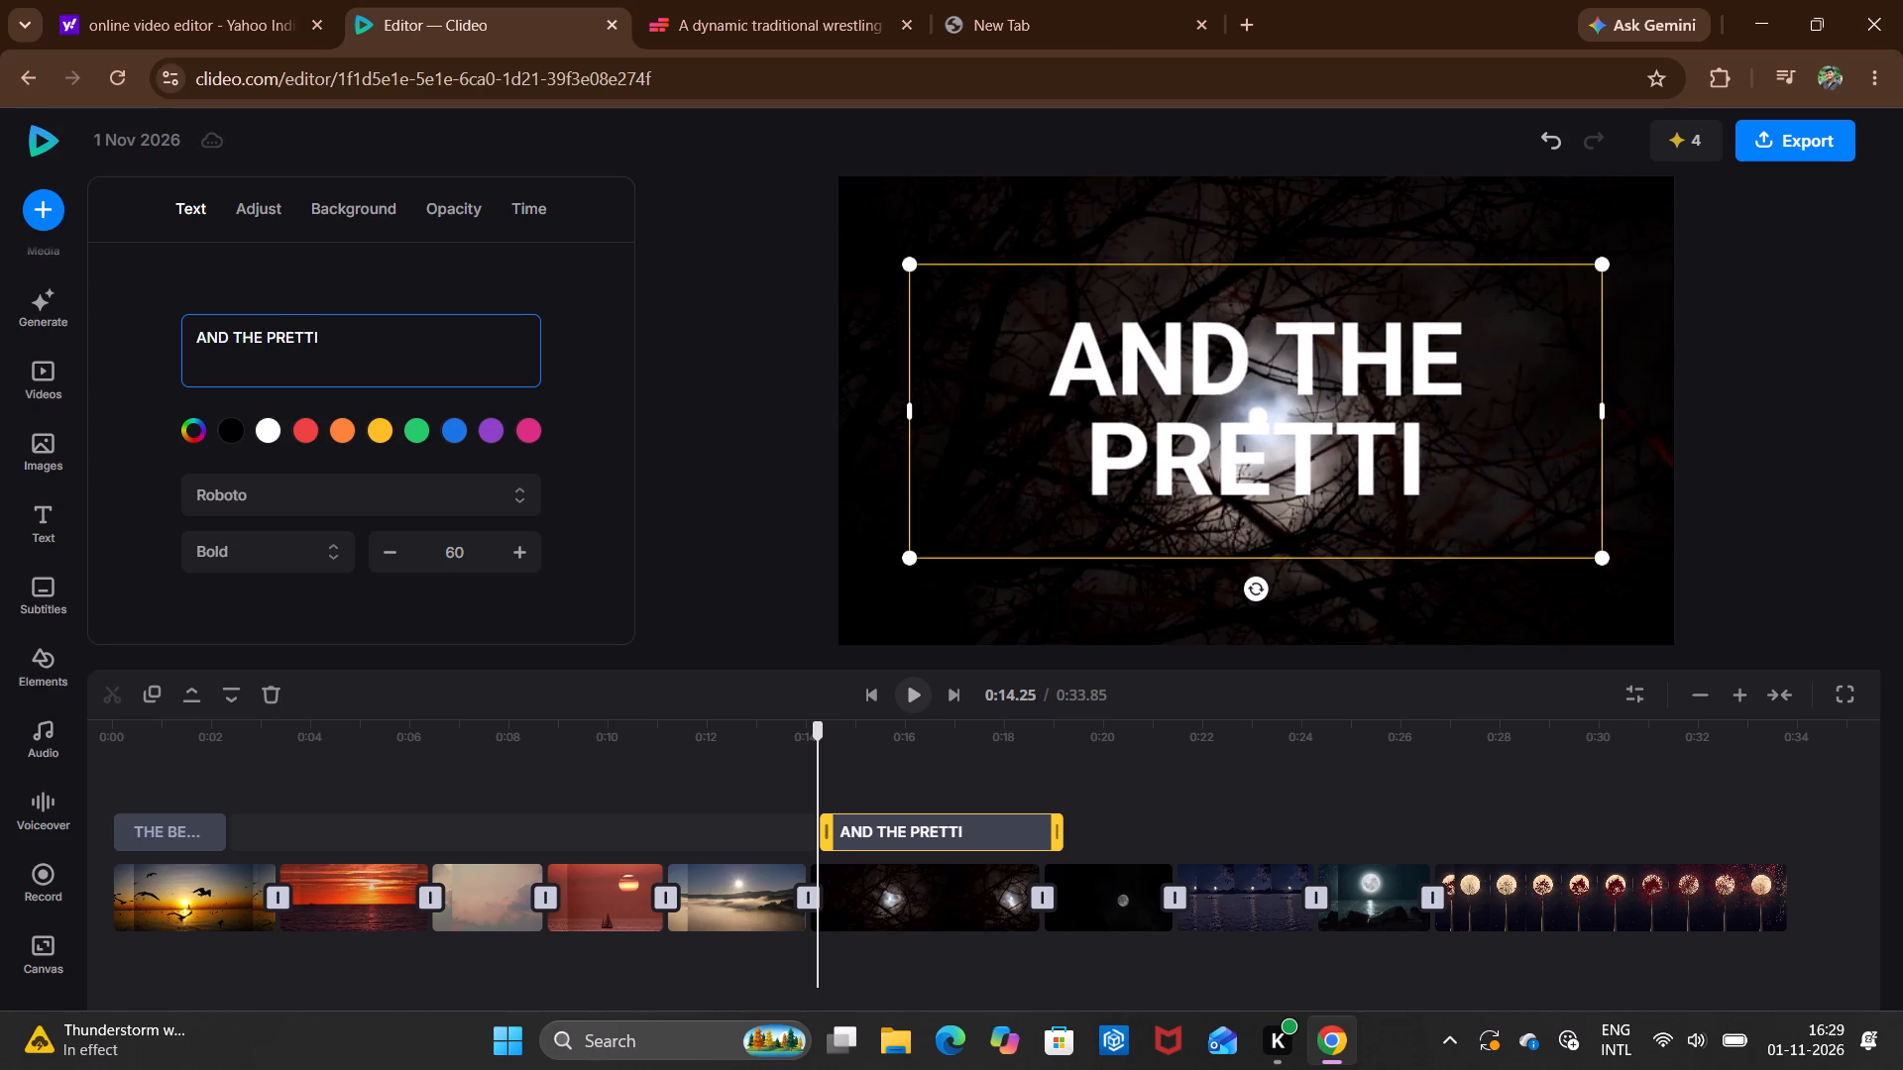
key(BackSpace)
key(BackSpace)
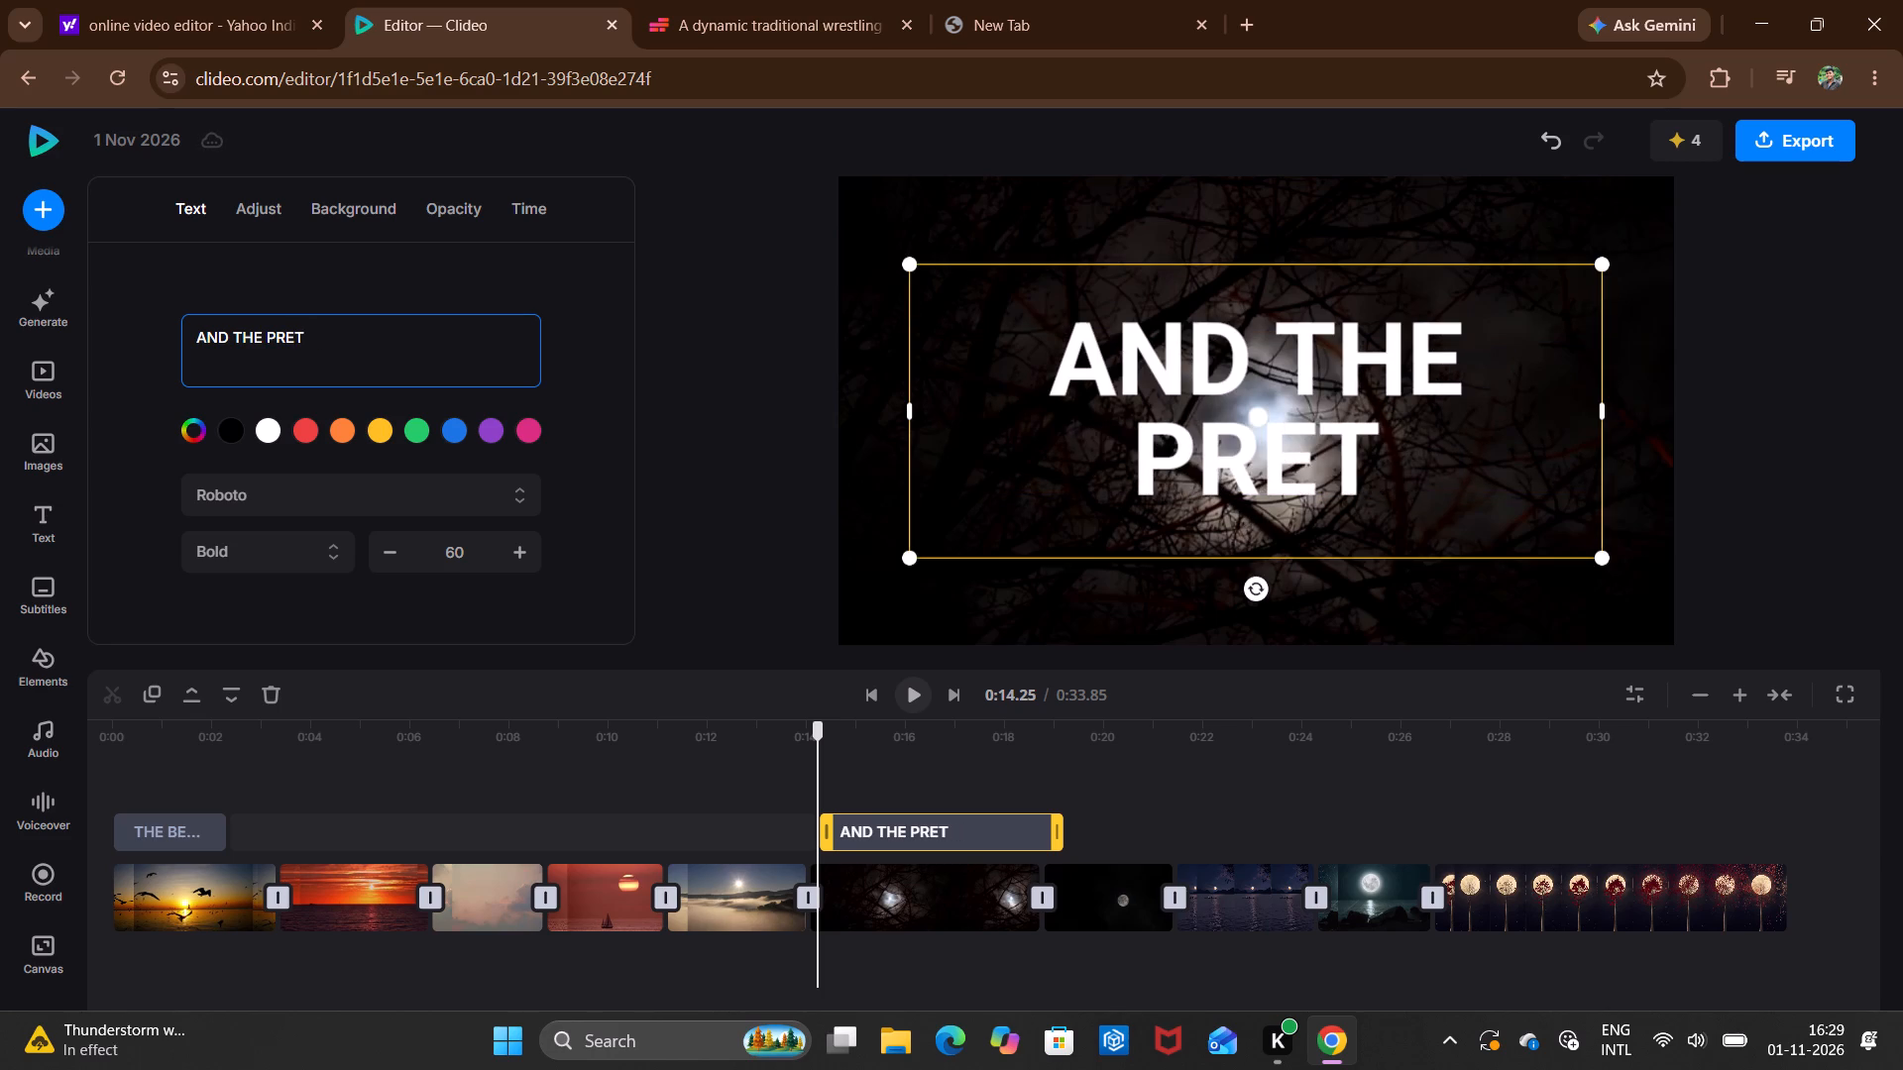
key(BackSpace)
text(TTIEST MOO)
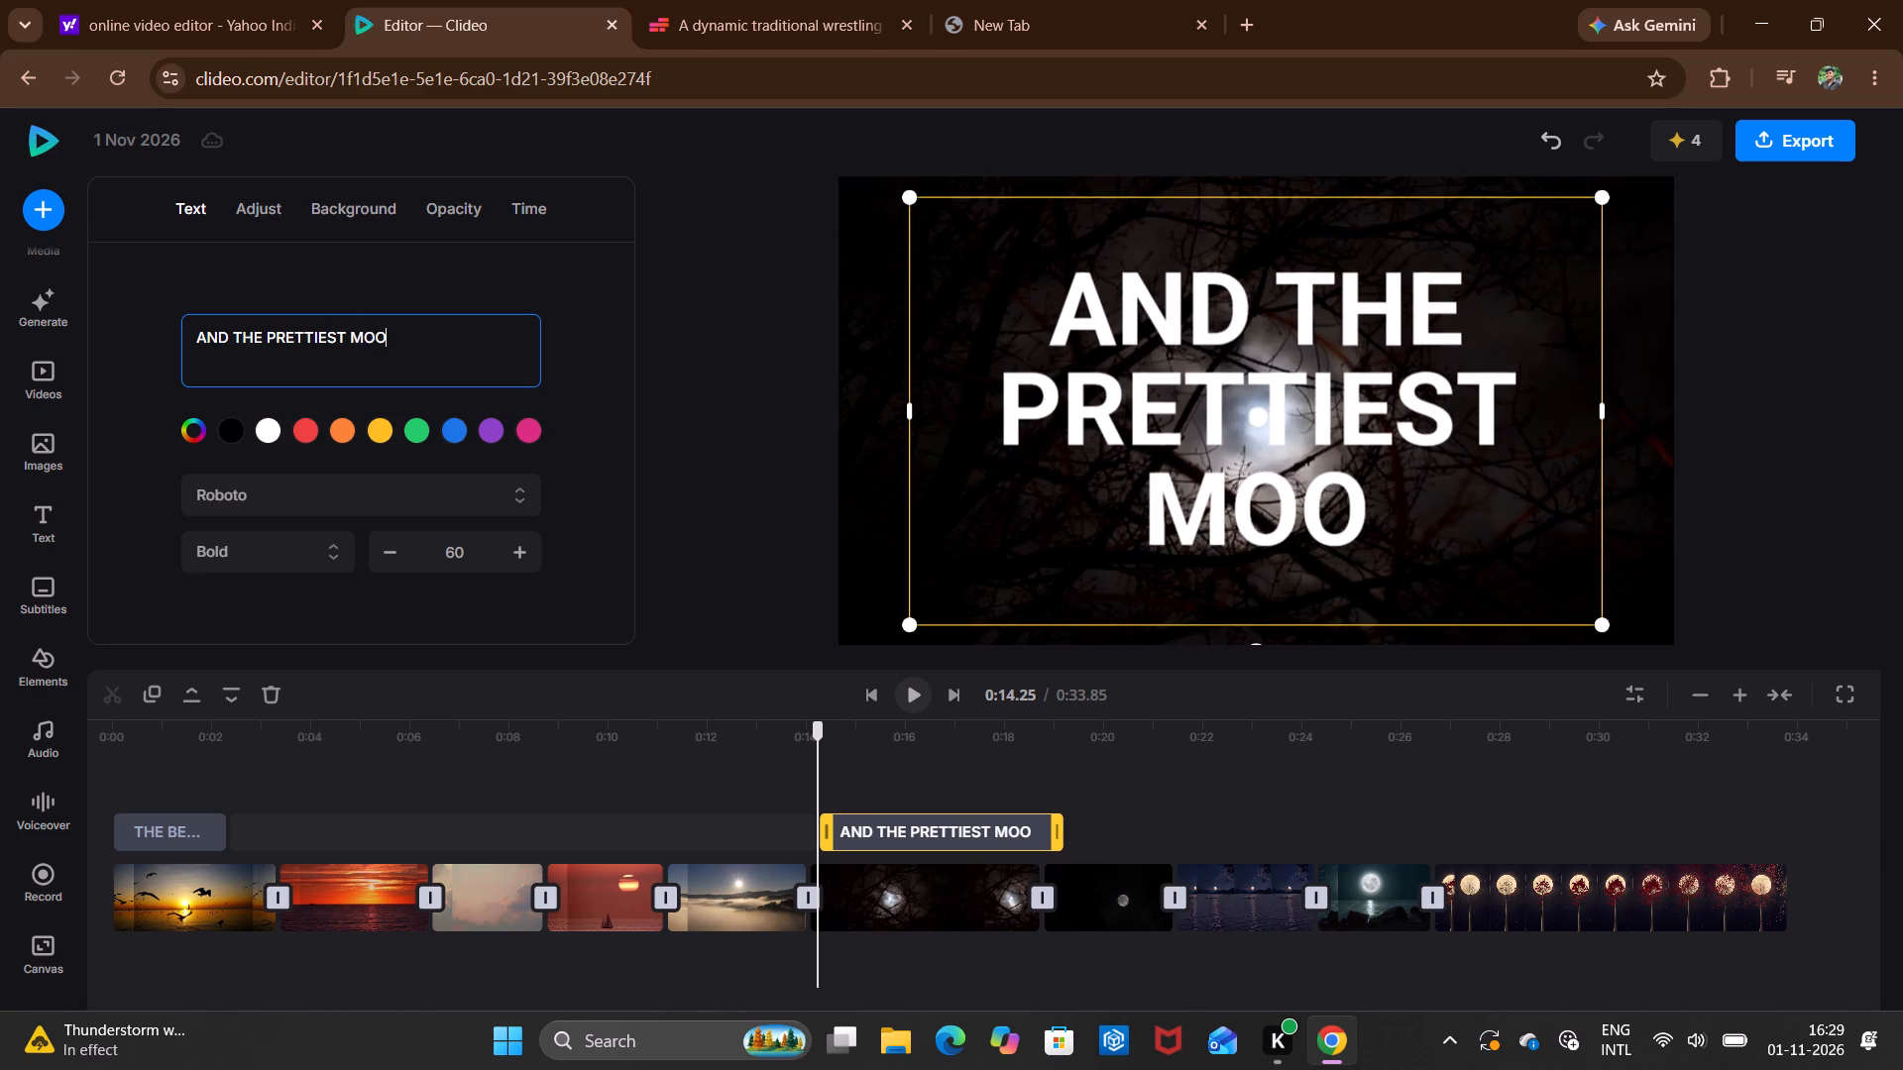
key(n)
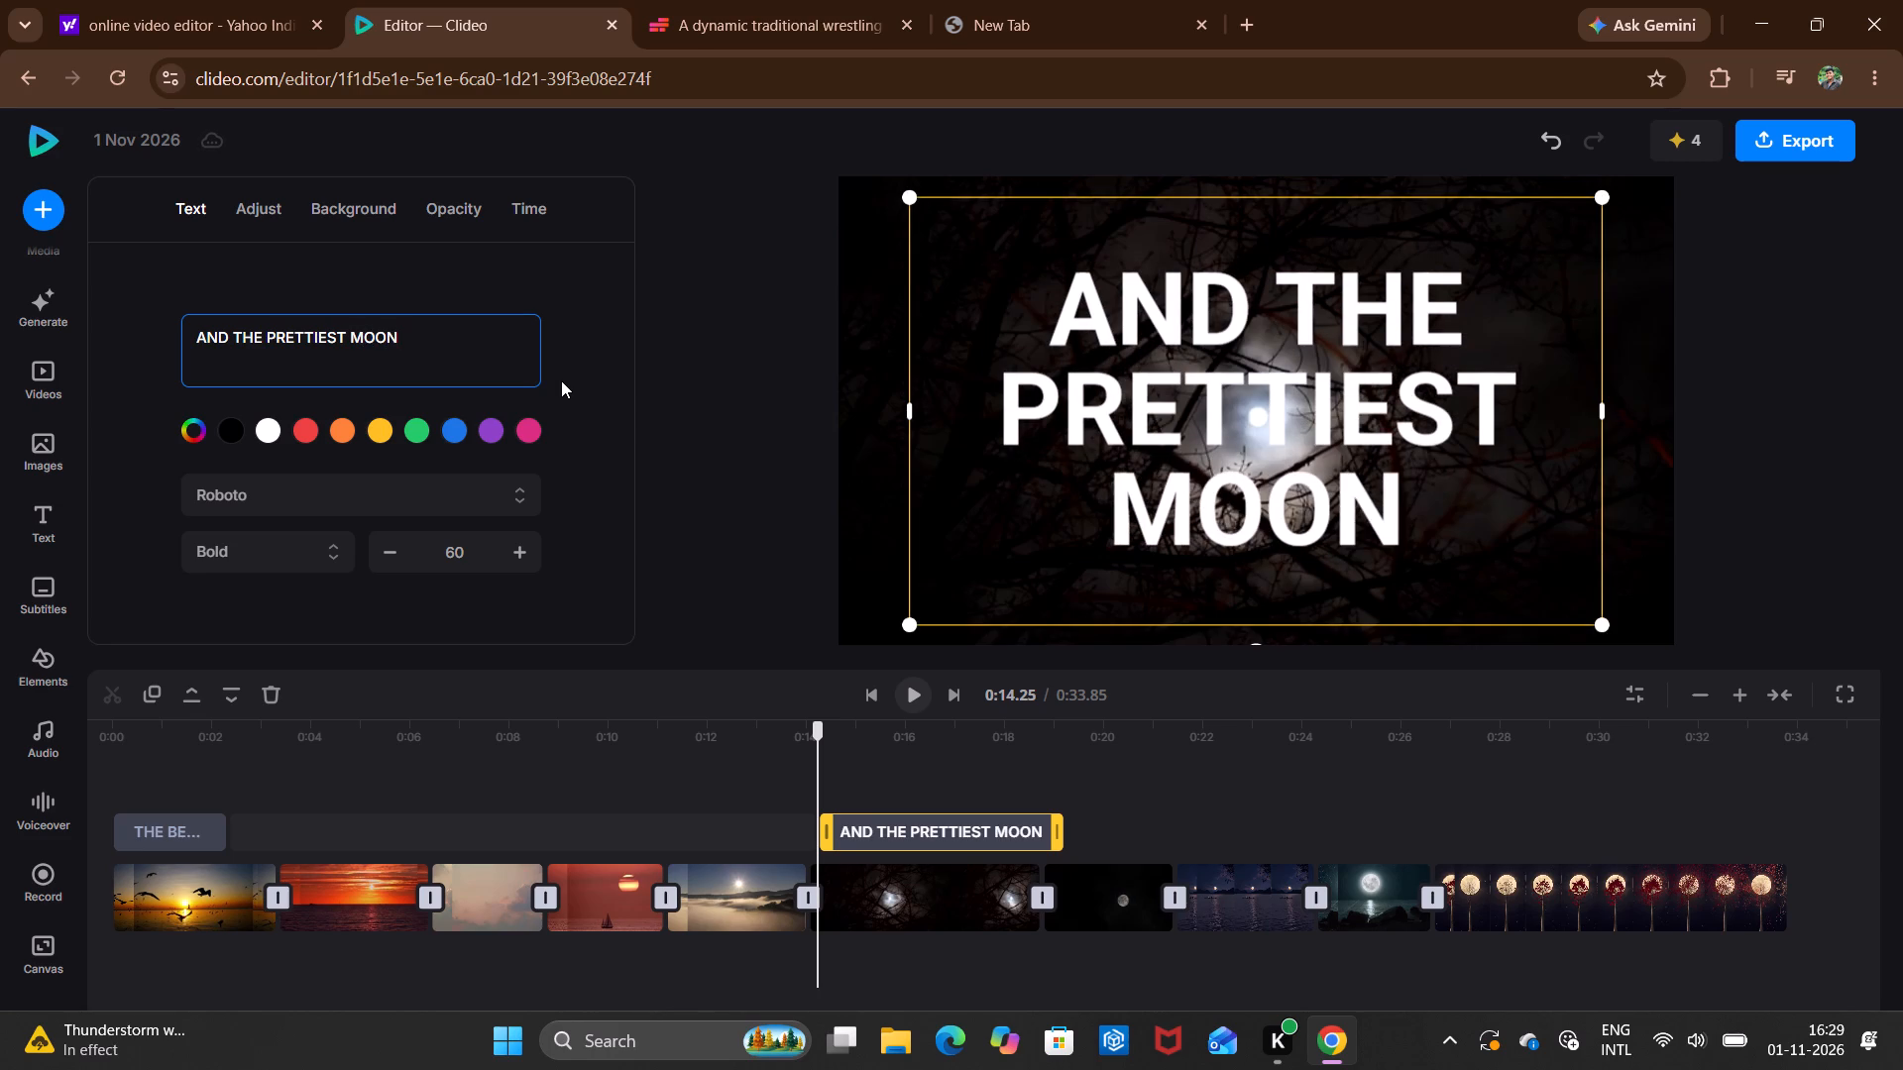
key(BackSpace)
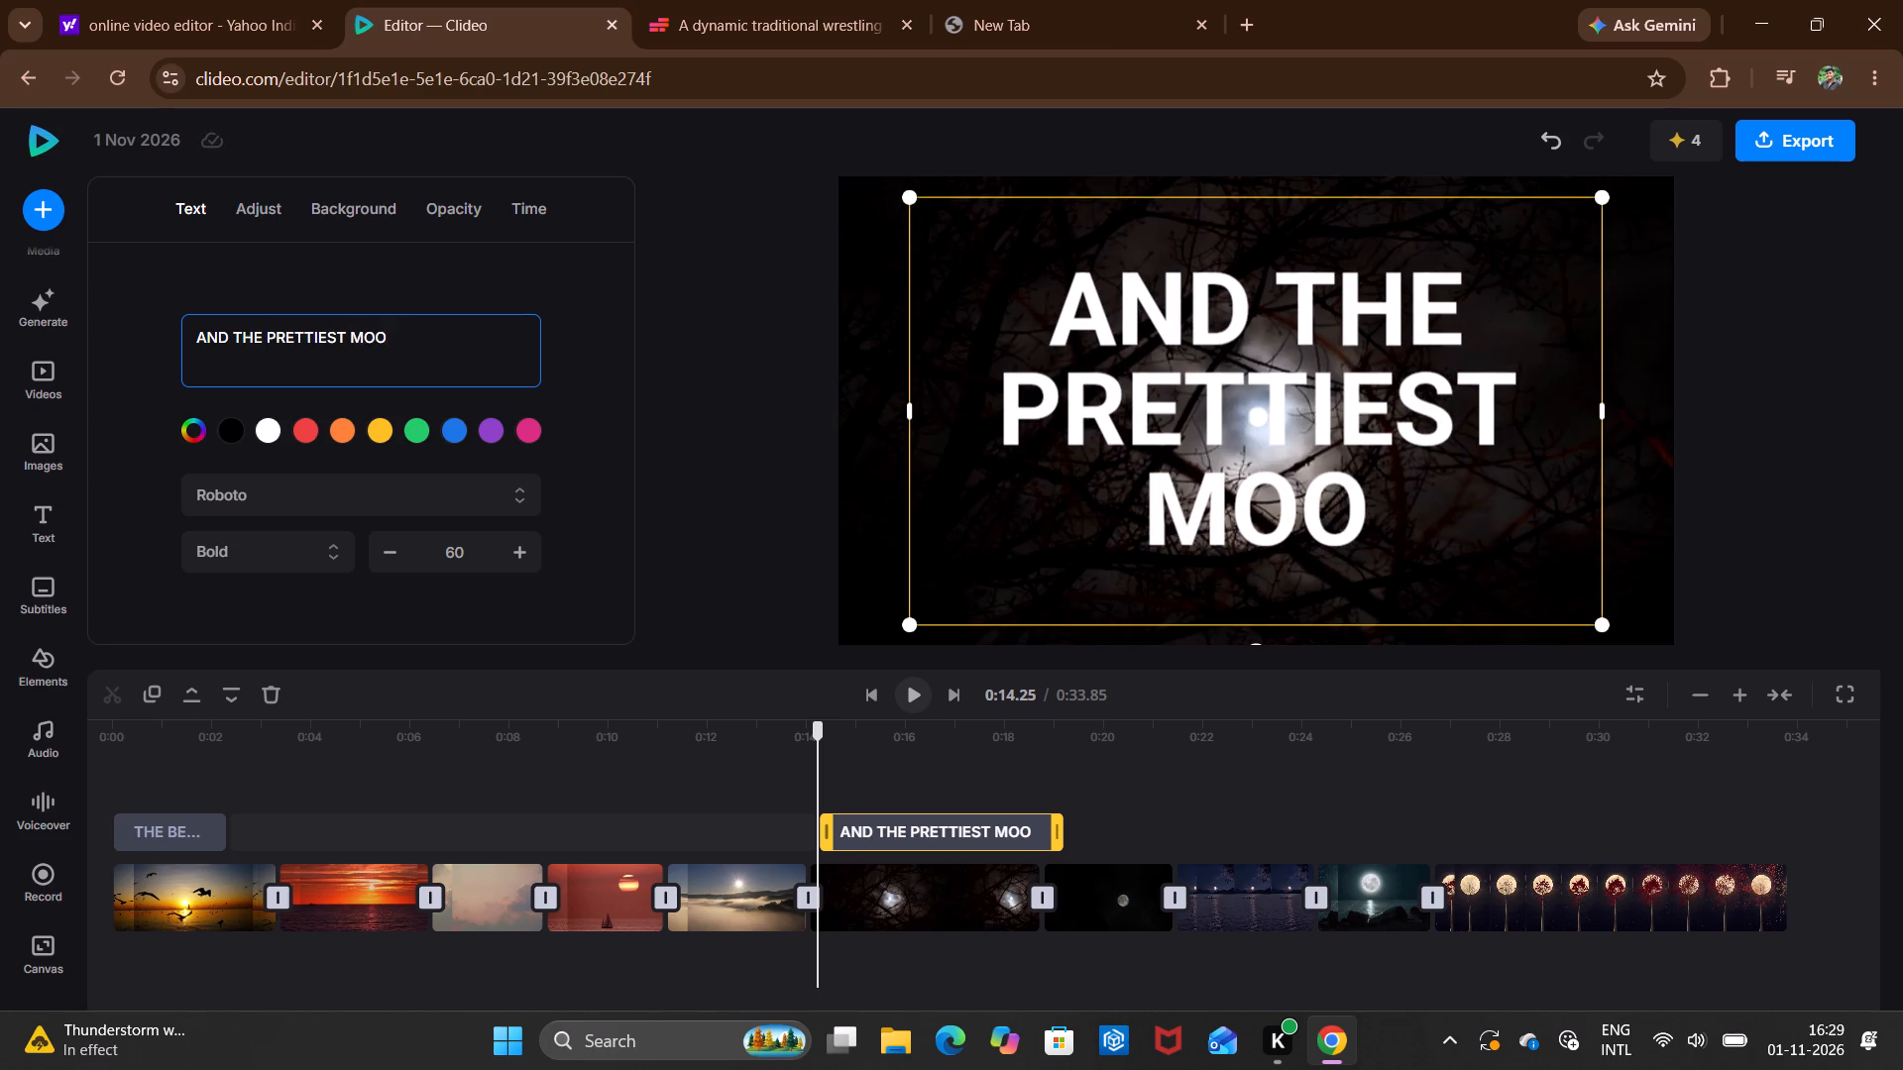
key(n)
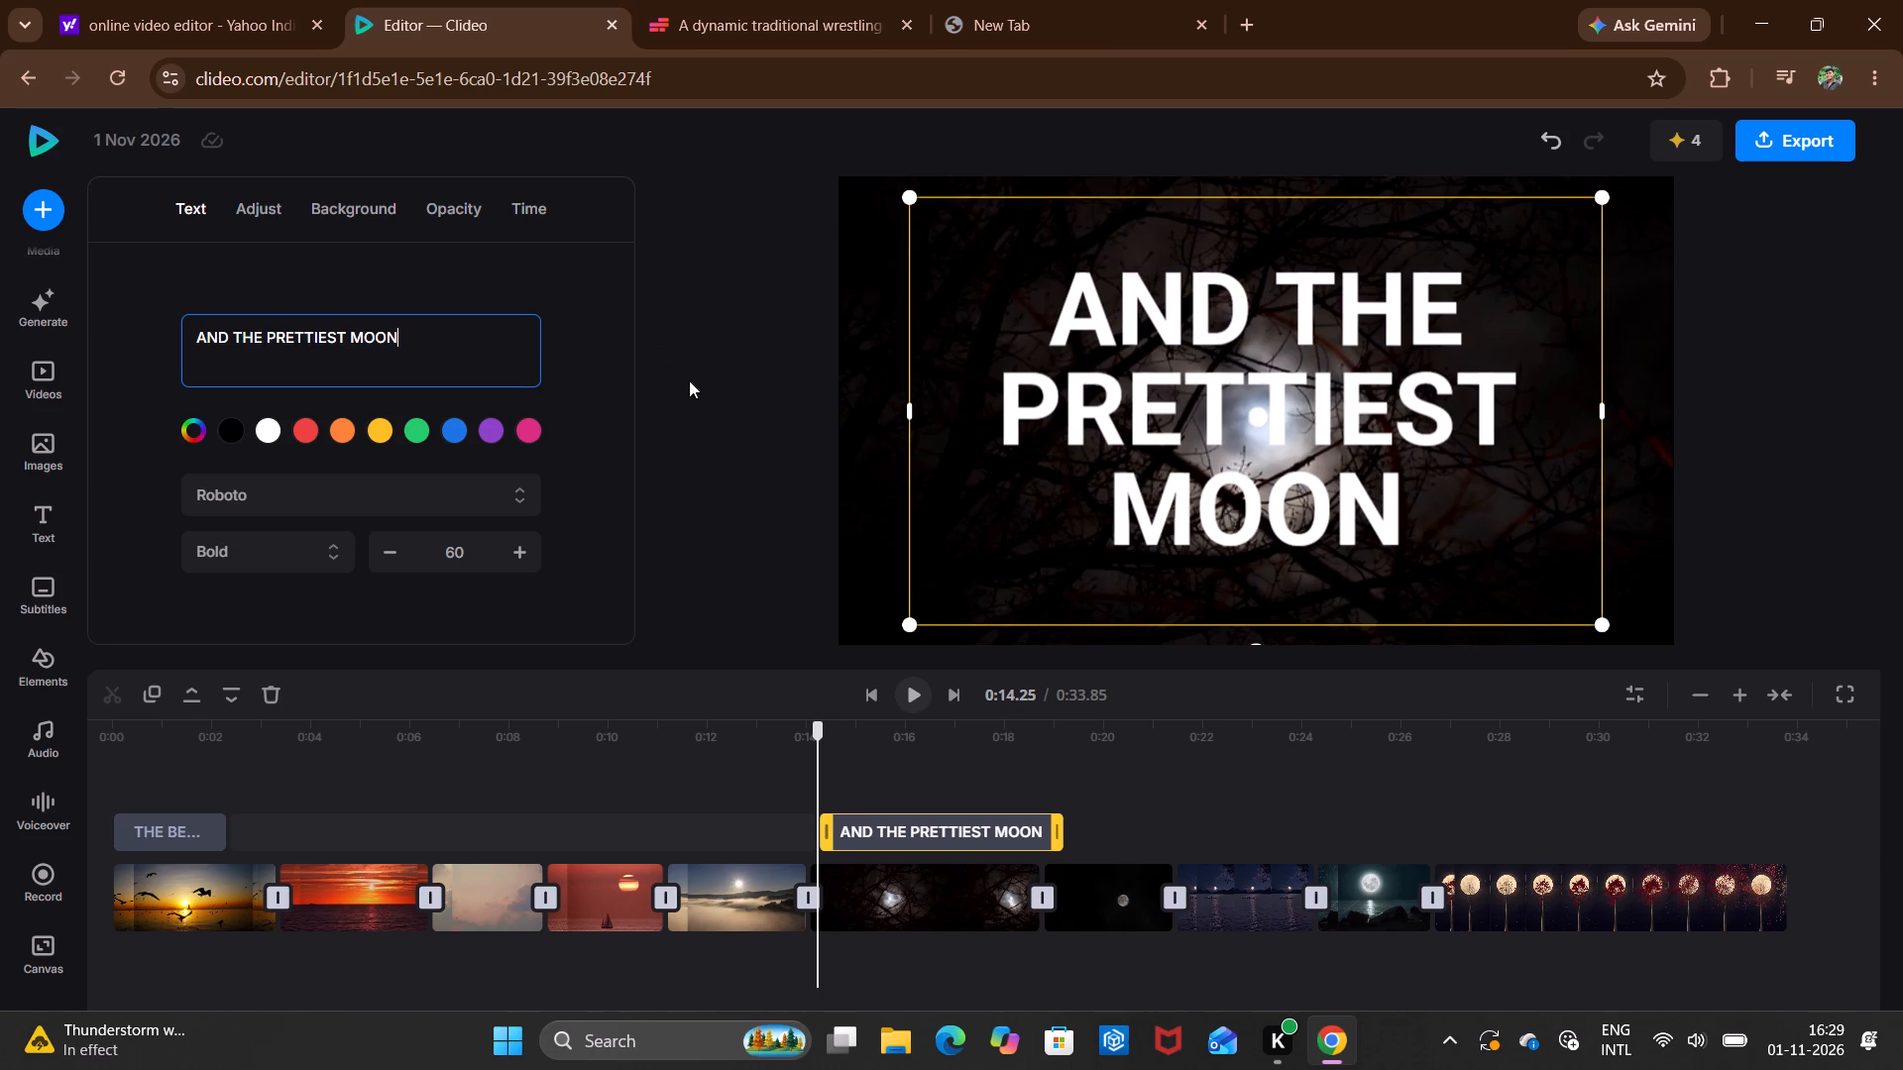
click(715, 389)
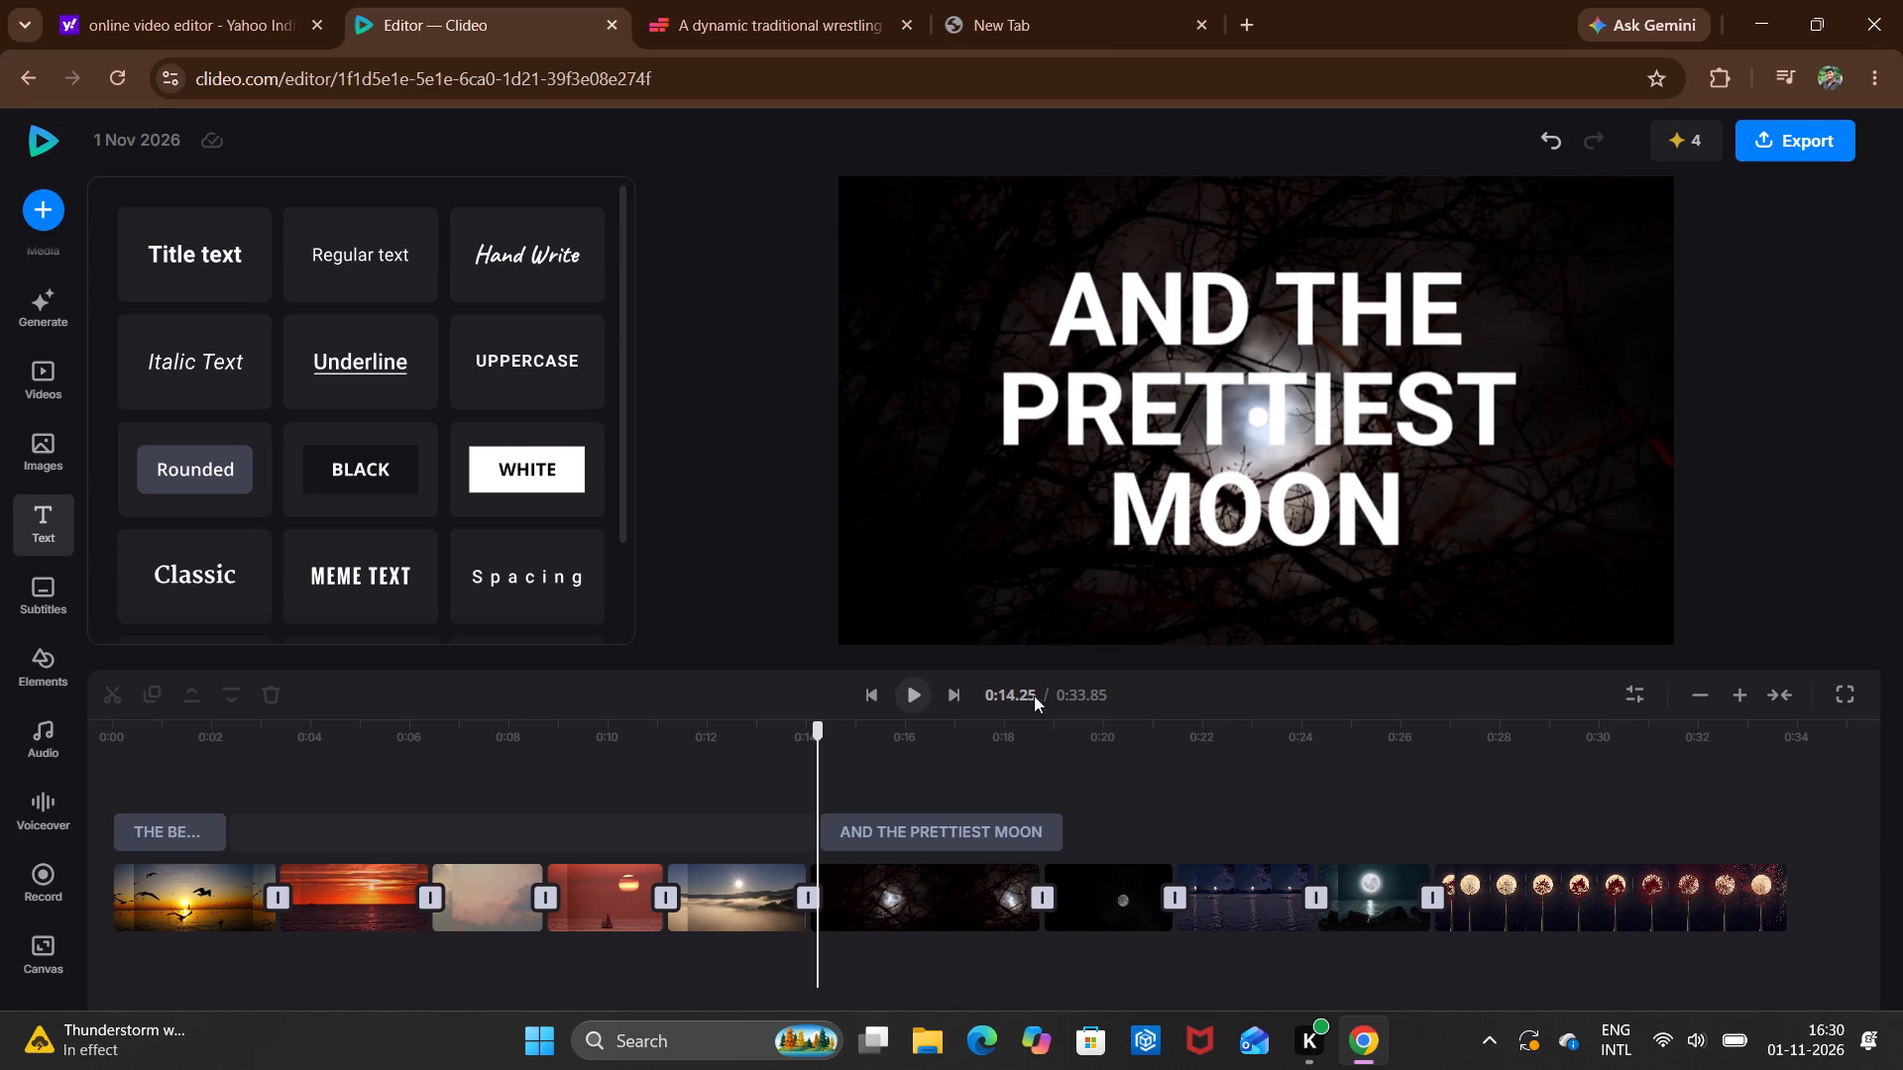
Return the playhead to the start of the timeline and enter "BGM" as the music library search.
double_click(111, 940)
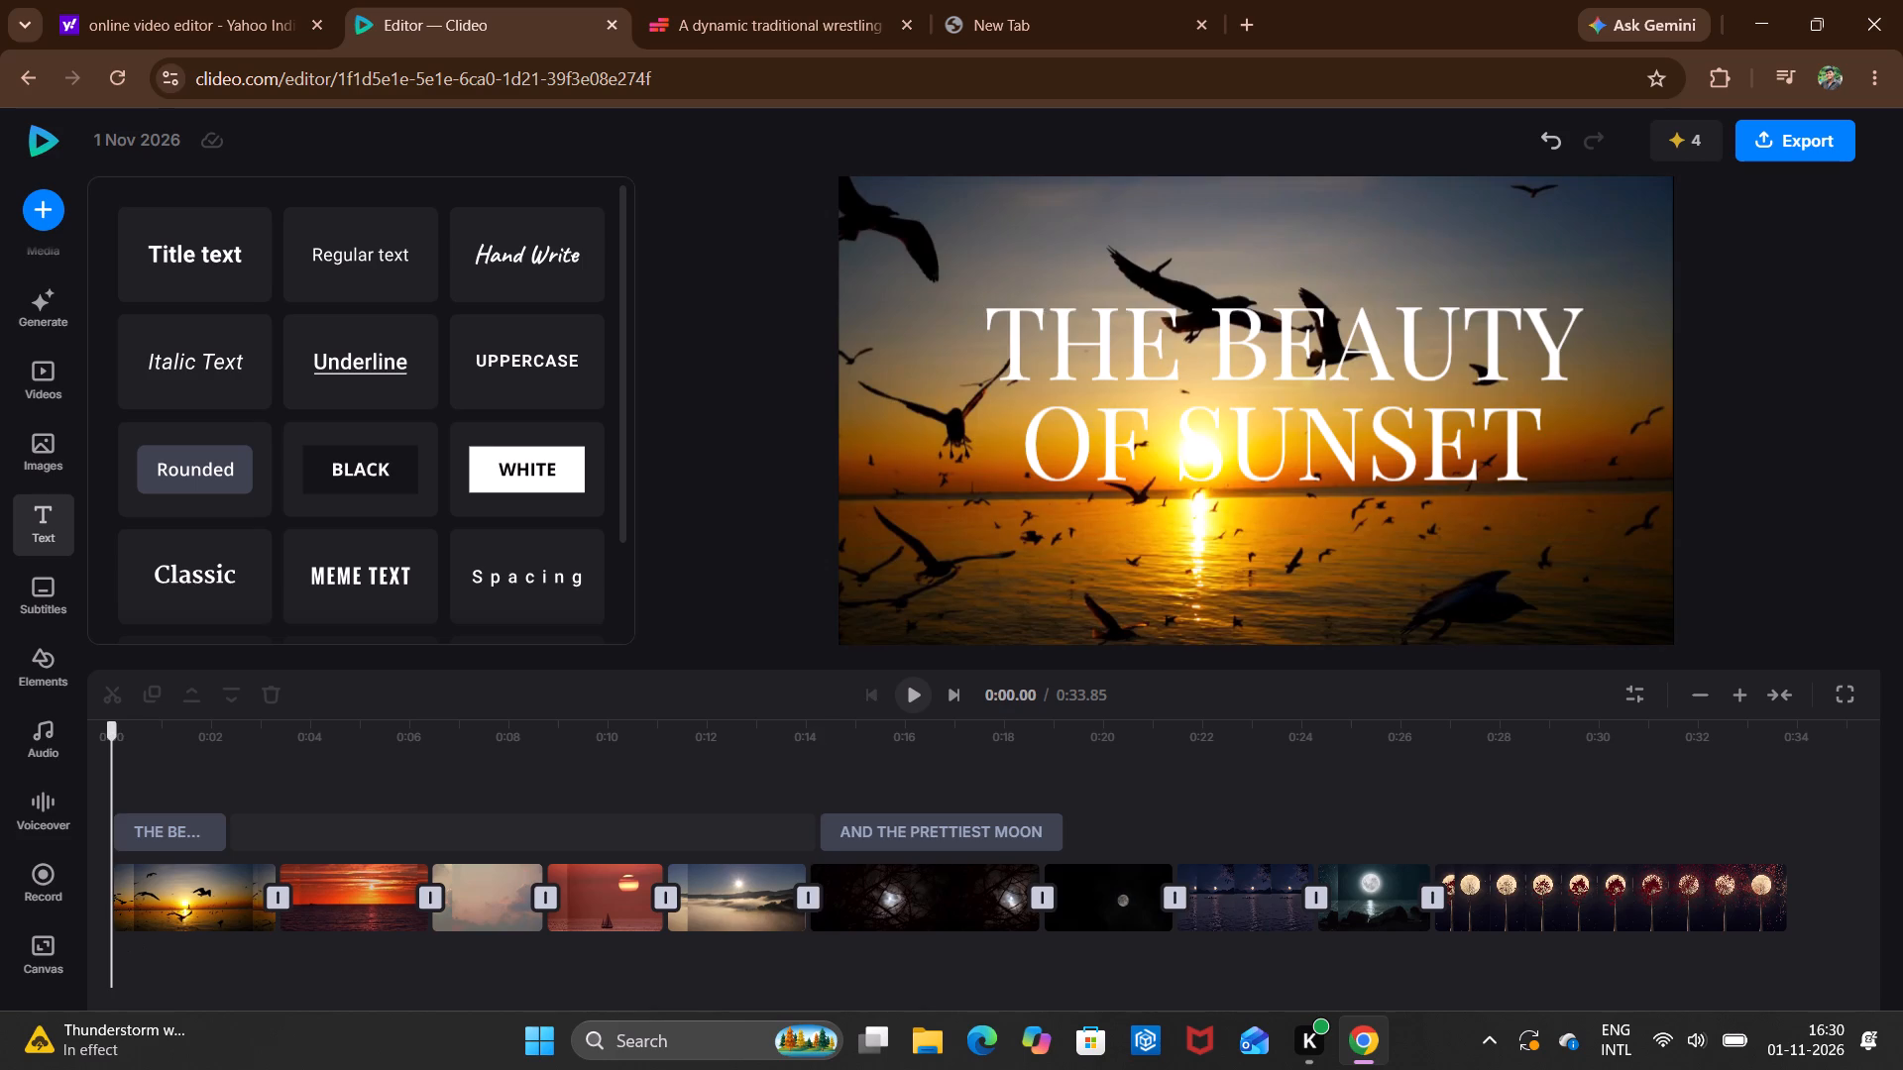
click(43, 449)
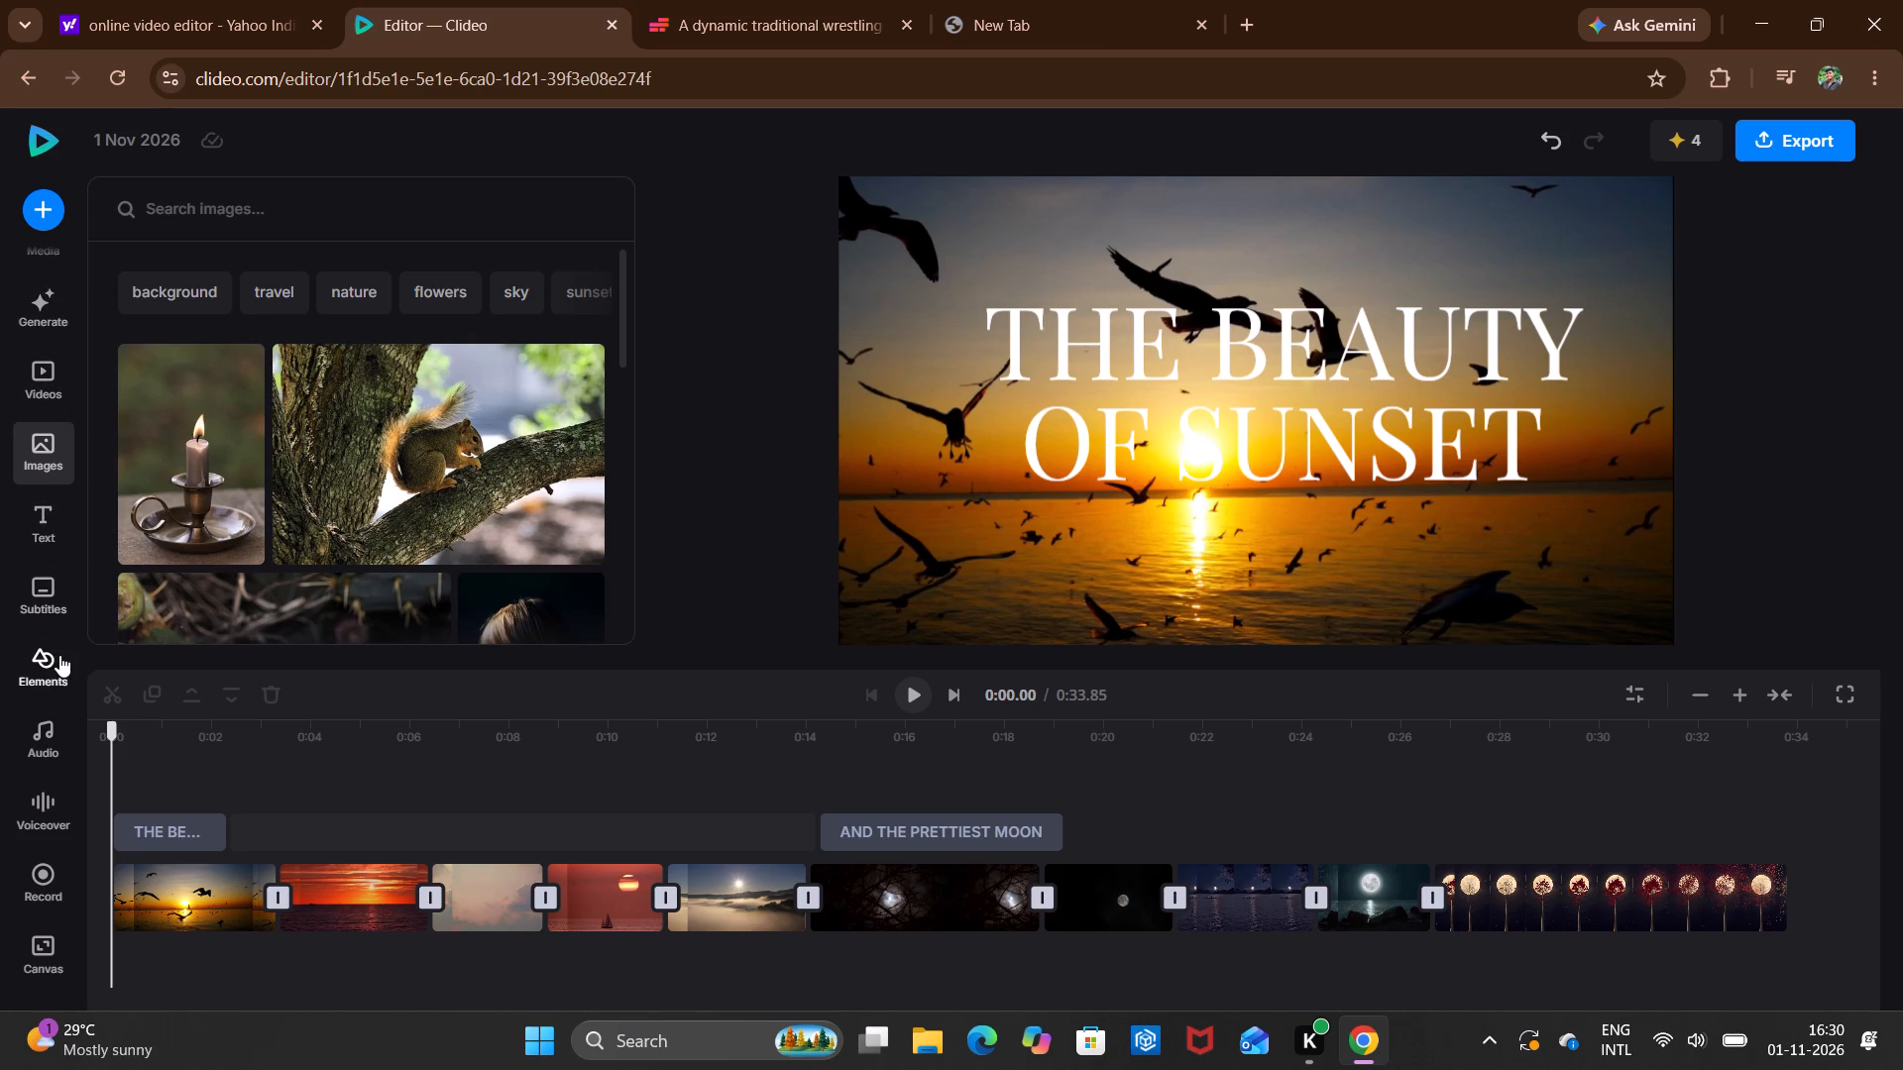
click(59, 756)
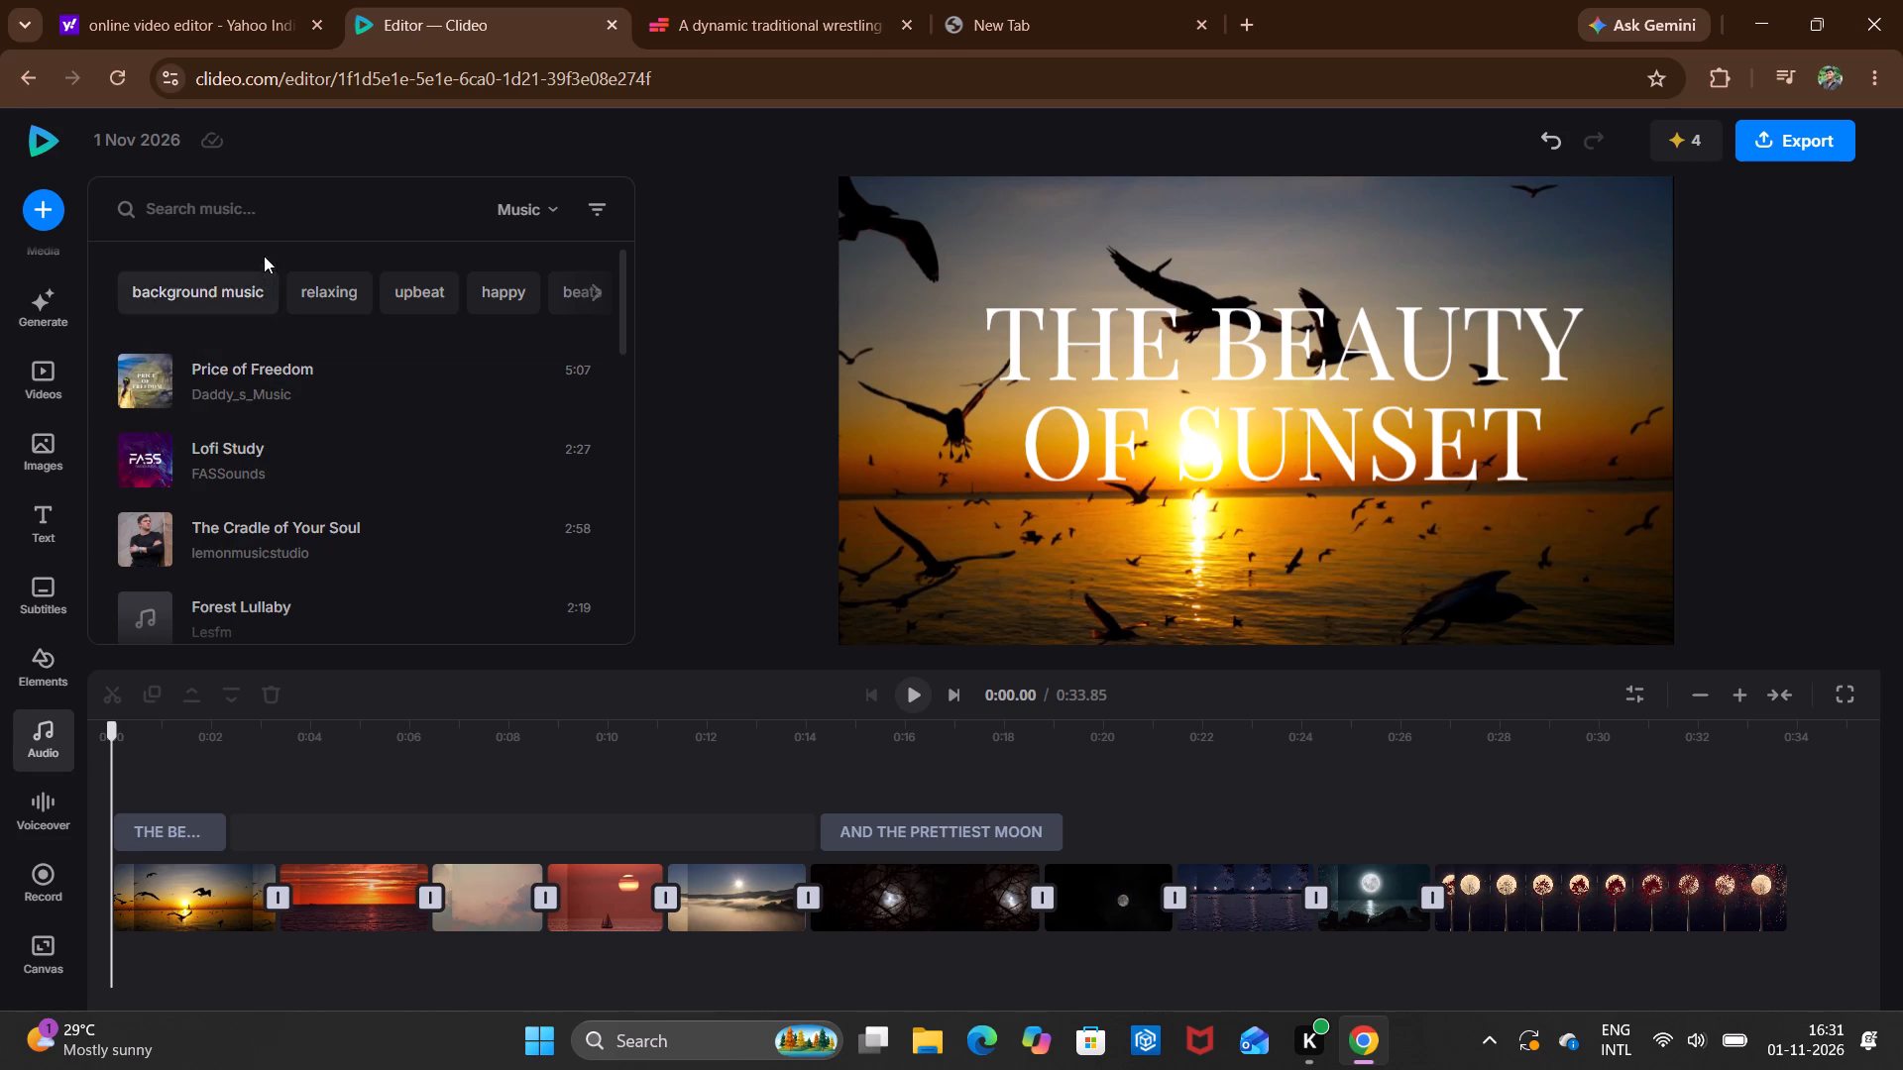
click(262, 217)
text(BGM)
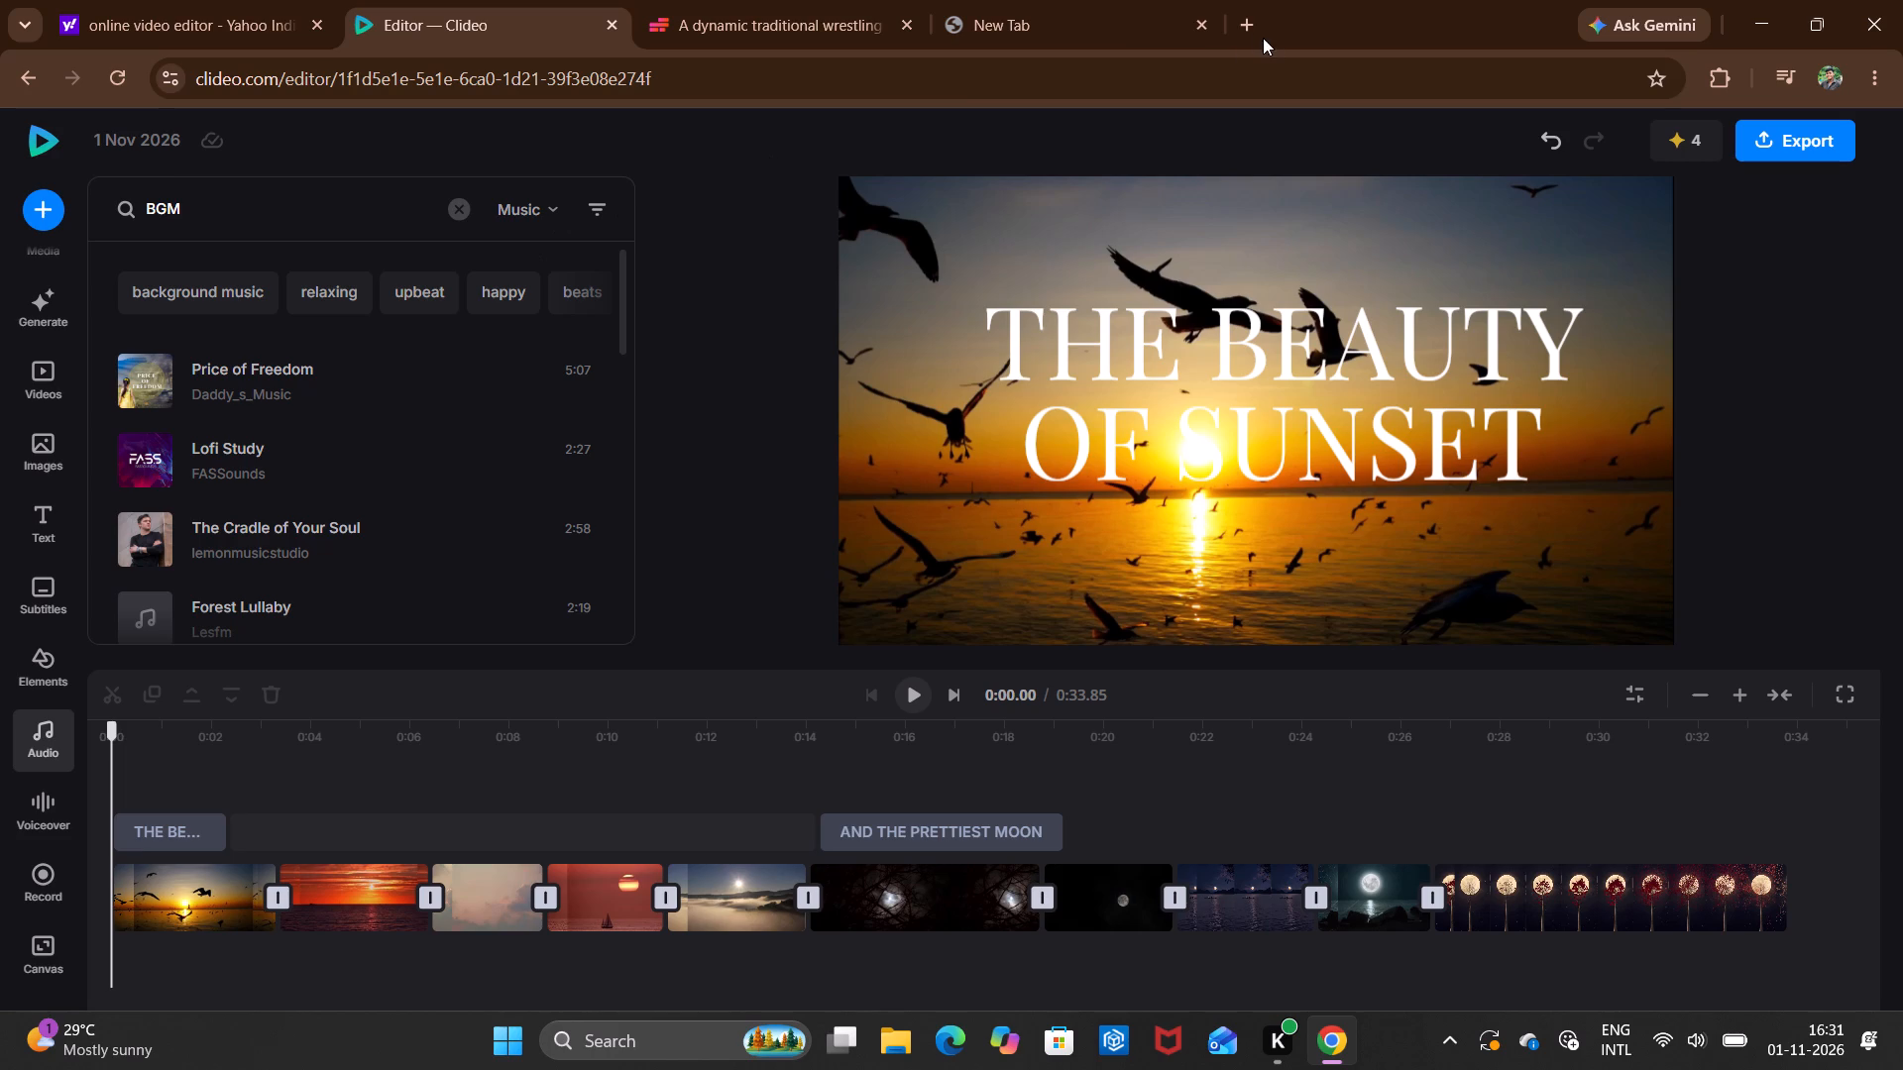
Close the empty New Tab browser tab.
click(1201, 20)
Narrow the music search to the suggested "background music" and add the Lofi Study track to the timeline.
click(258, 289)
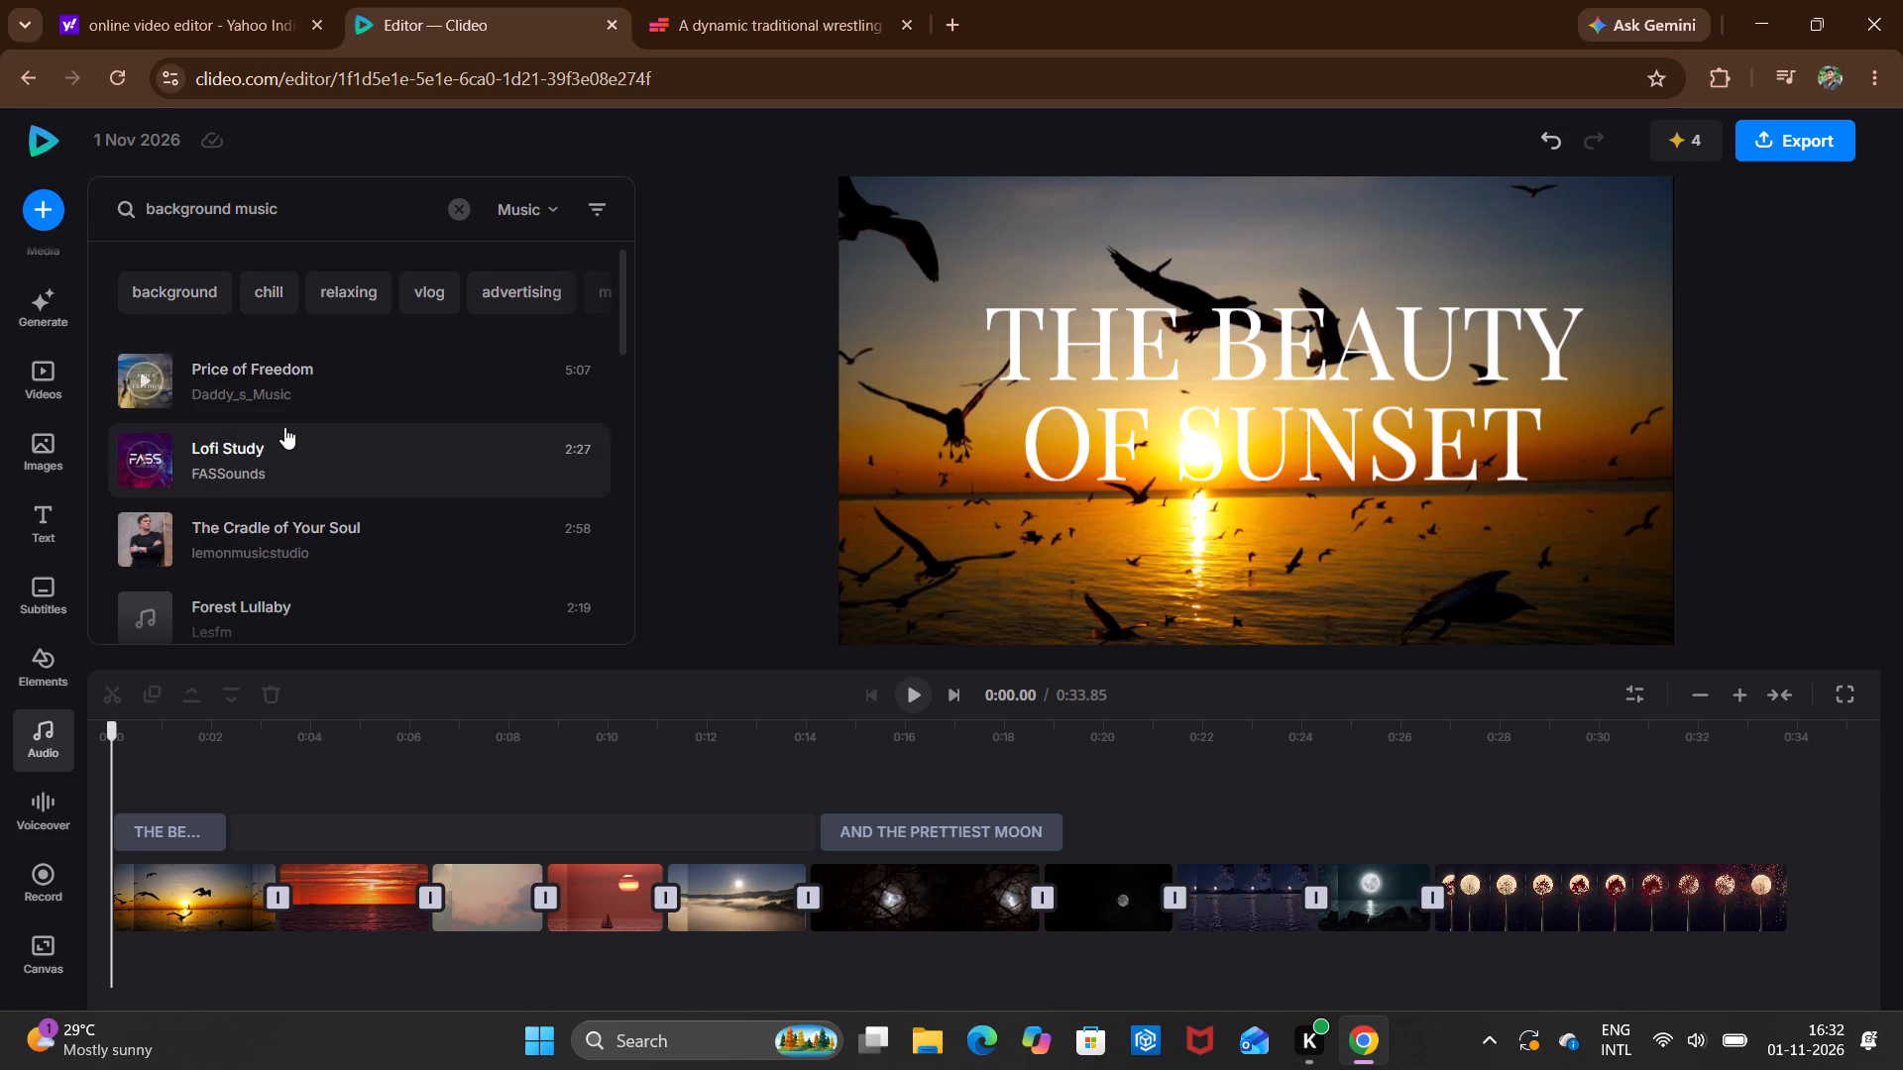
scroll(296, 468, down, 1)
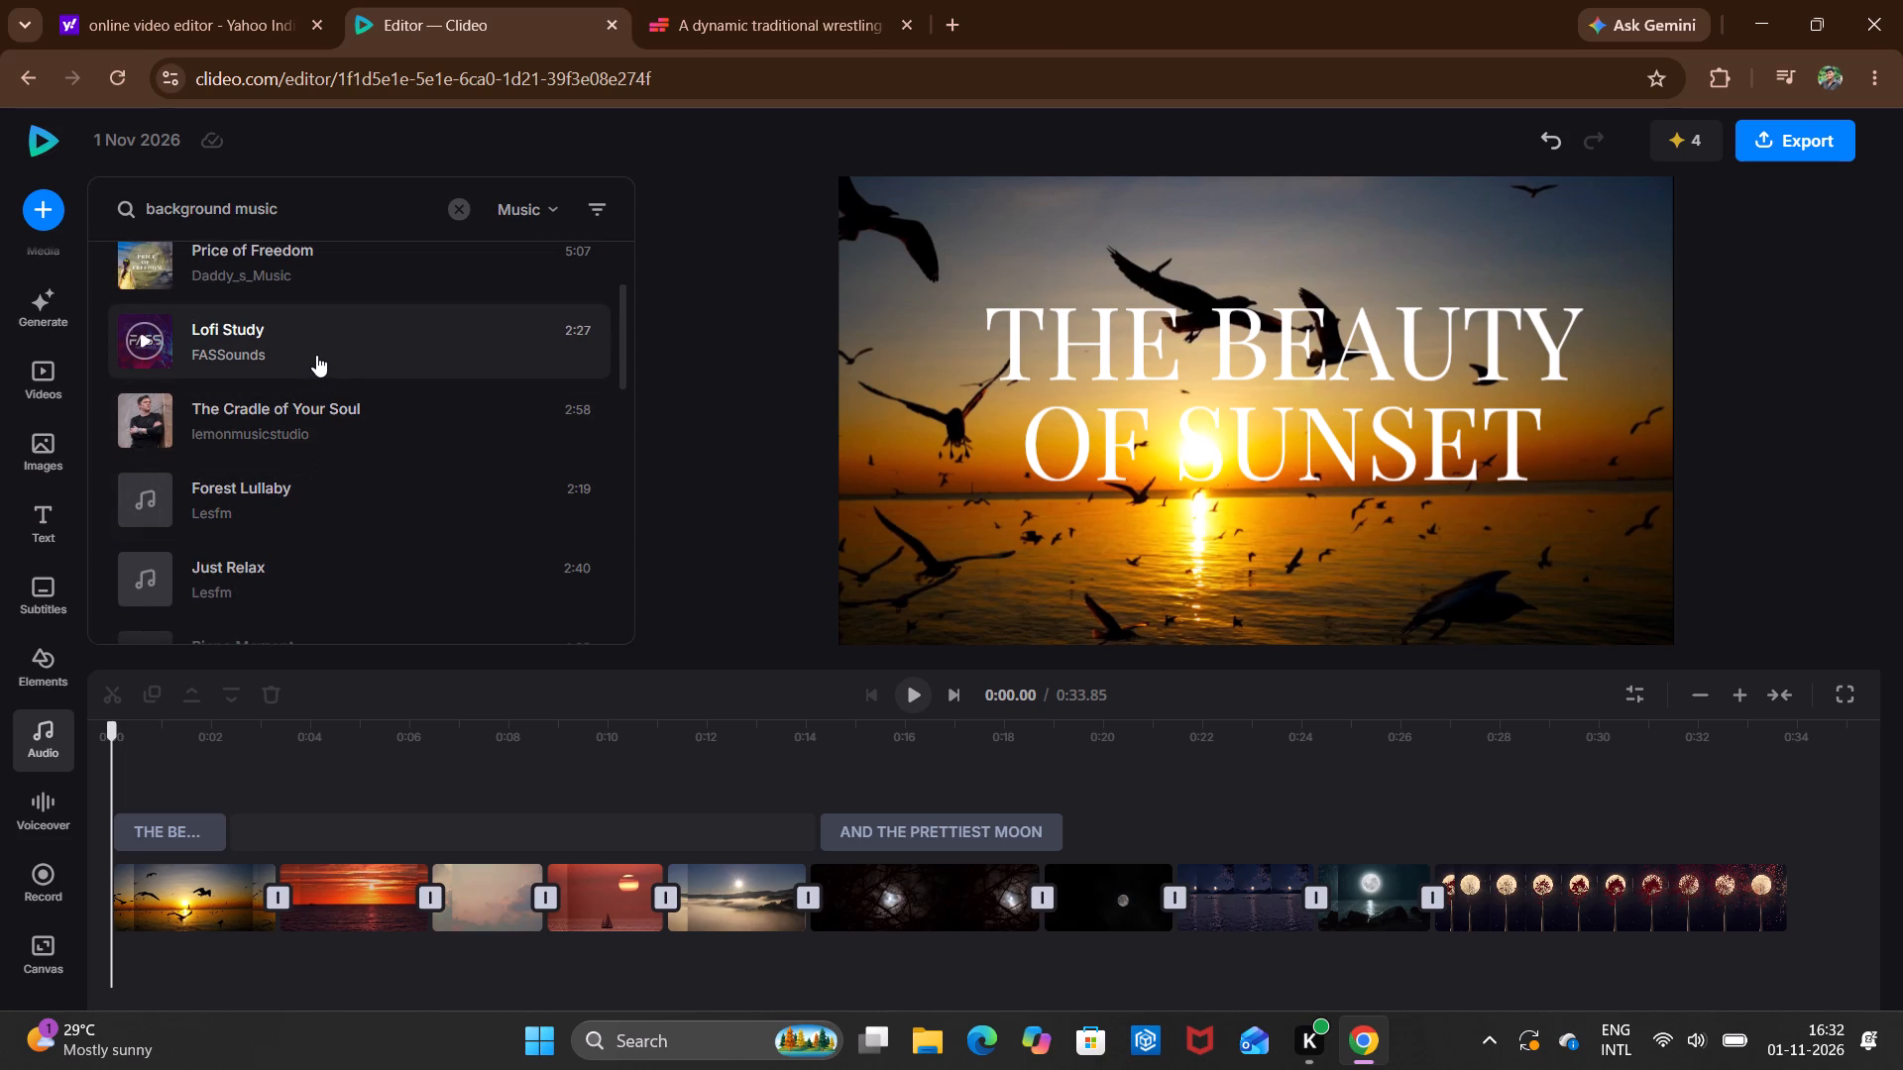
click(315, 354)
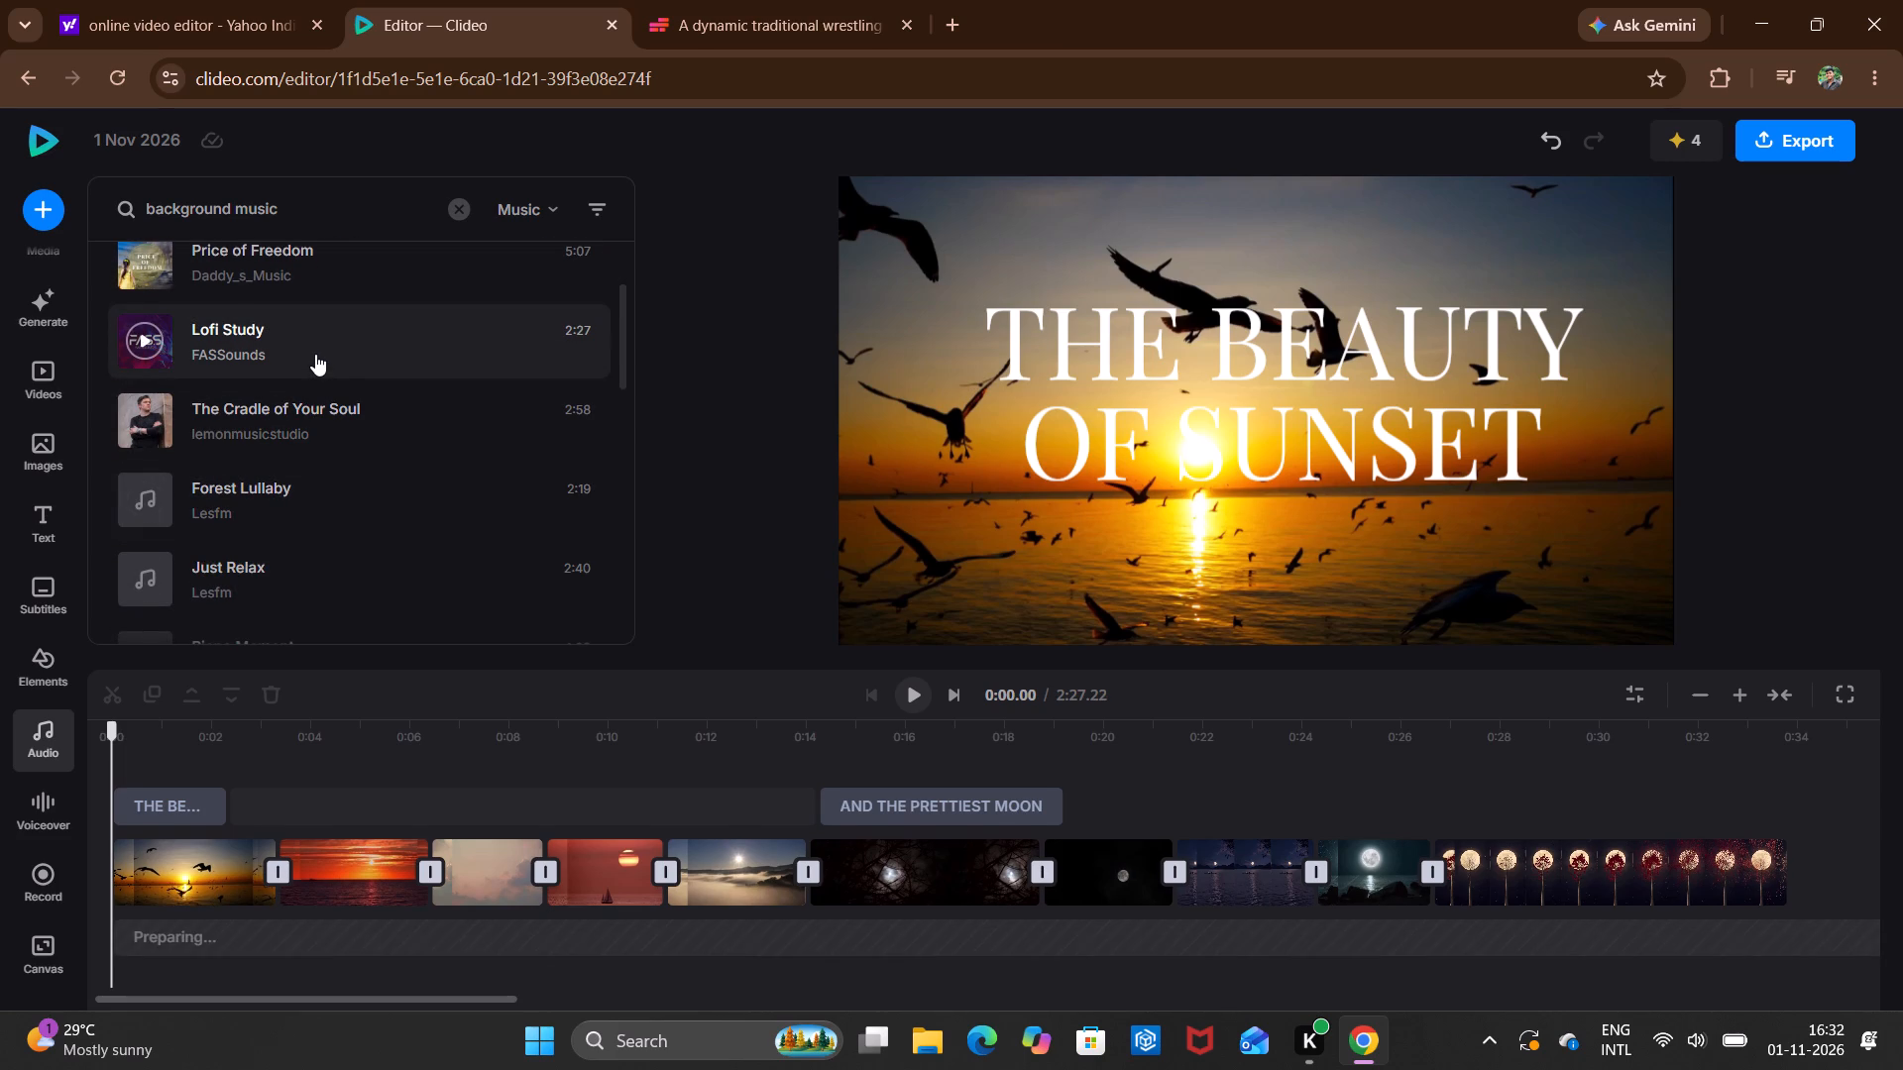
click(315, 354)
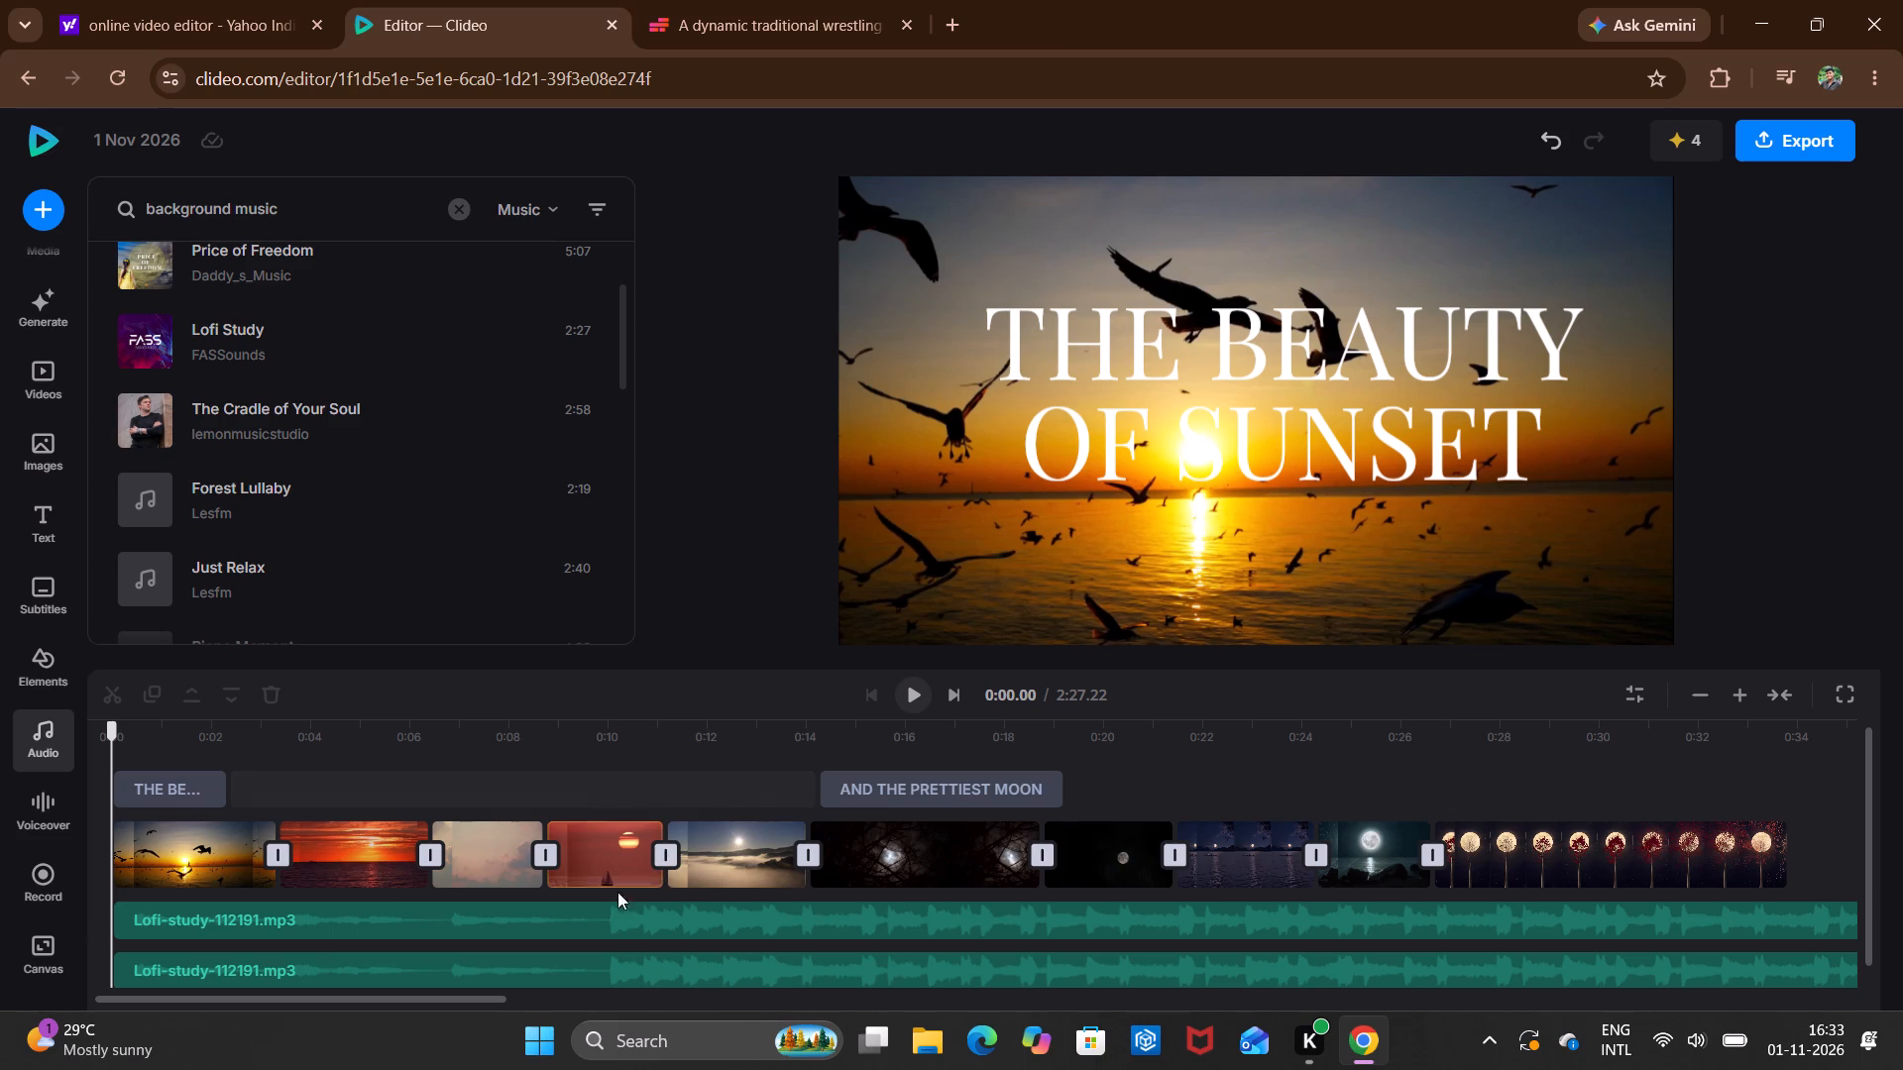
Delete the duplicate Lofi Study audio track from the timeline.
click(608, 915)
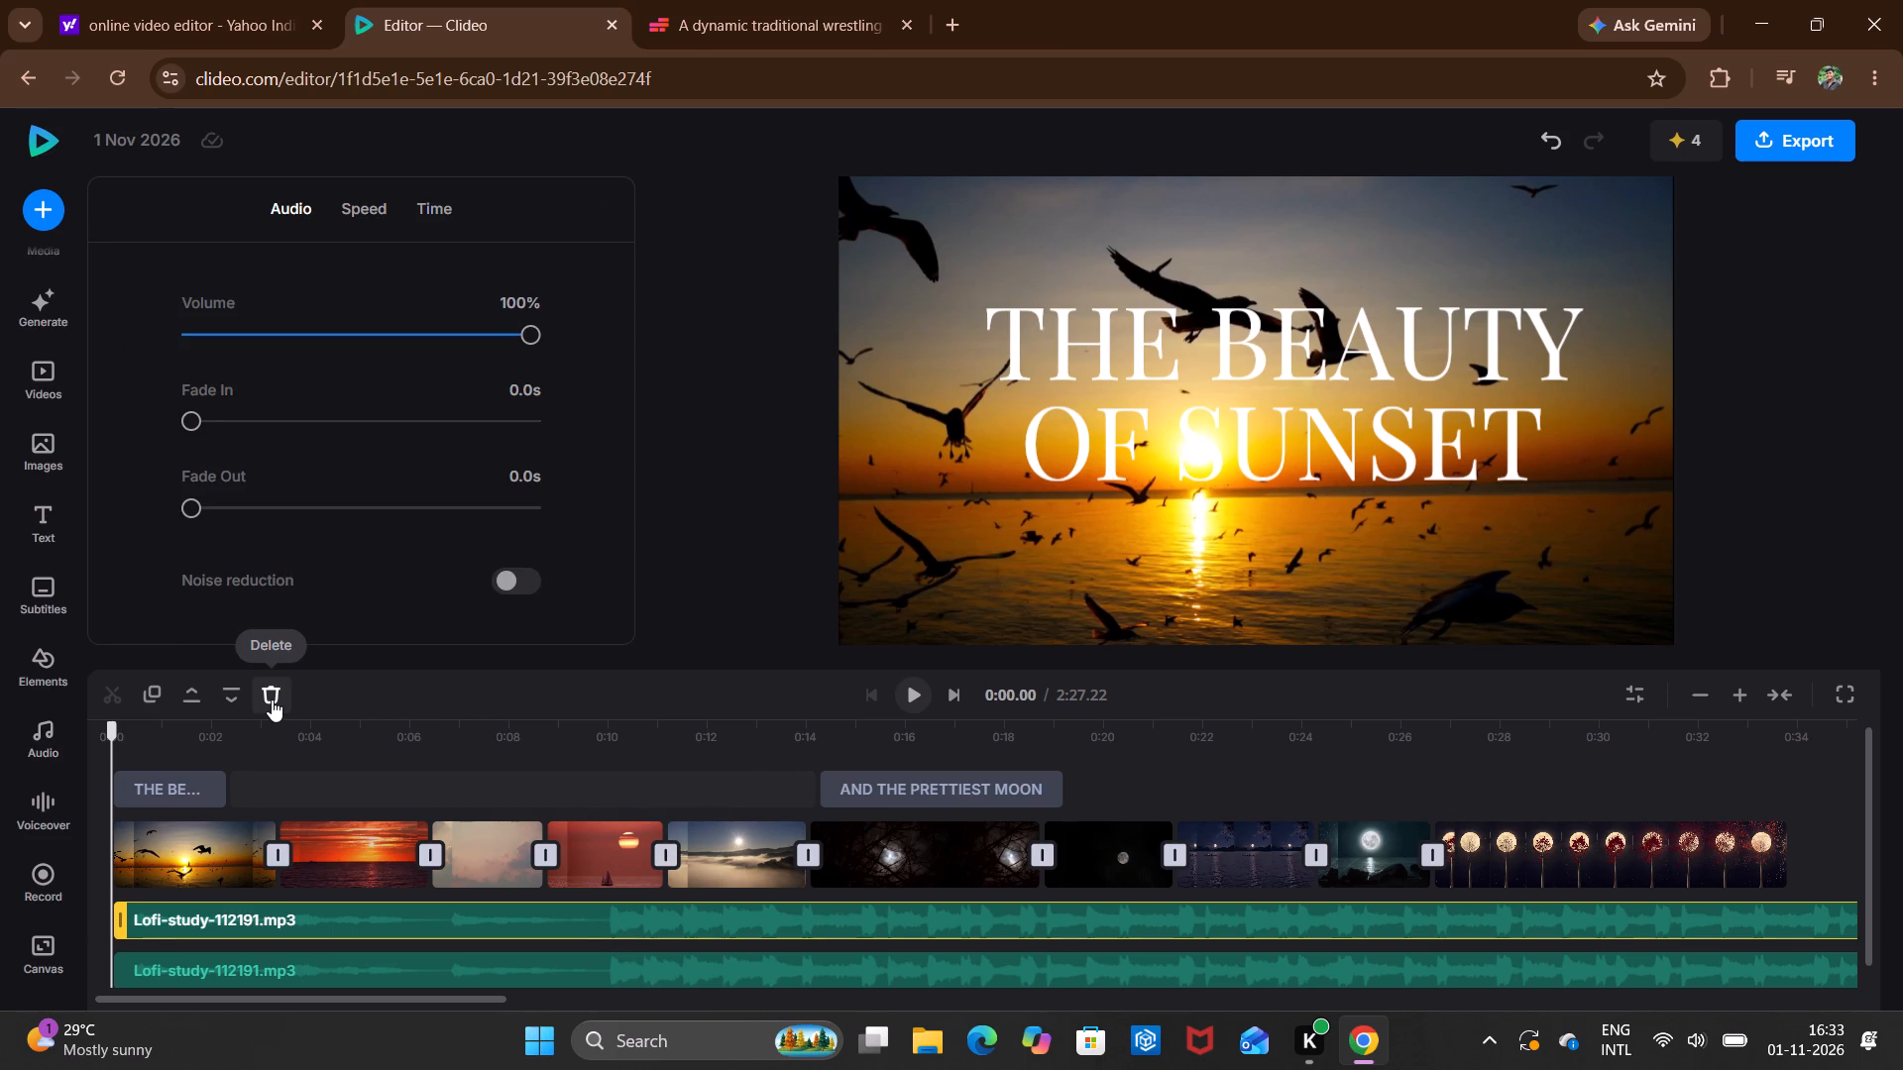
click(272, 699)
Trim the end of the Lofi Study audio back to 0:33.85, level with the end of the last video clip.
click(391, 935)
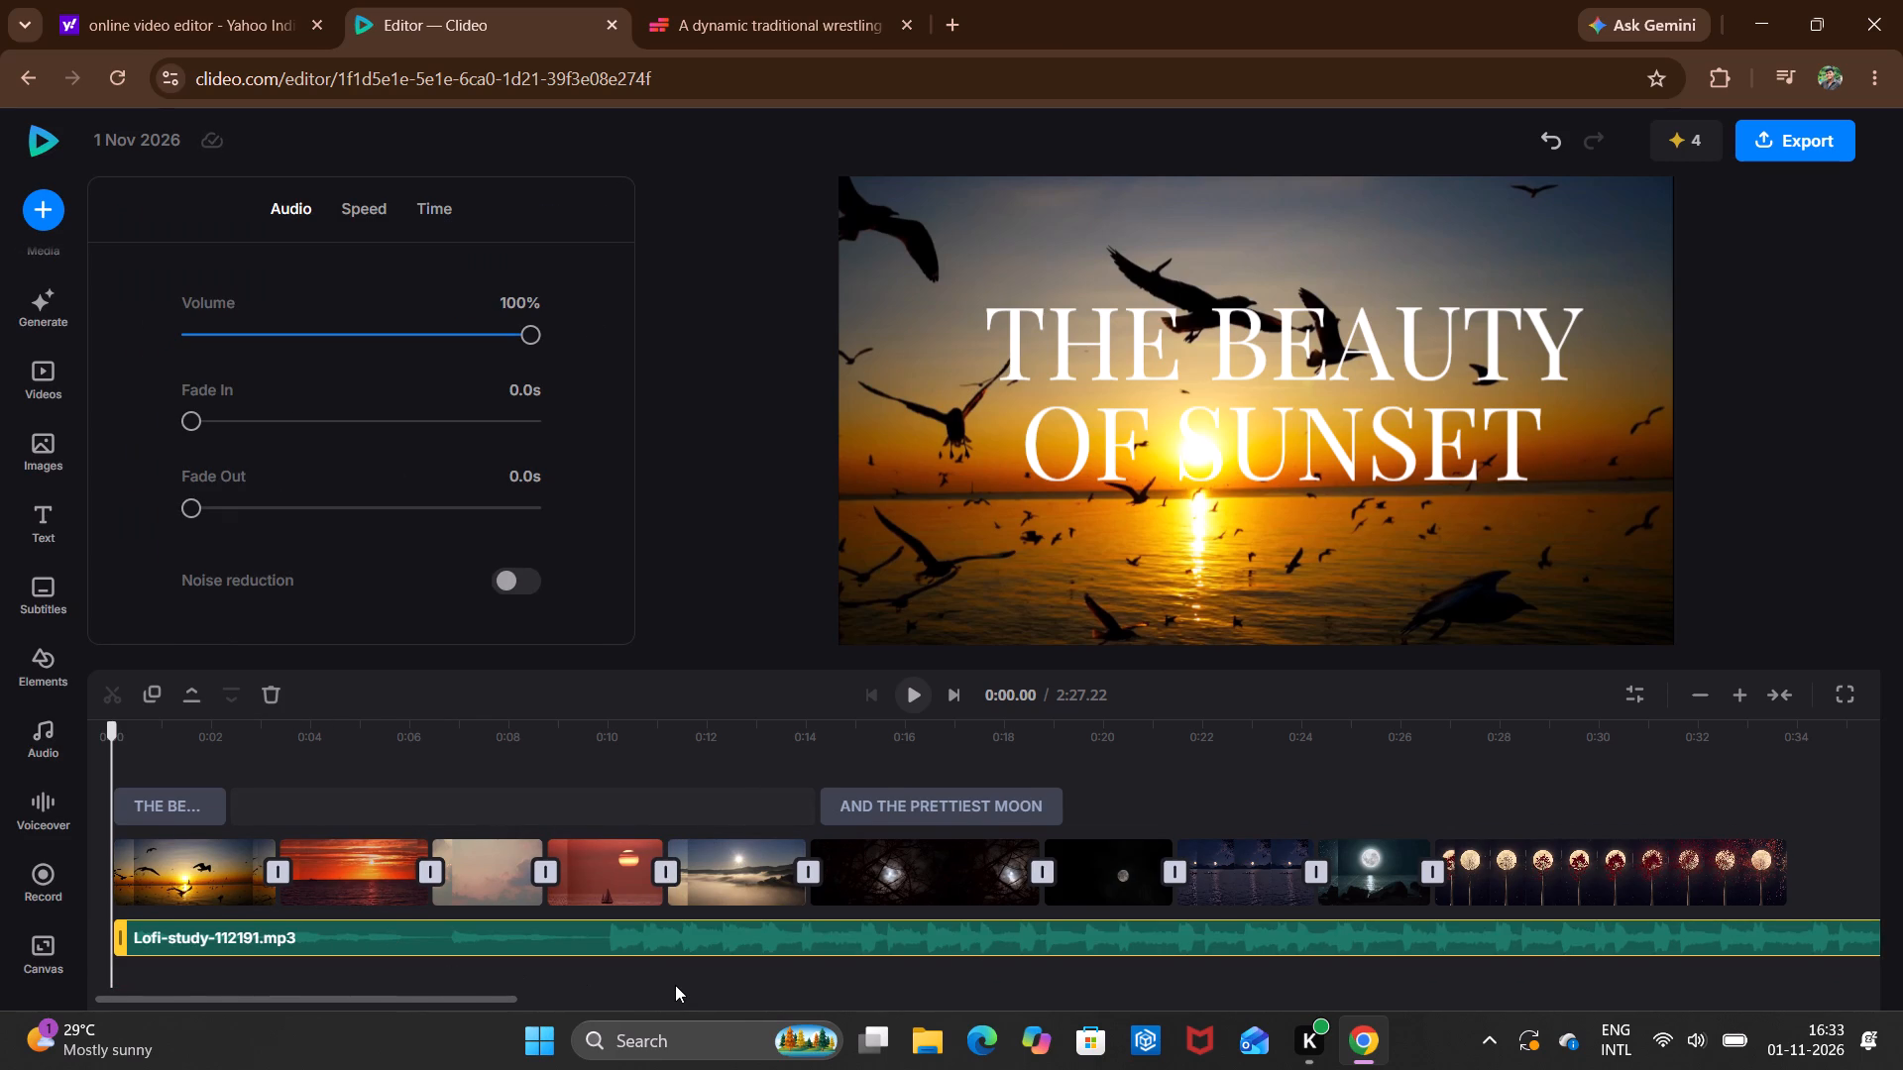
scroll(1074, 956, left, 4)
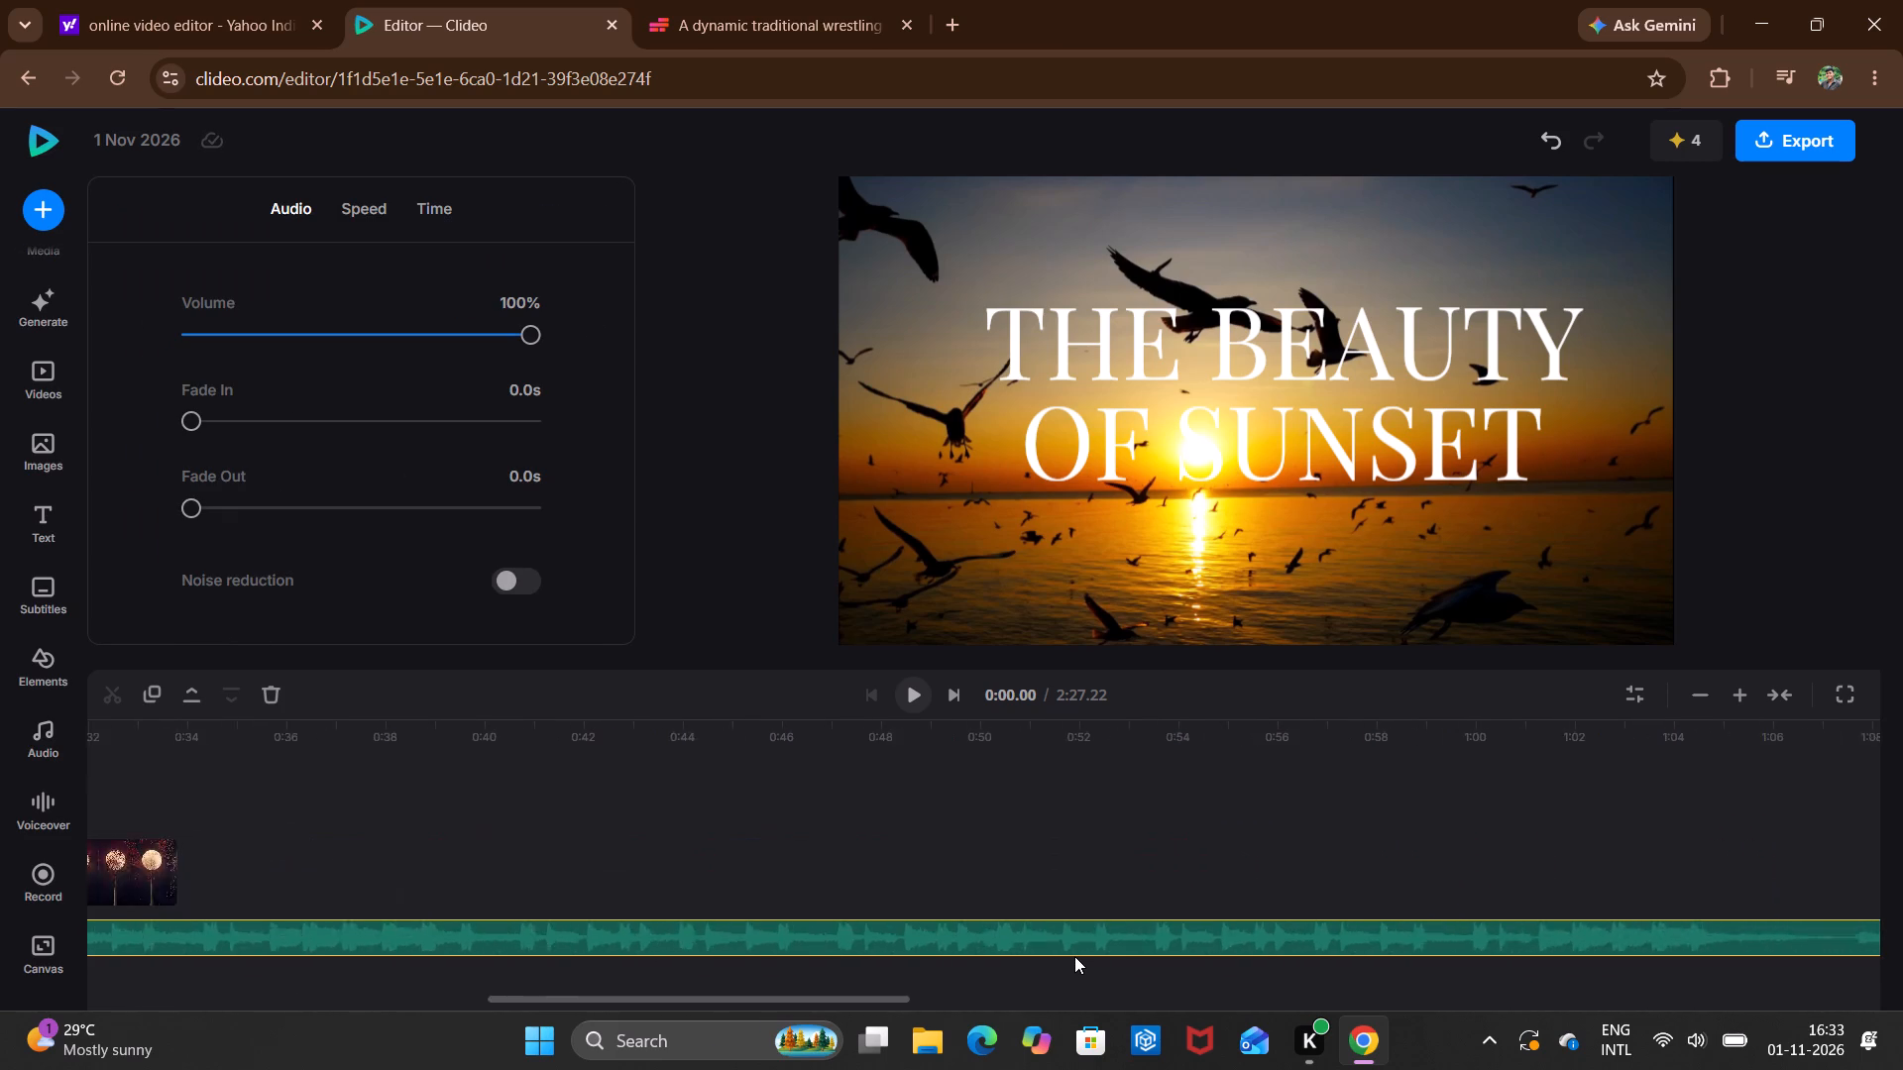
scroll(1074, 956, left, 7)
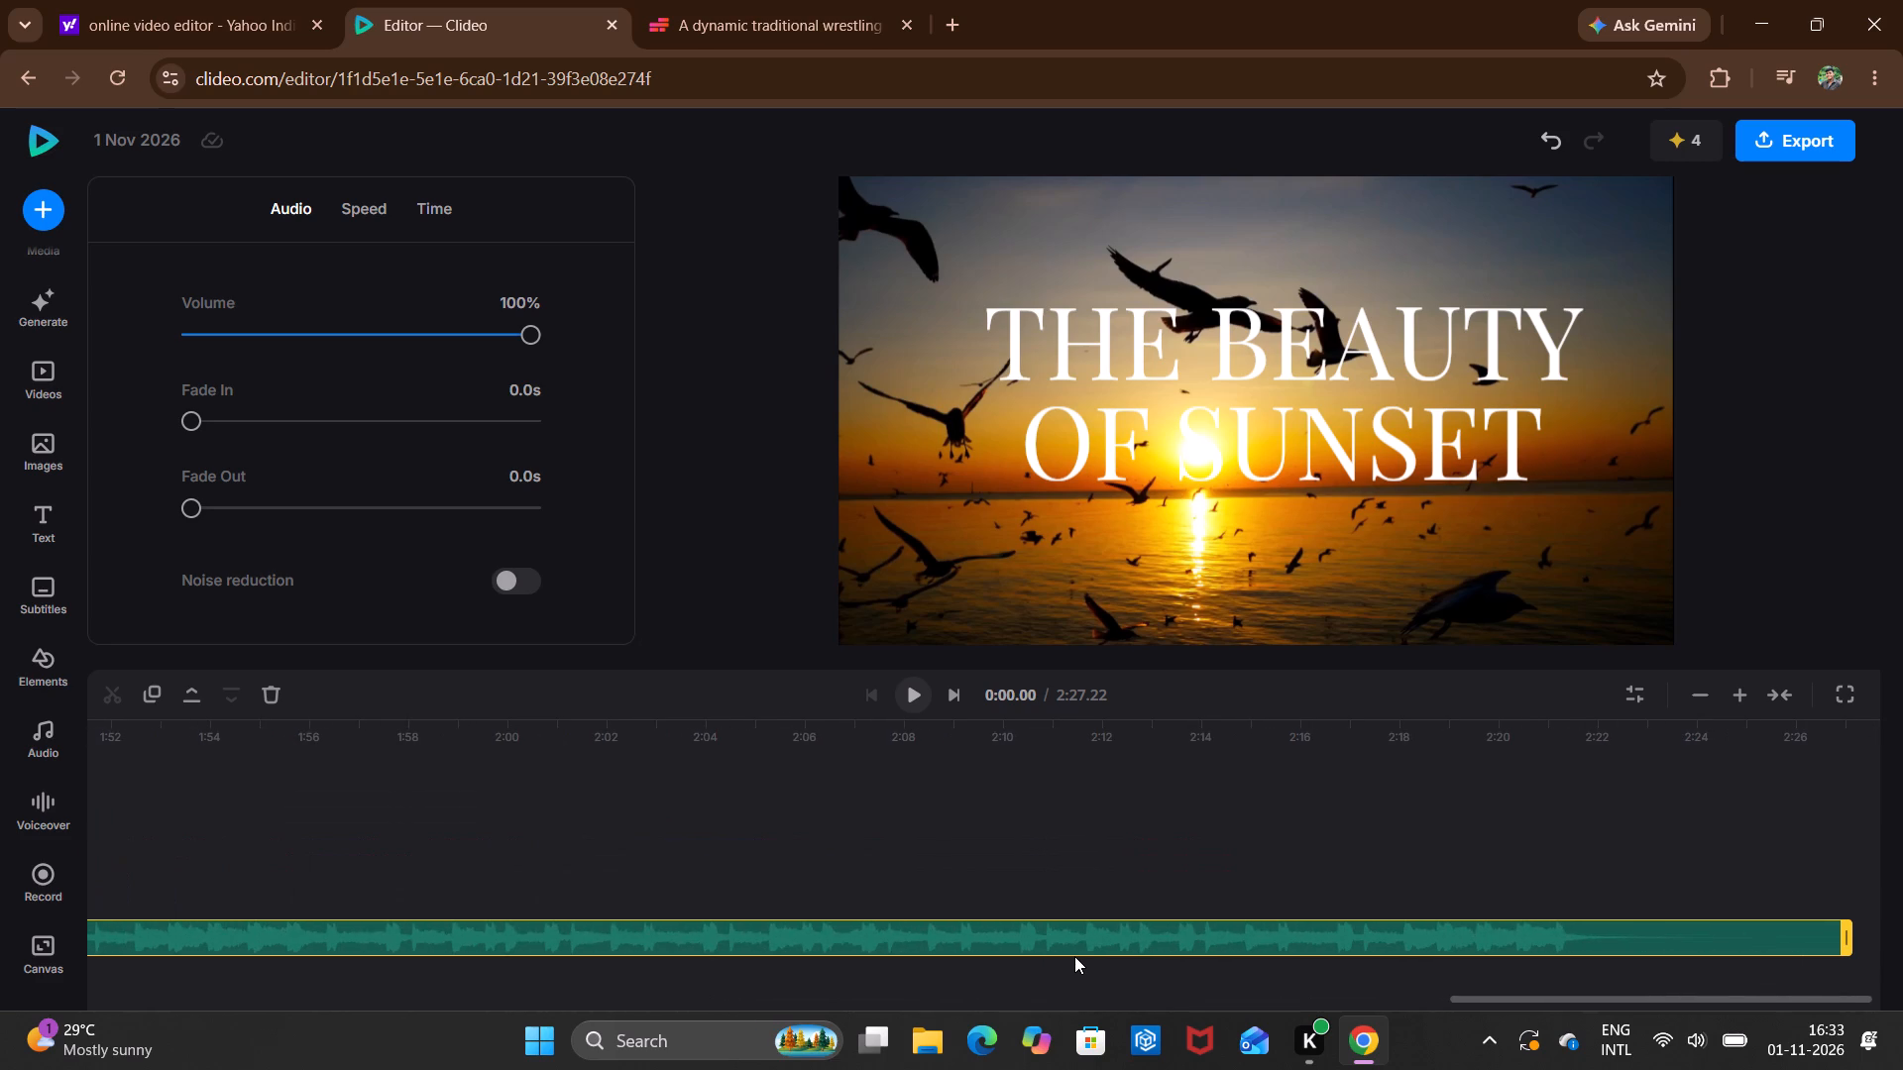
scroll(1074, 956, left, 1)
scroll(1462, 900, left, 2)
drag(1849, 933, 1012, 962)
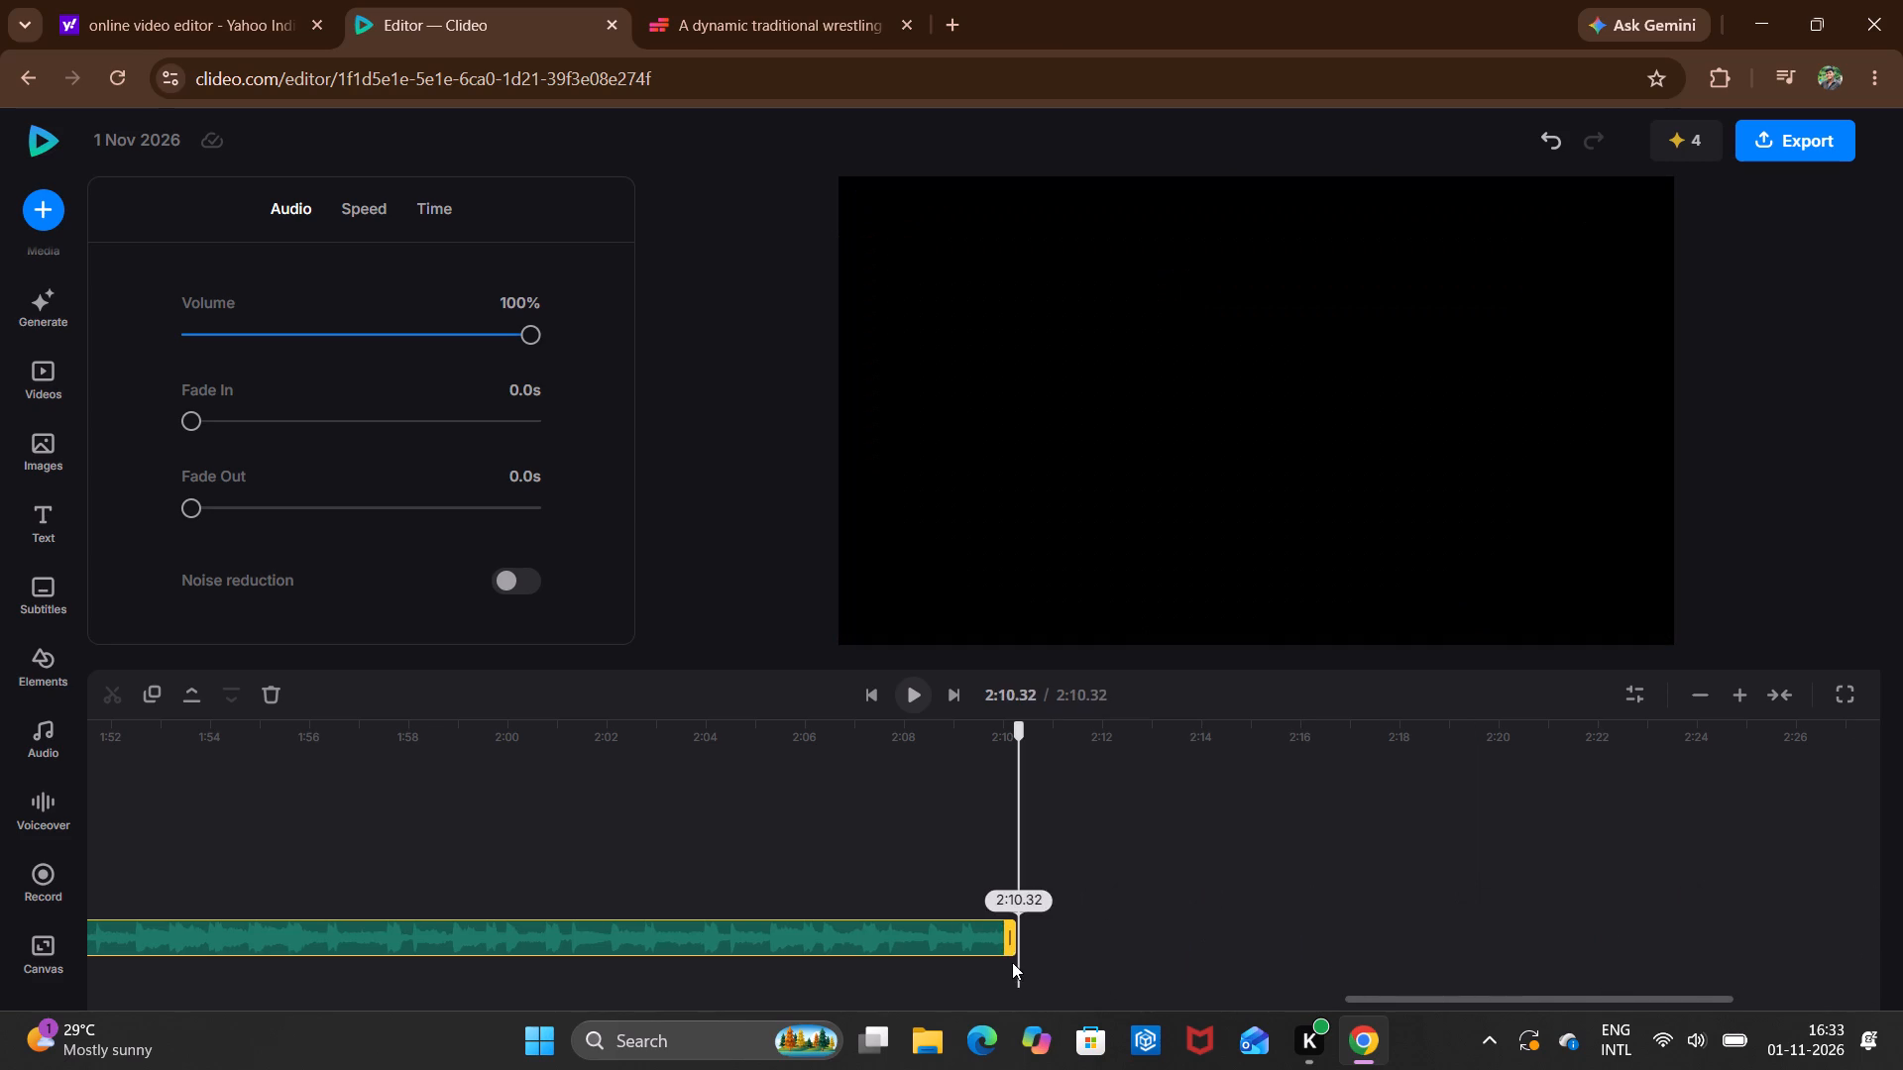
drag(1012, 962, 855, 1009)
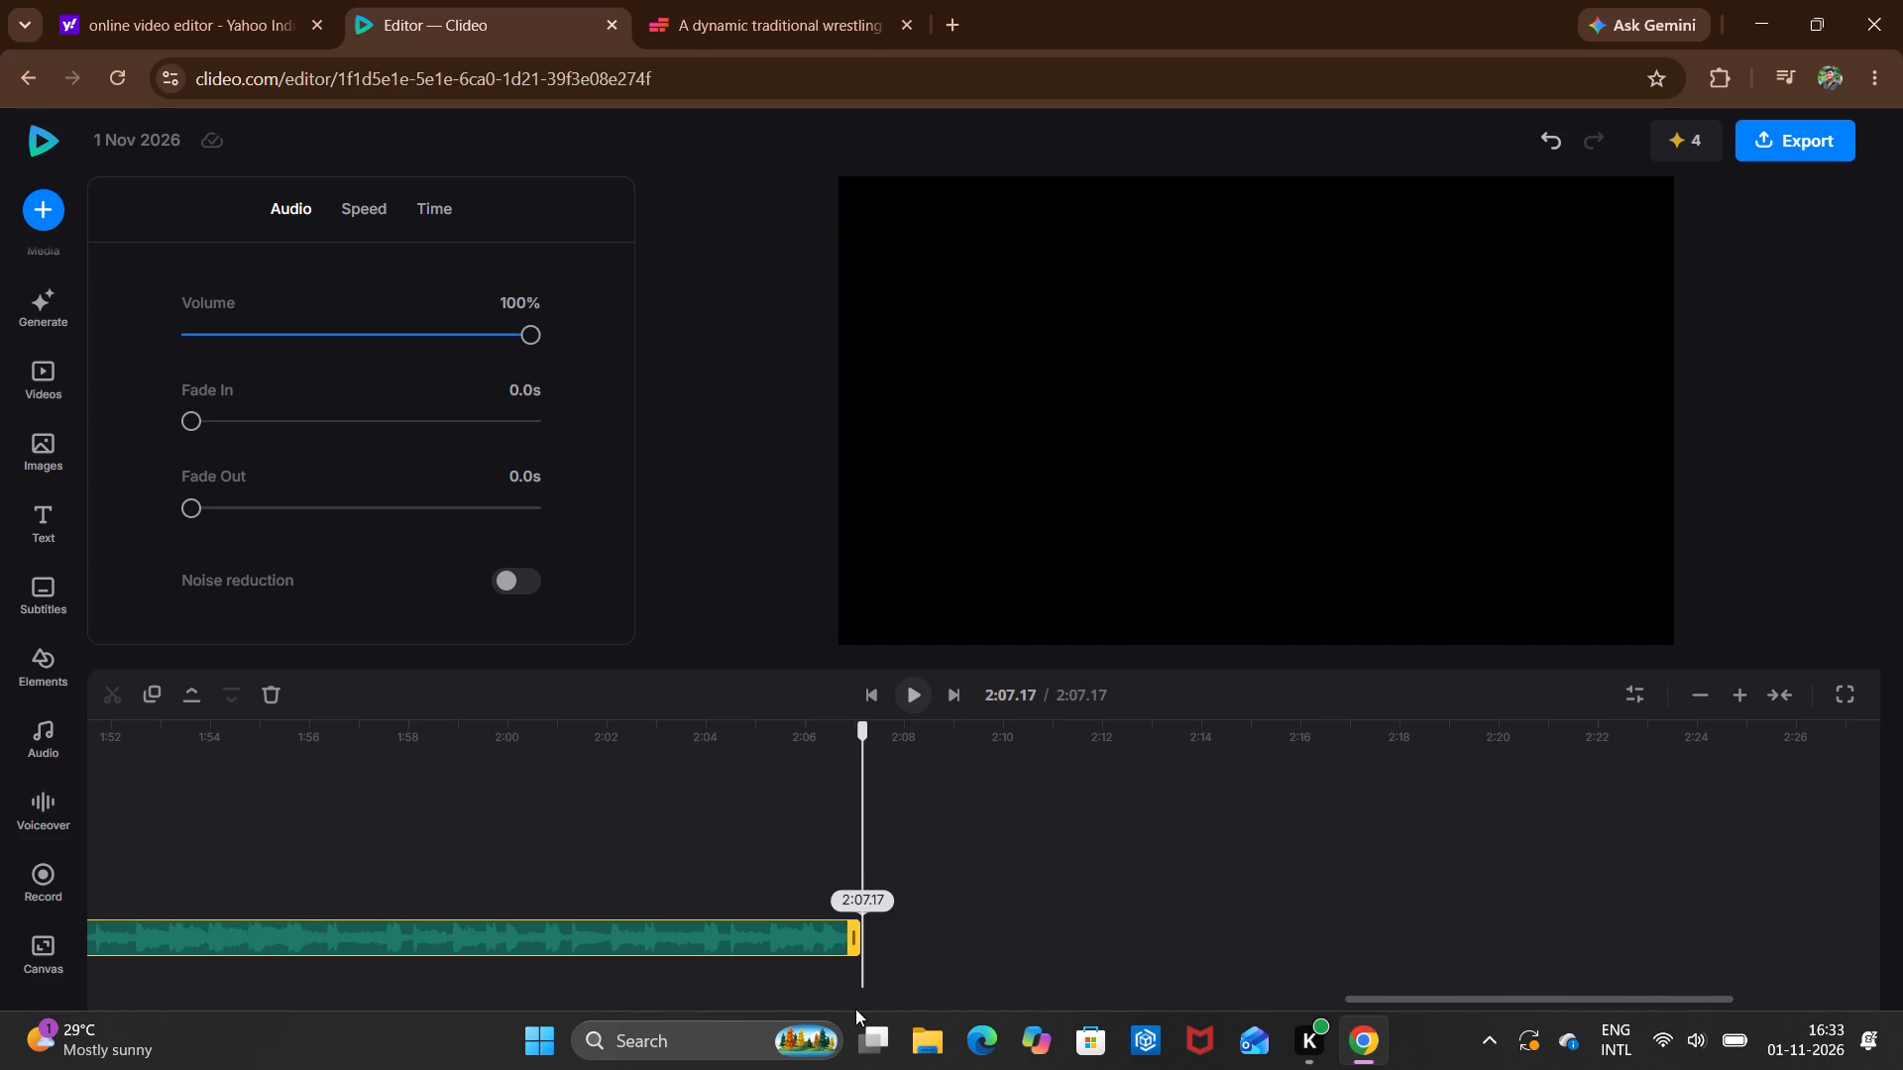
drag(855, 1009, 623, 992)
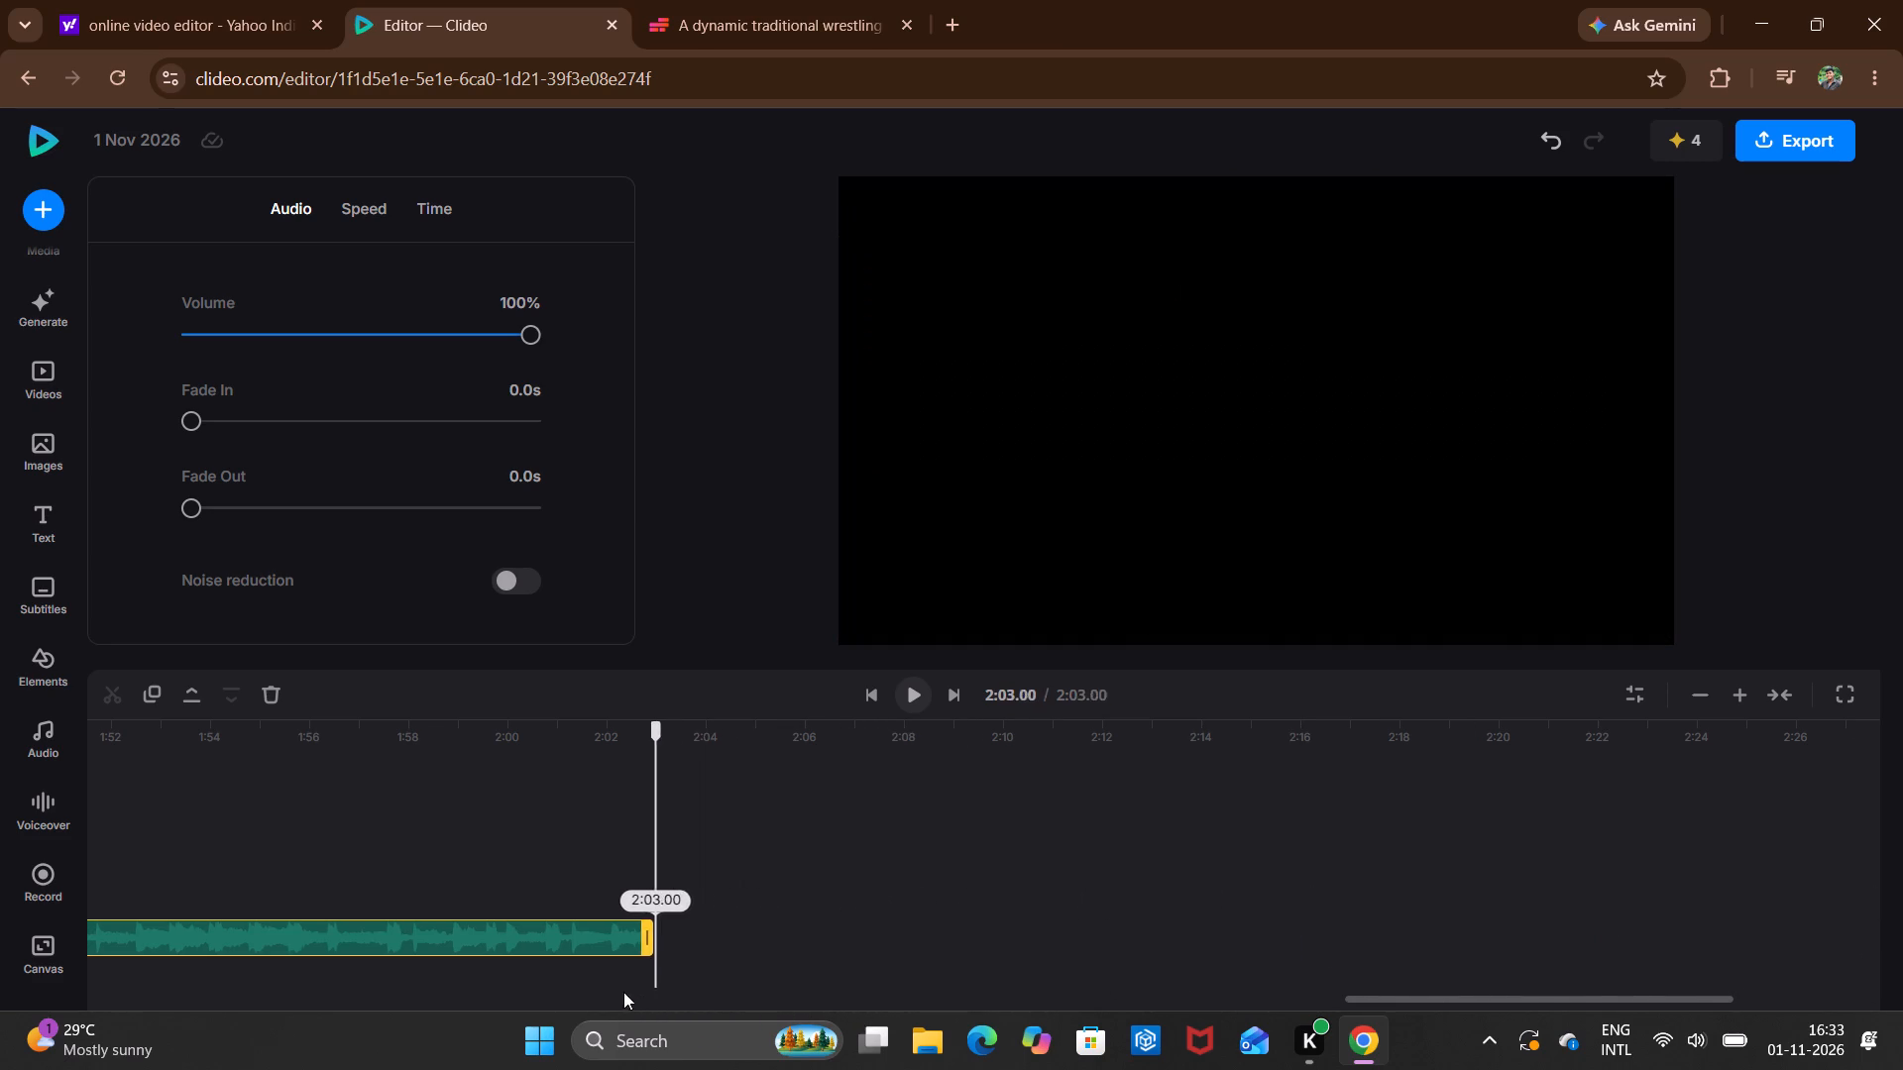
drag(623, 992, 190, 995)
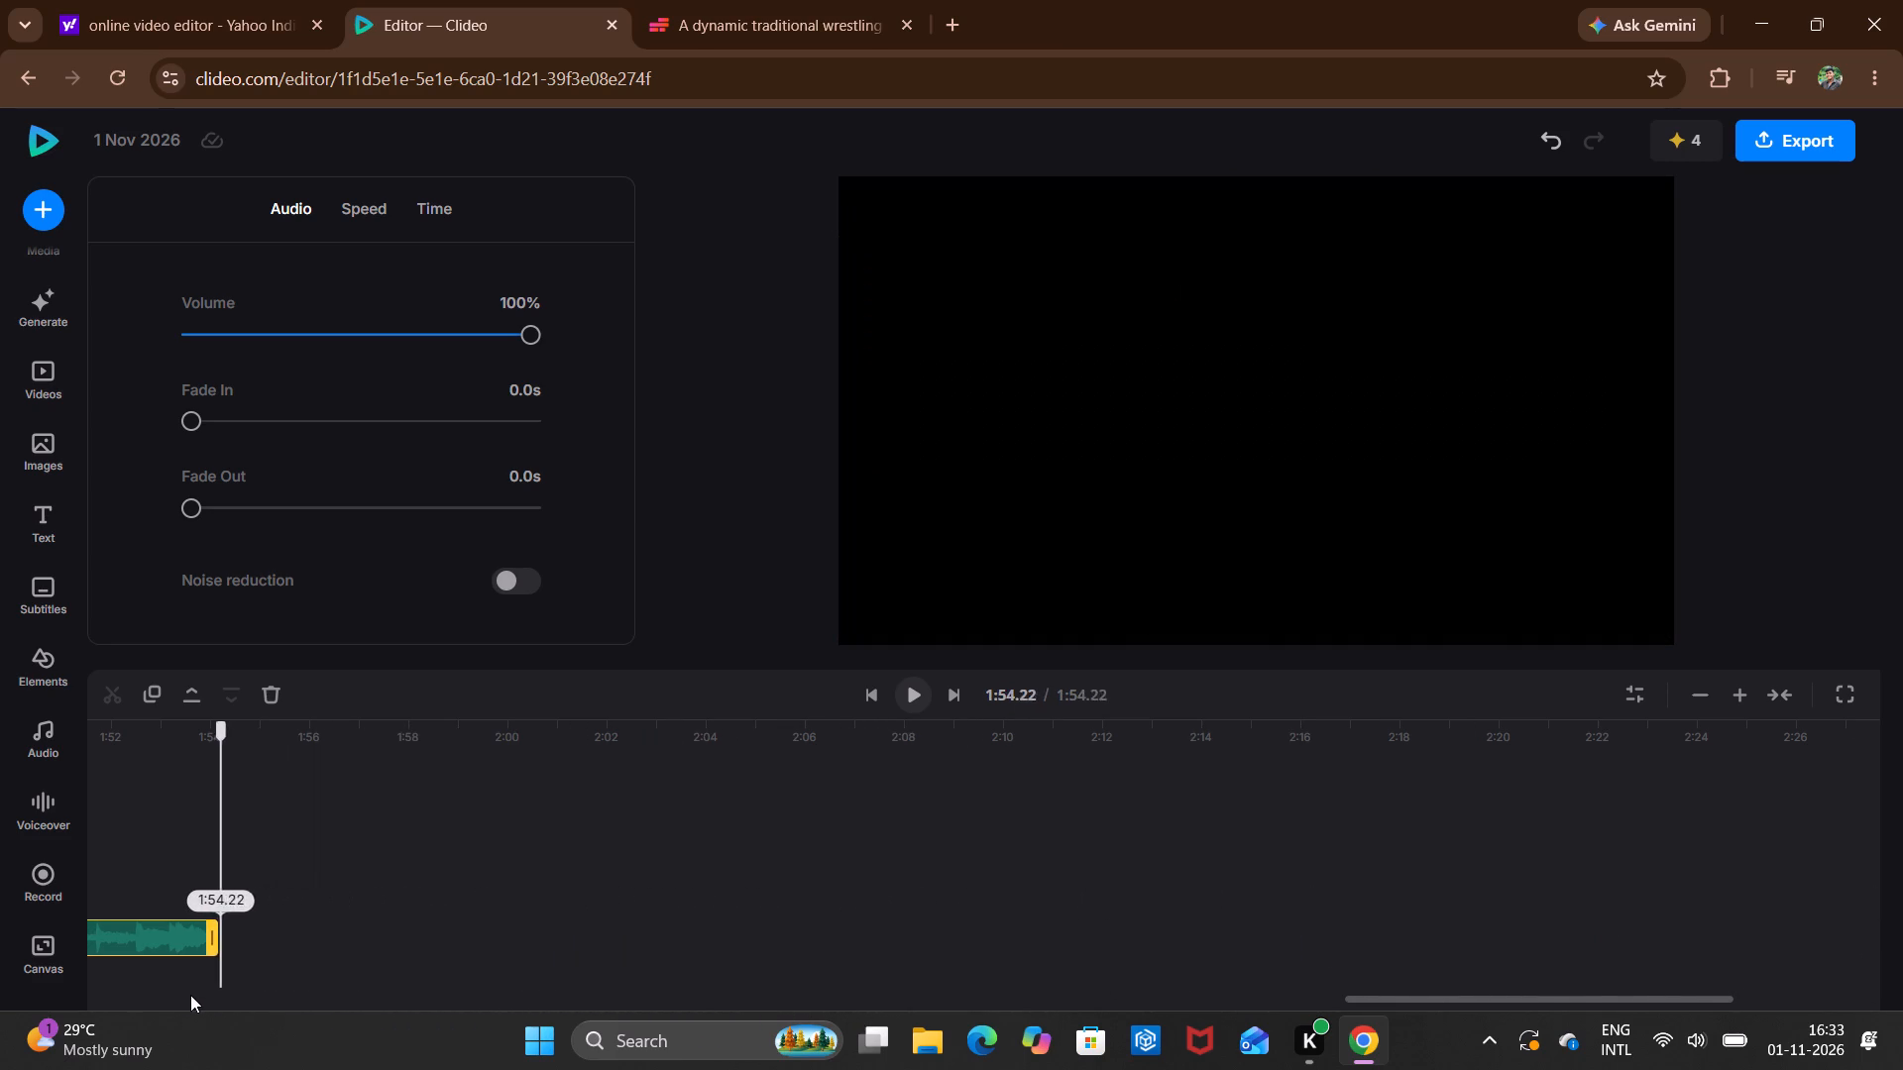
drag(190, 995, 0, 996)
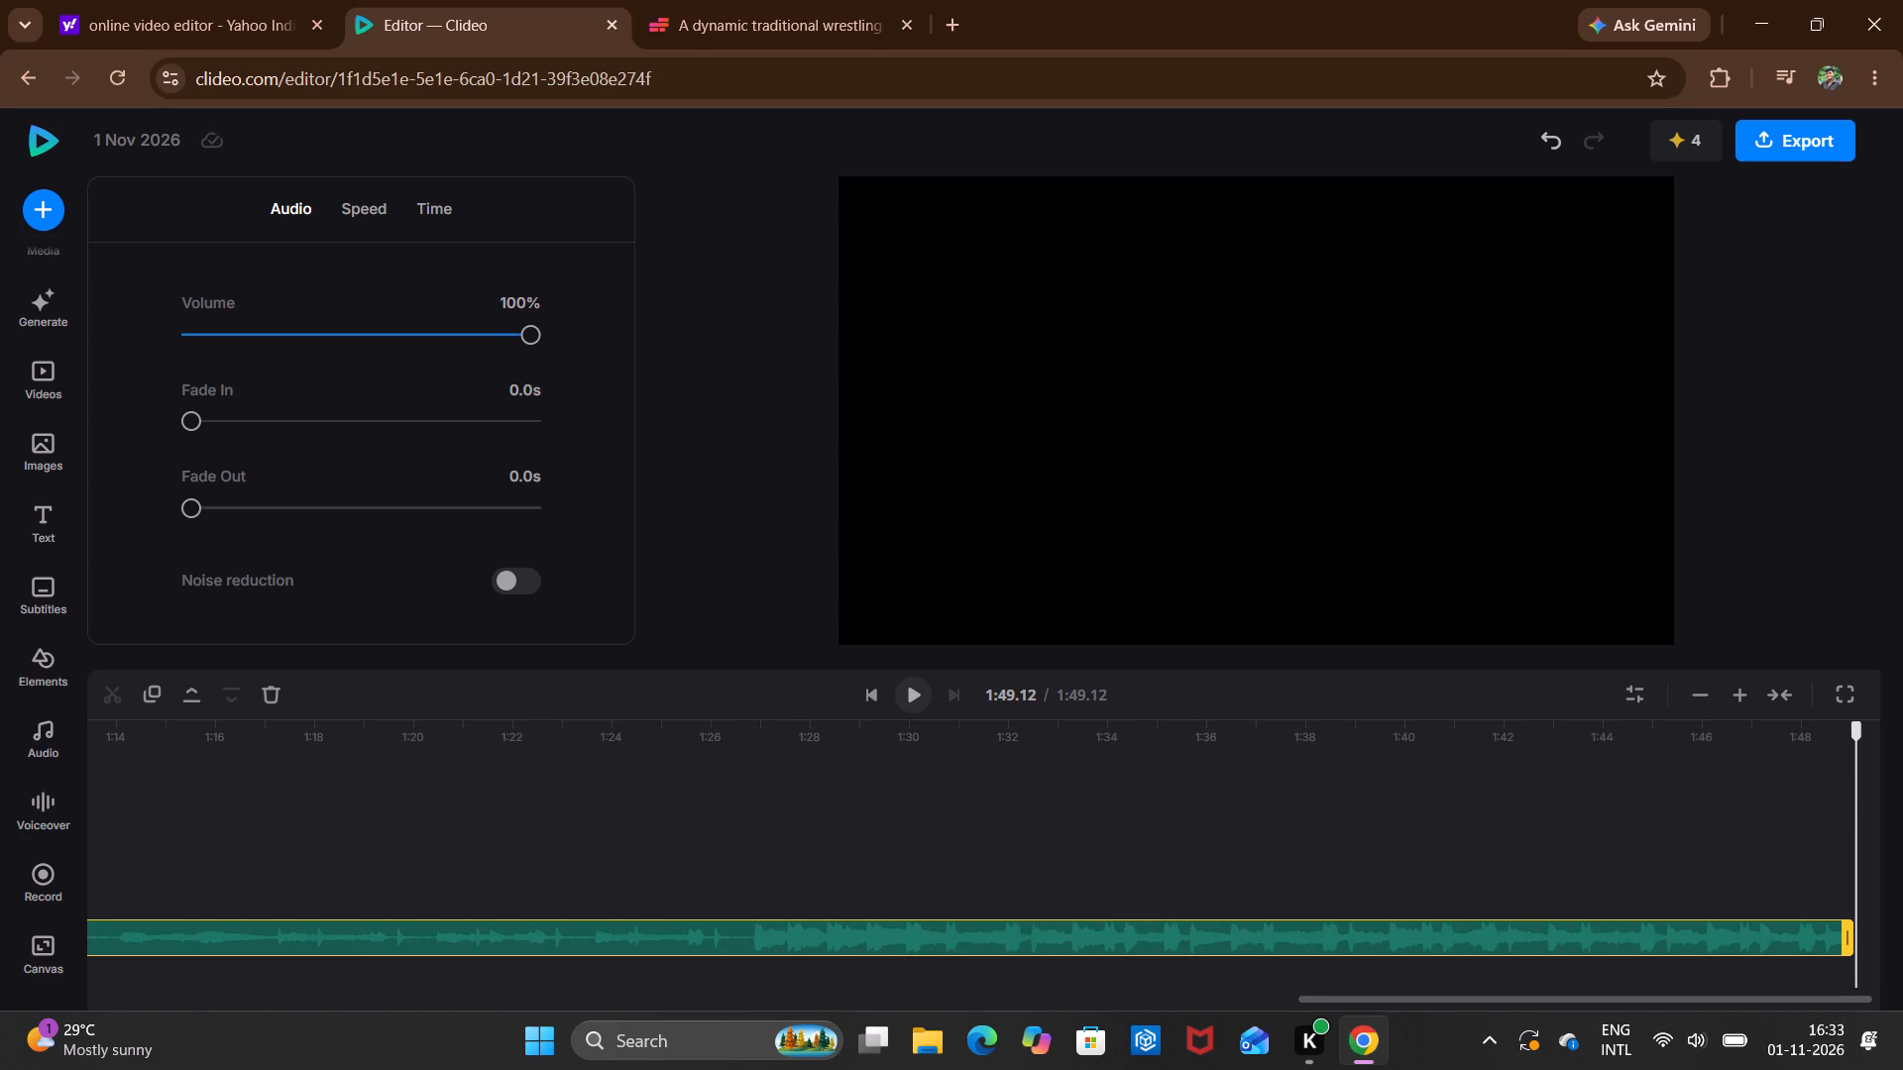
drag(1849, 943, 1126, 978)
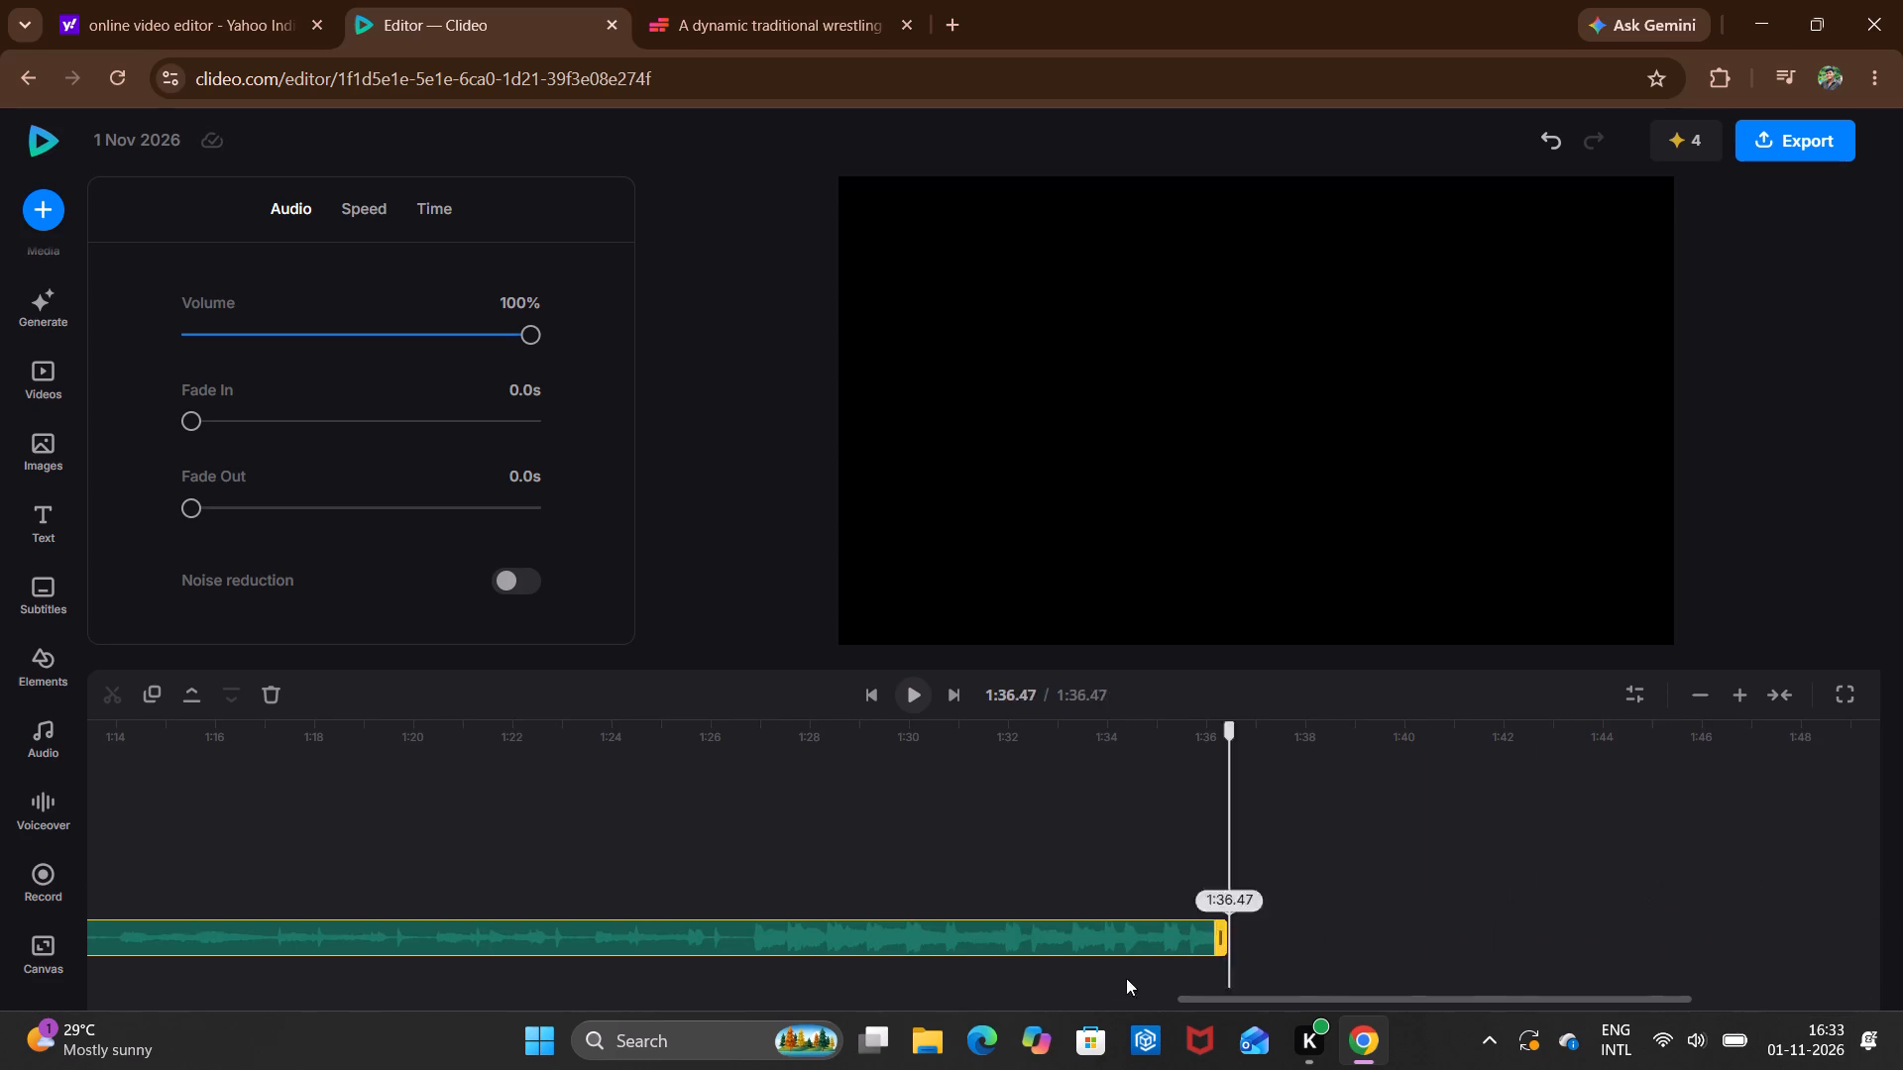
drag(1126, 978, 971, 1034)
drag(955, 1040, 845, 1049)
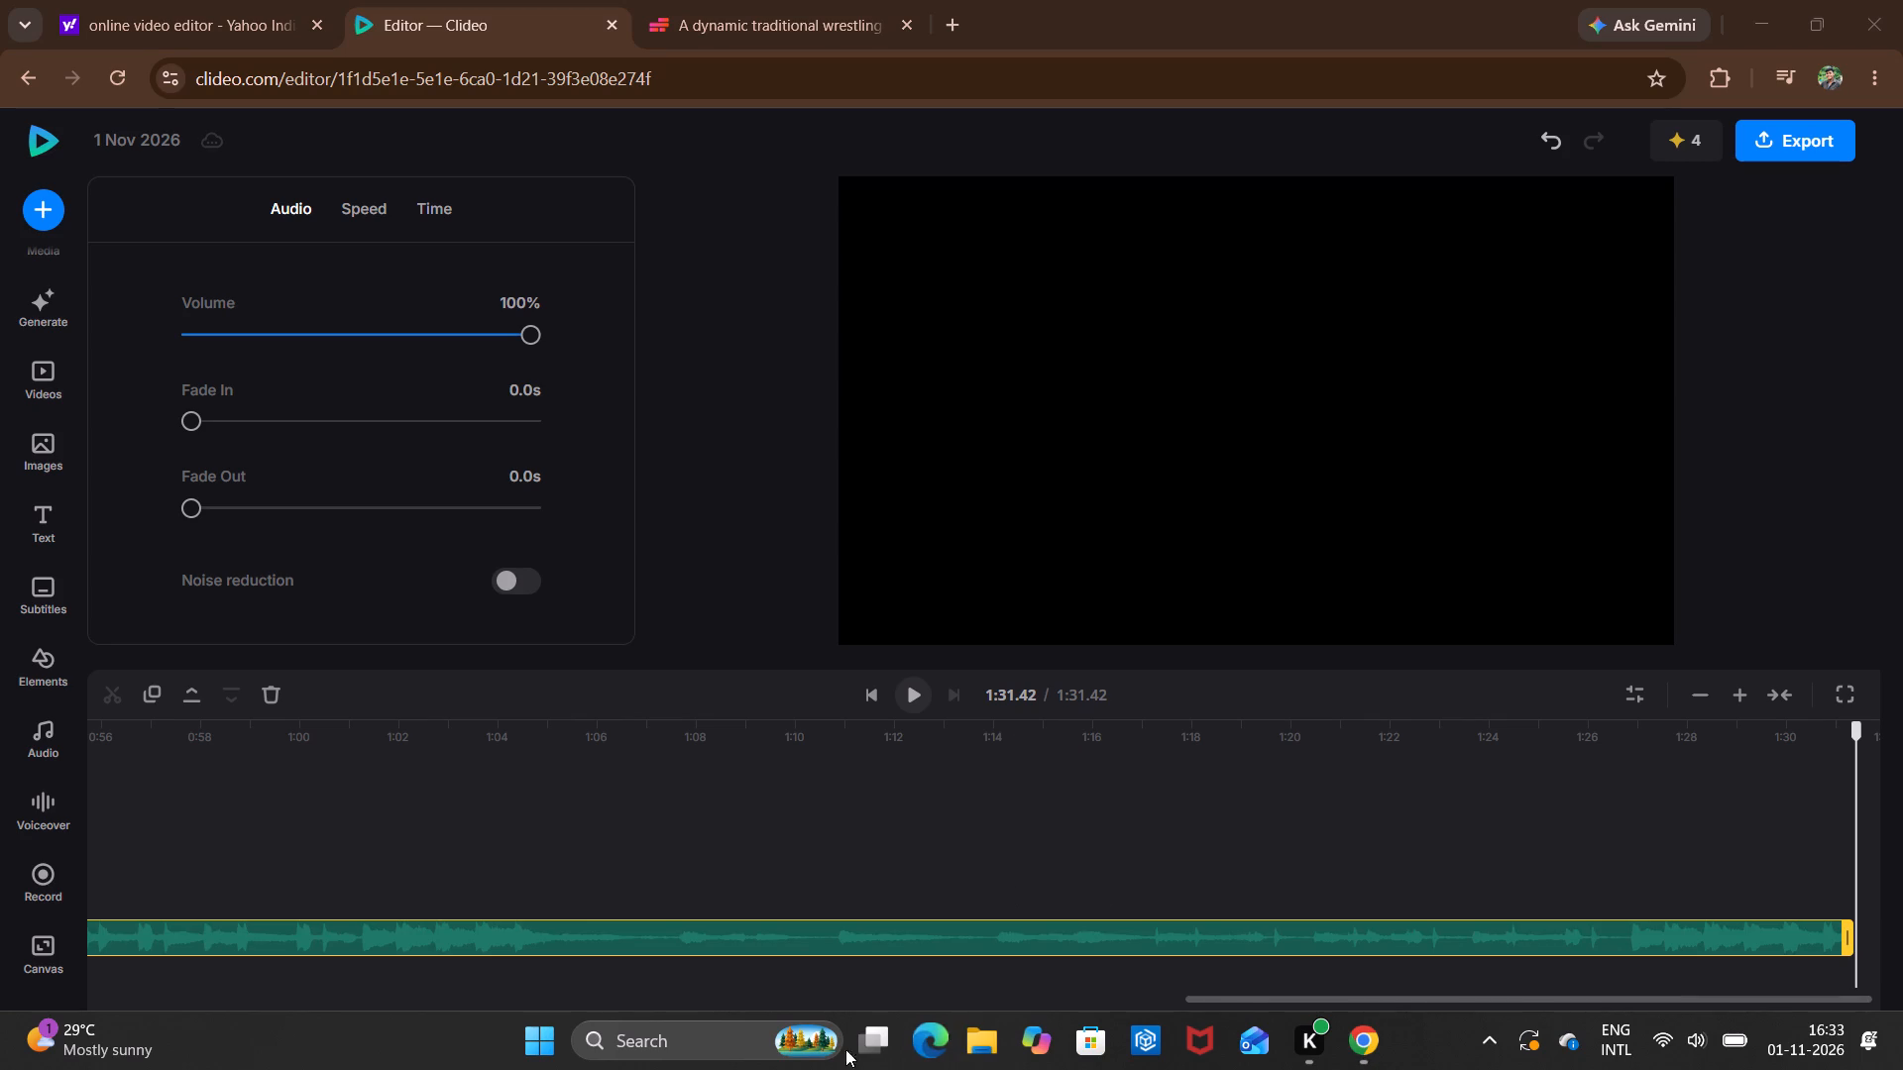
drag(845, 1049, 819, 1049)
drag(1847, 940, 866, 1069)
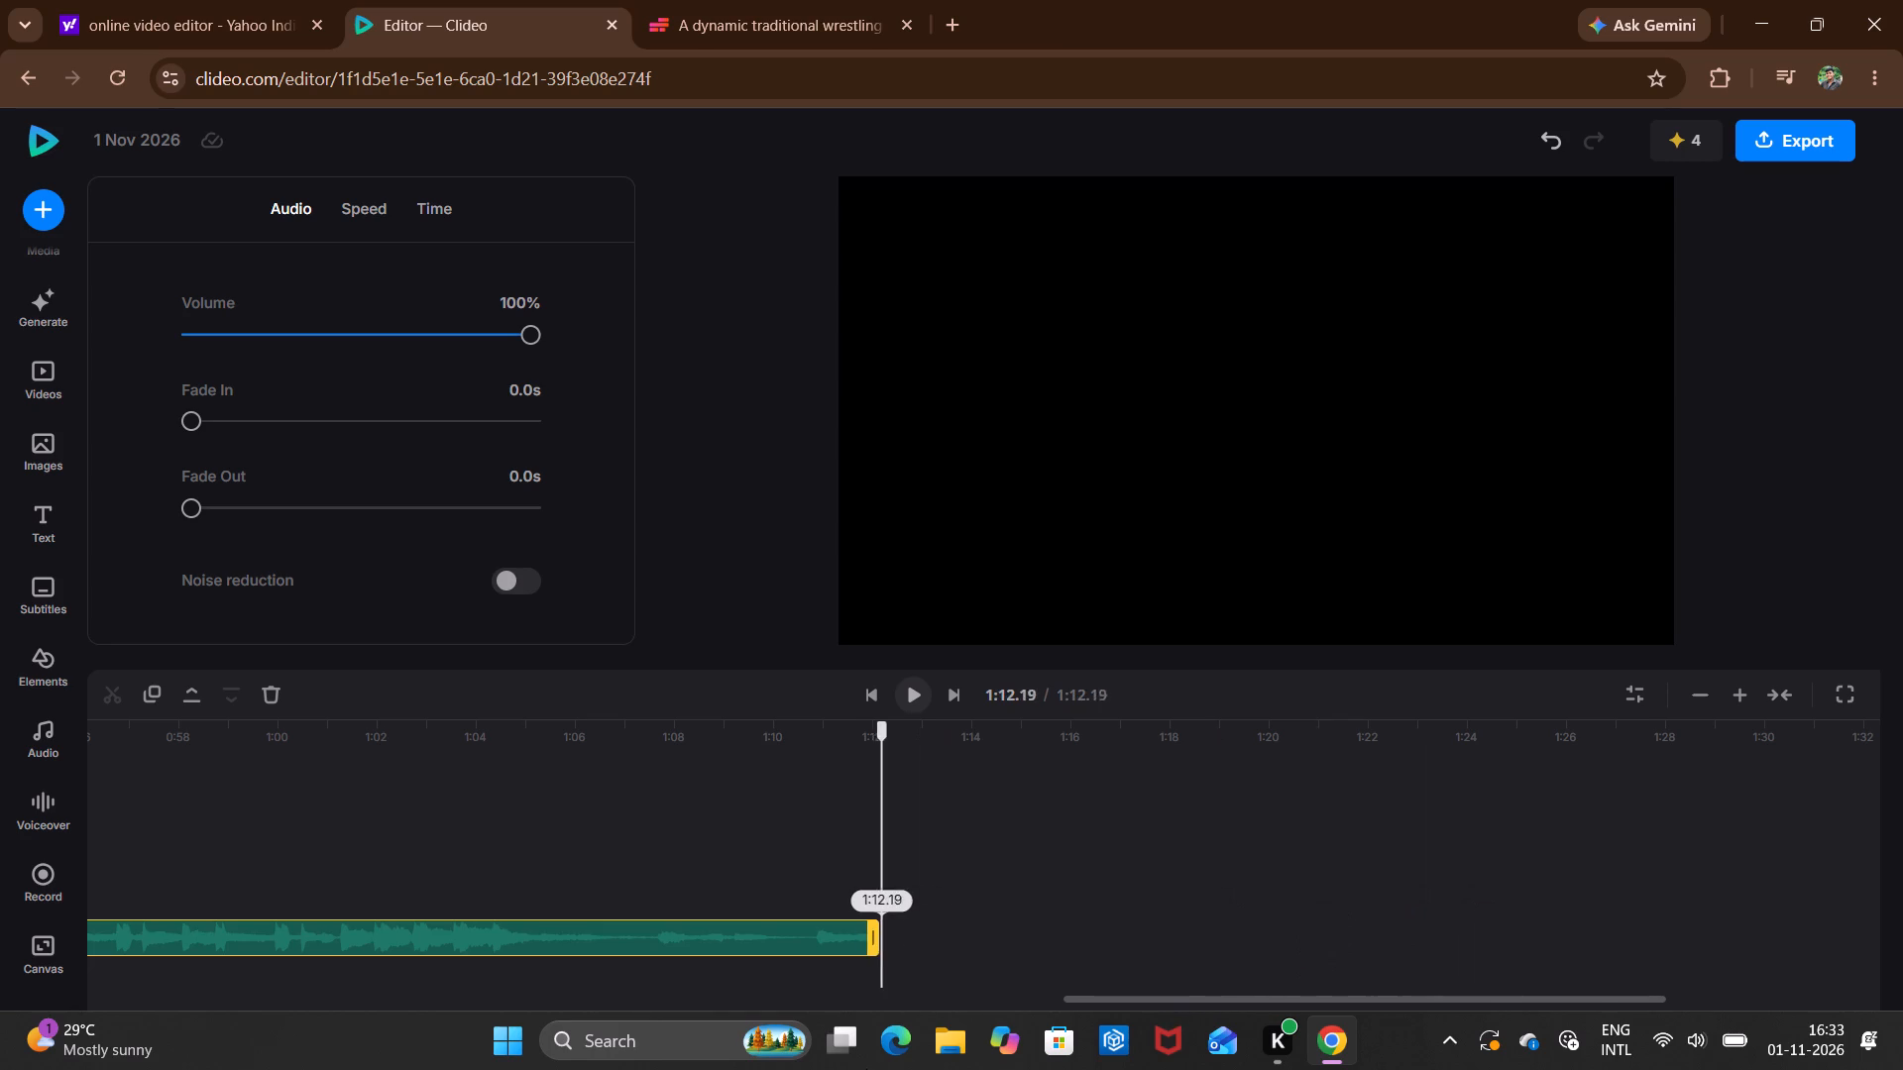
drag(866, 1069, 595, 1069)
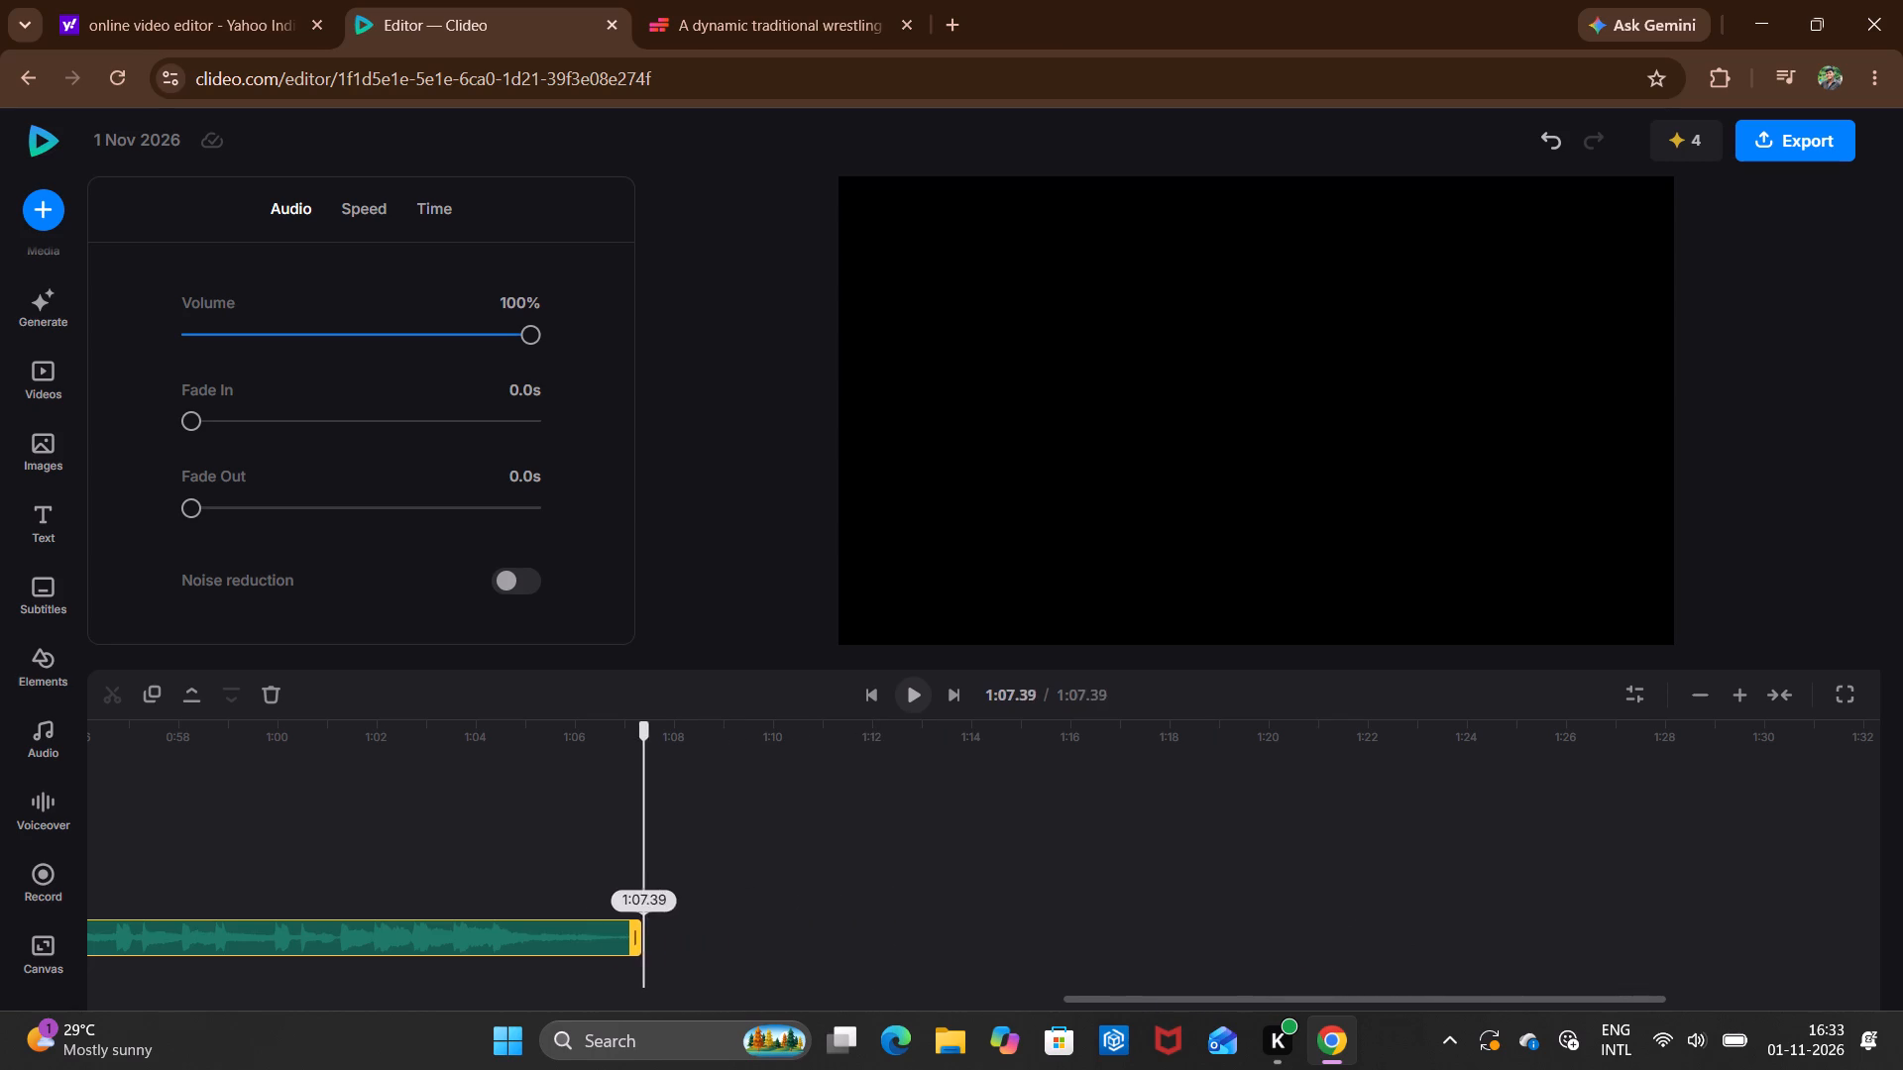
drag(595, 1069, 162, 1063)
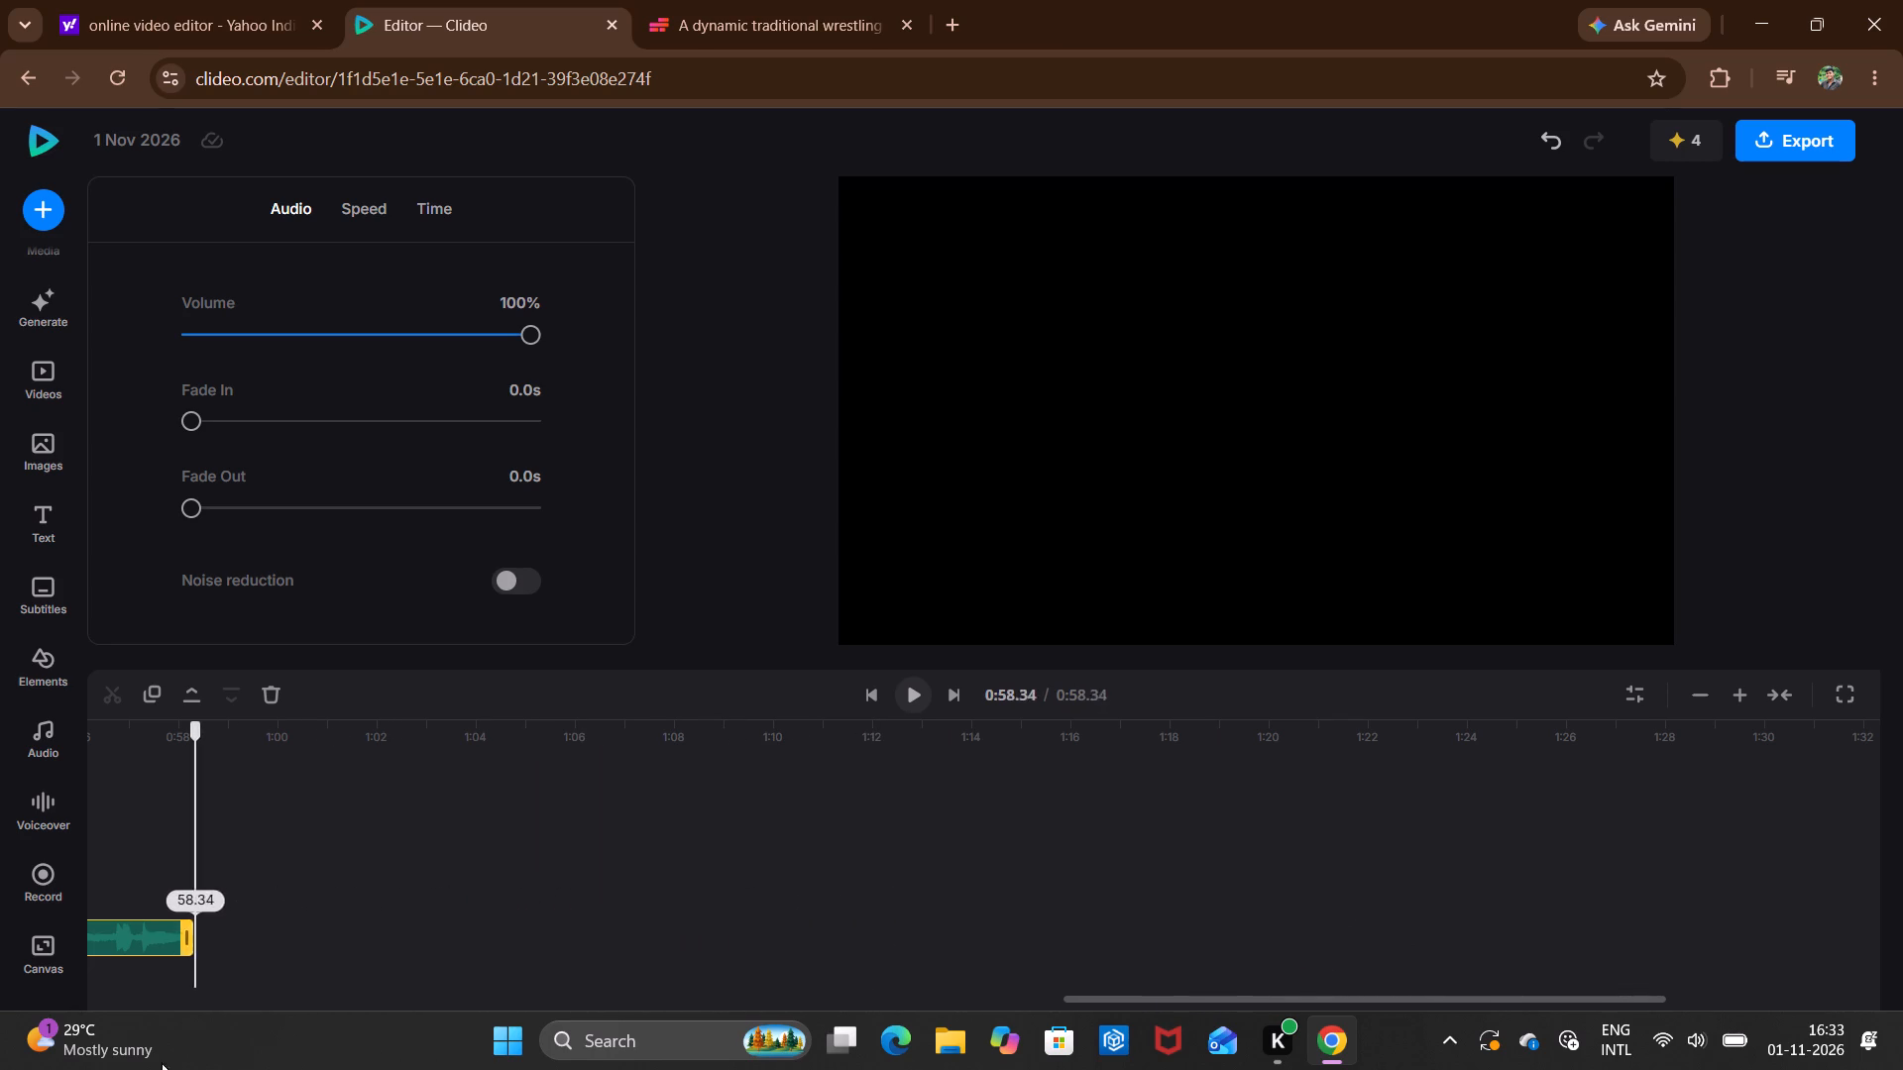
drag(162, 1063, 0, 1057)
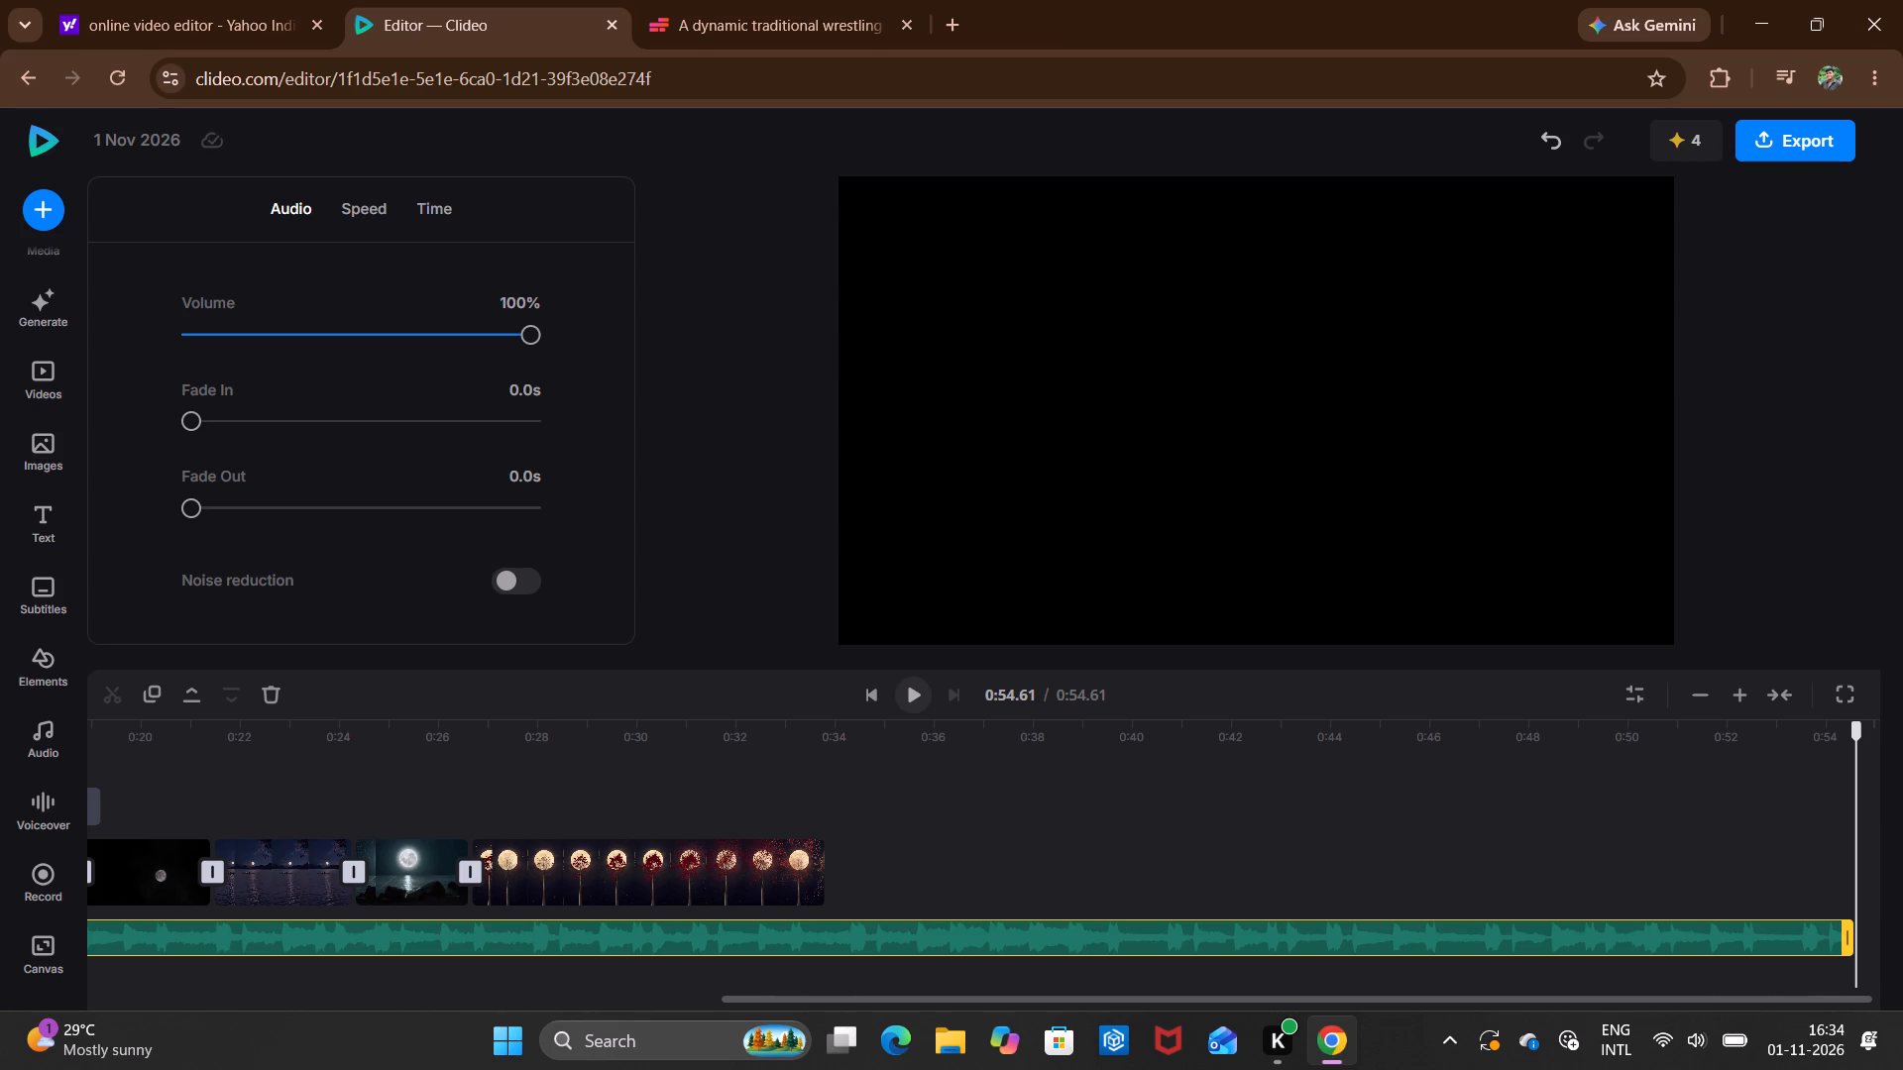
drag(1838, 944, 1679, 927)
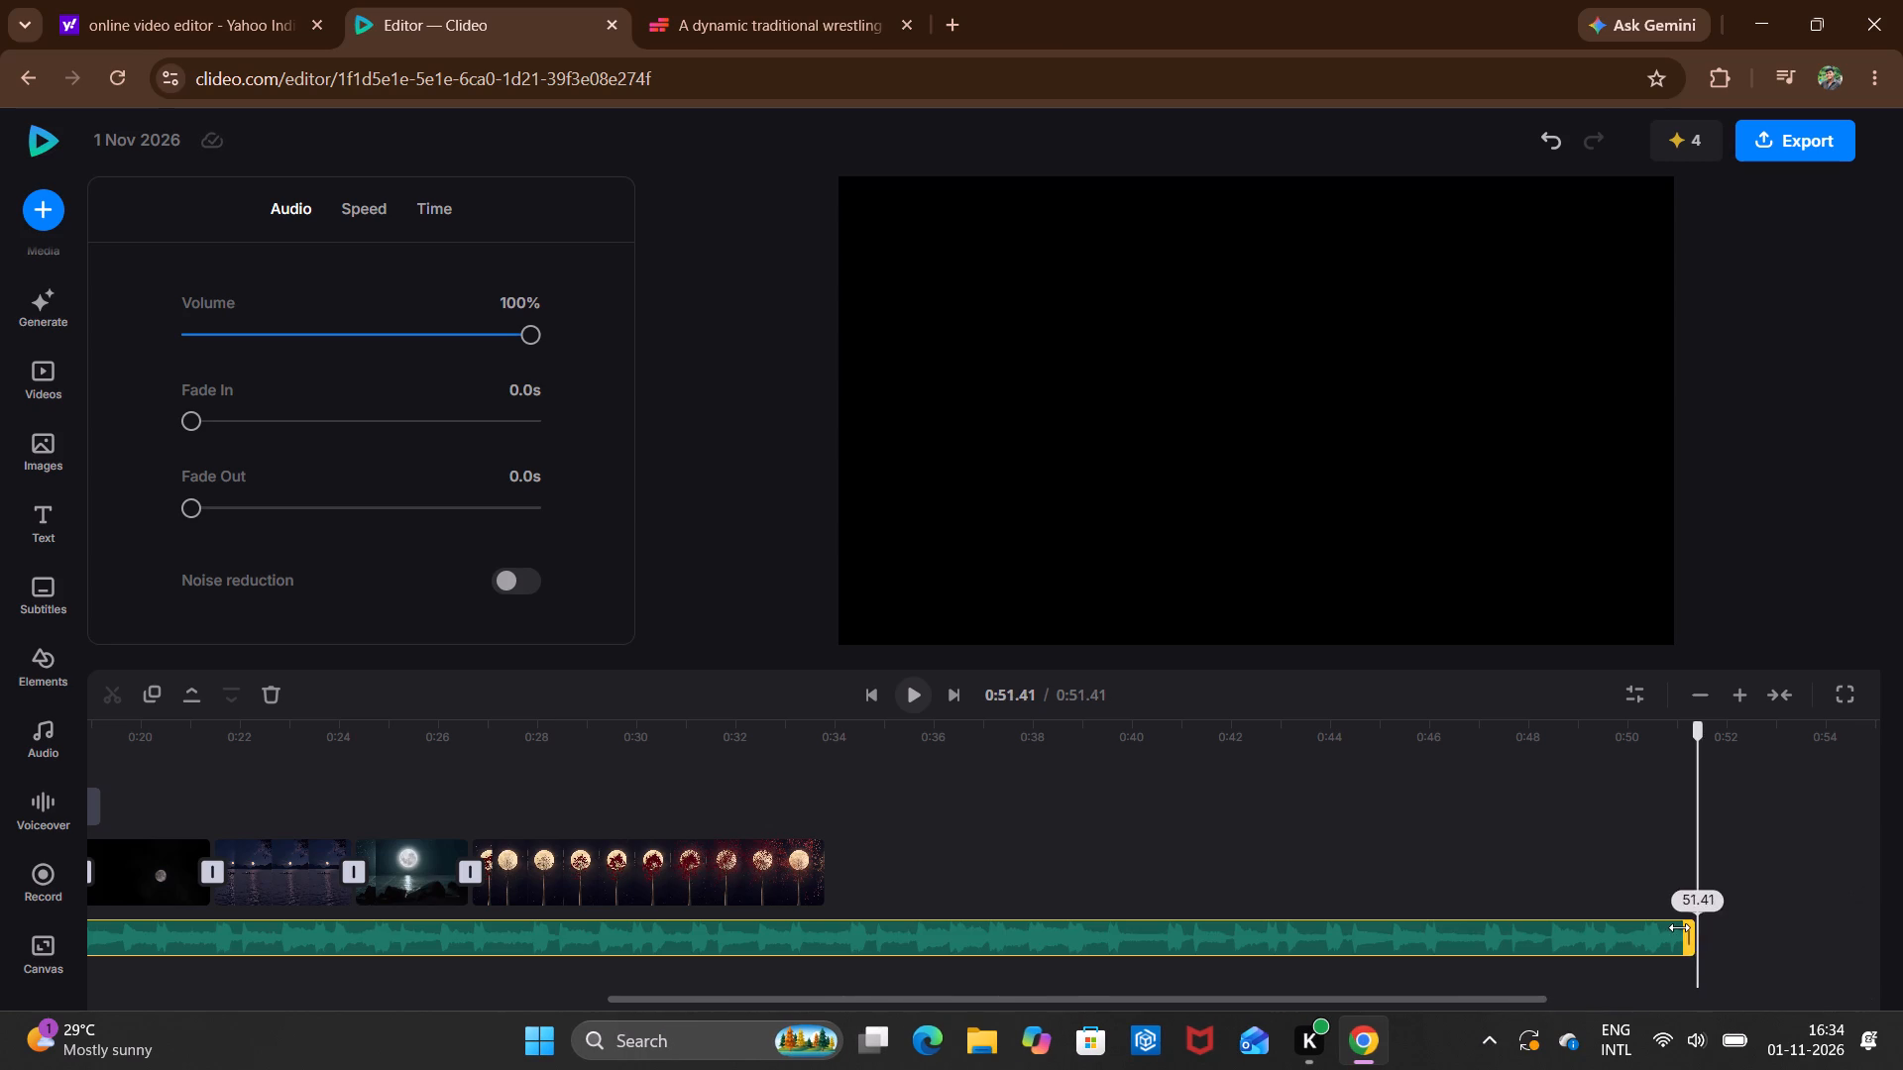
drag(1679, 927, 993, 1069)
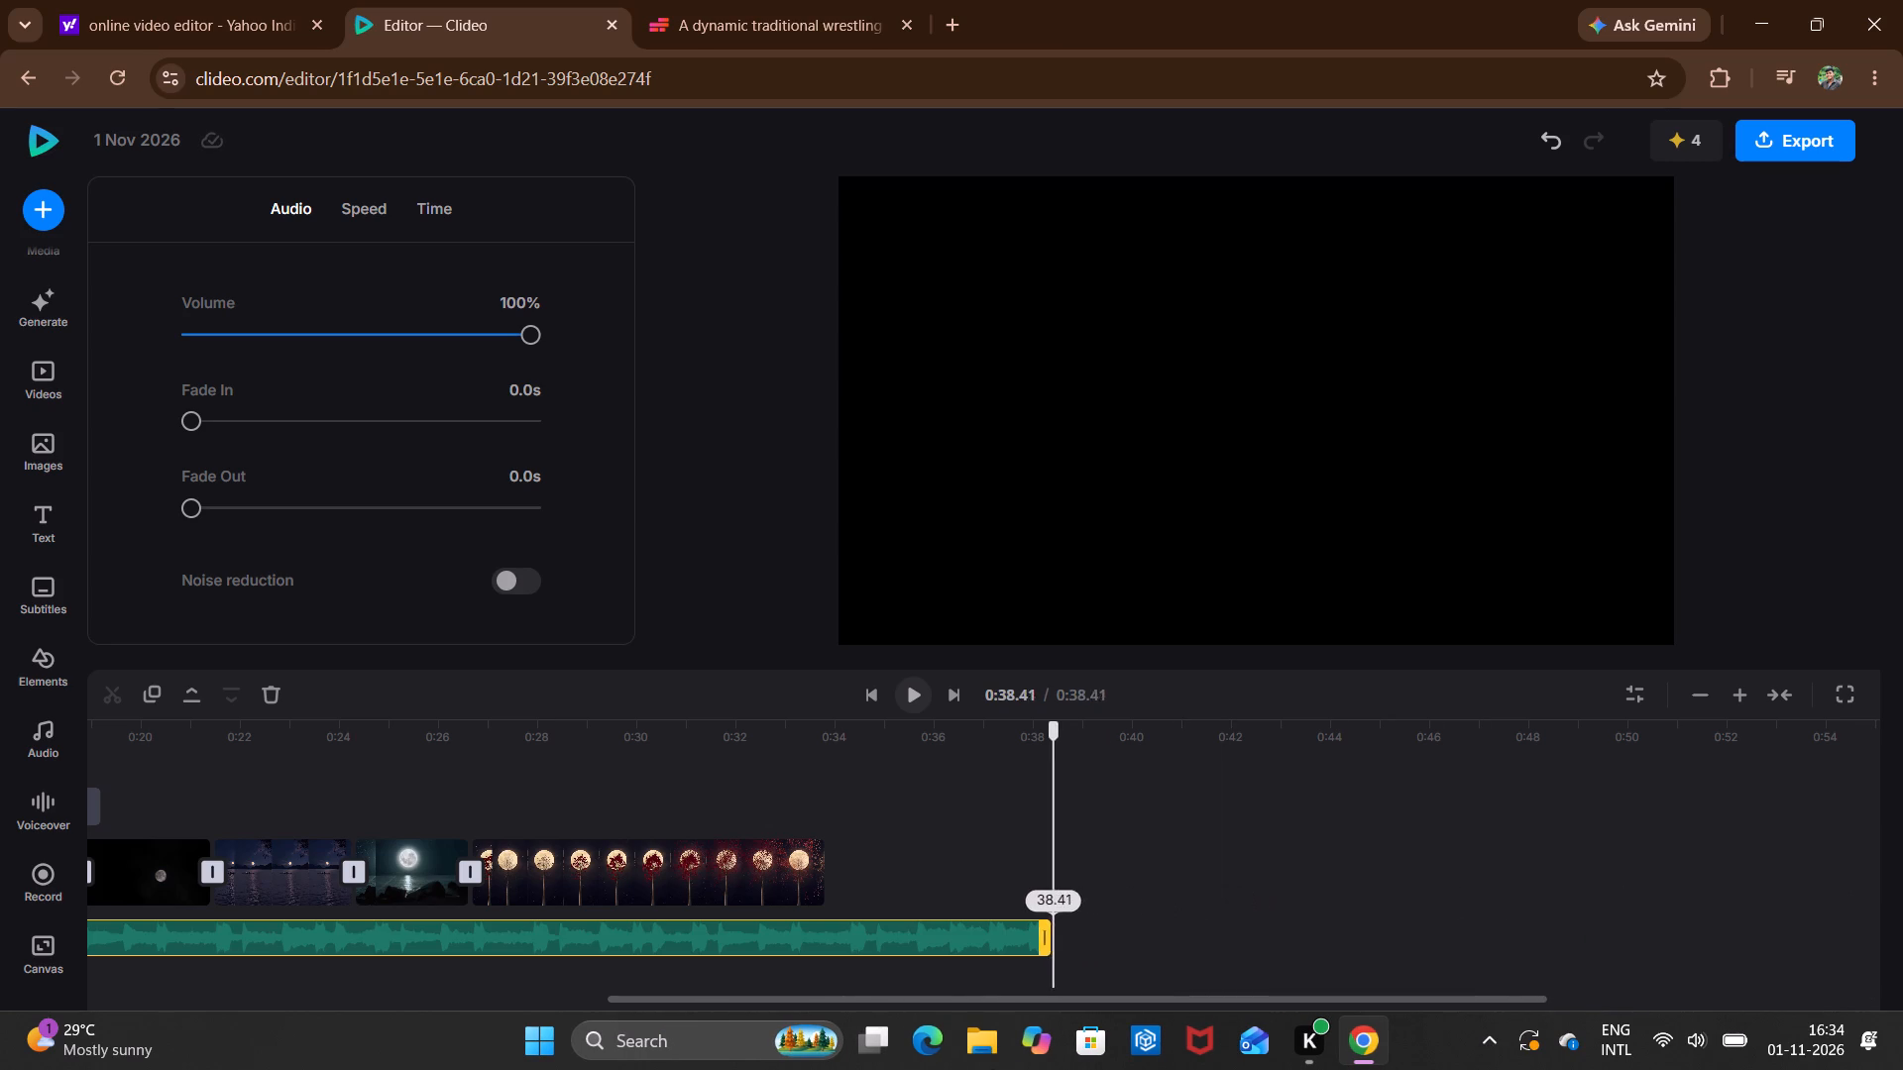
drag(993, 1069, 794, 1066)
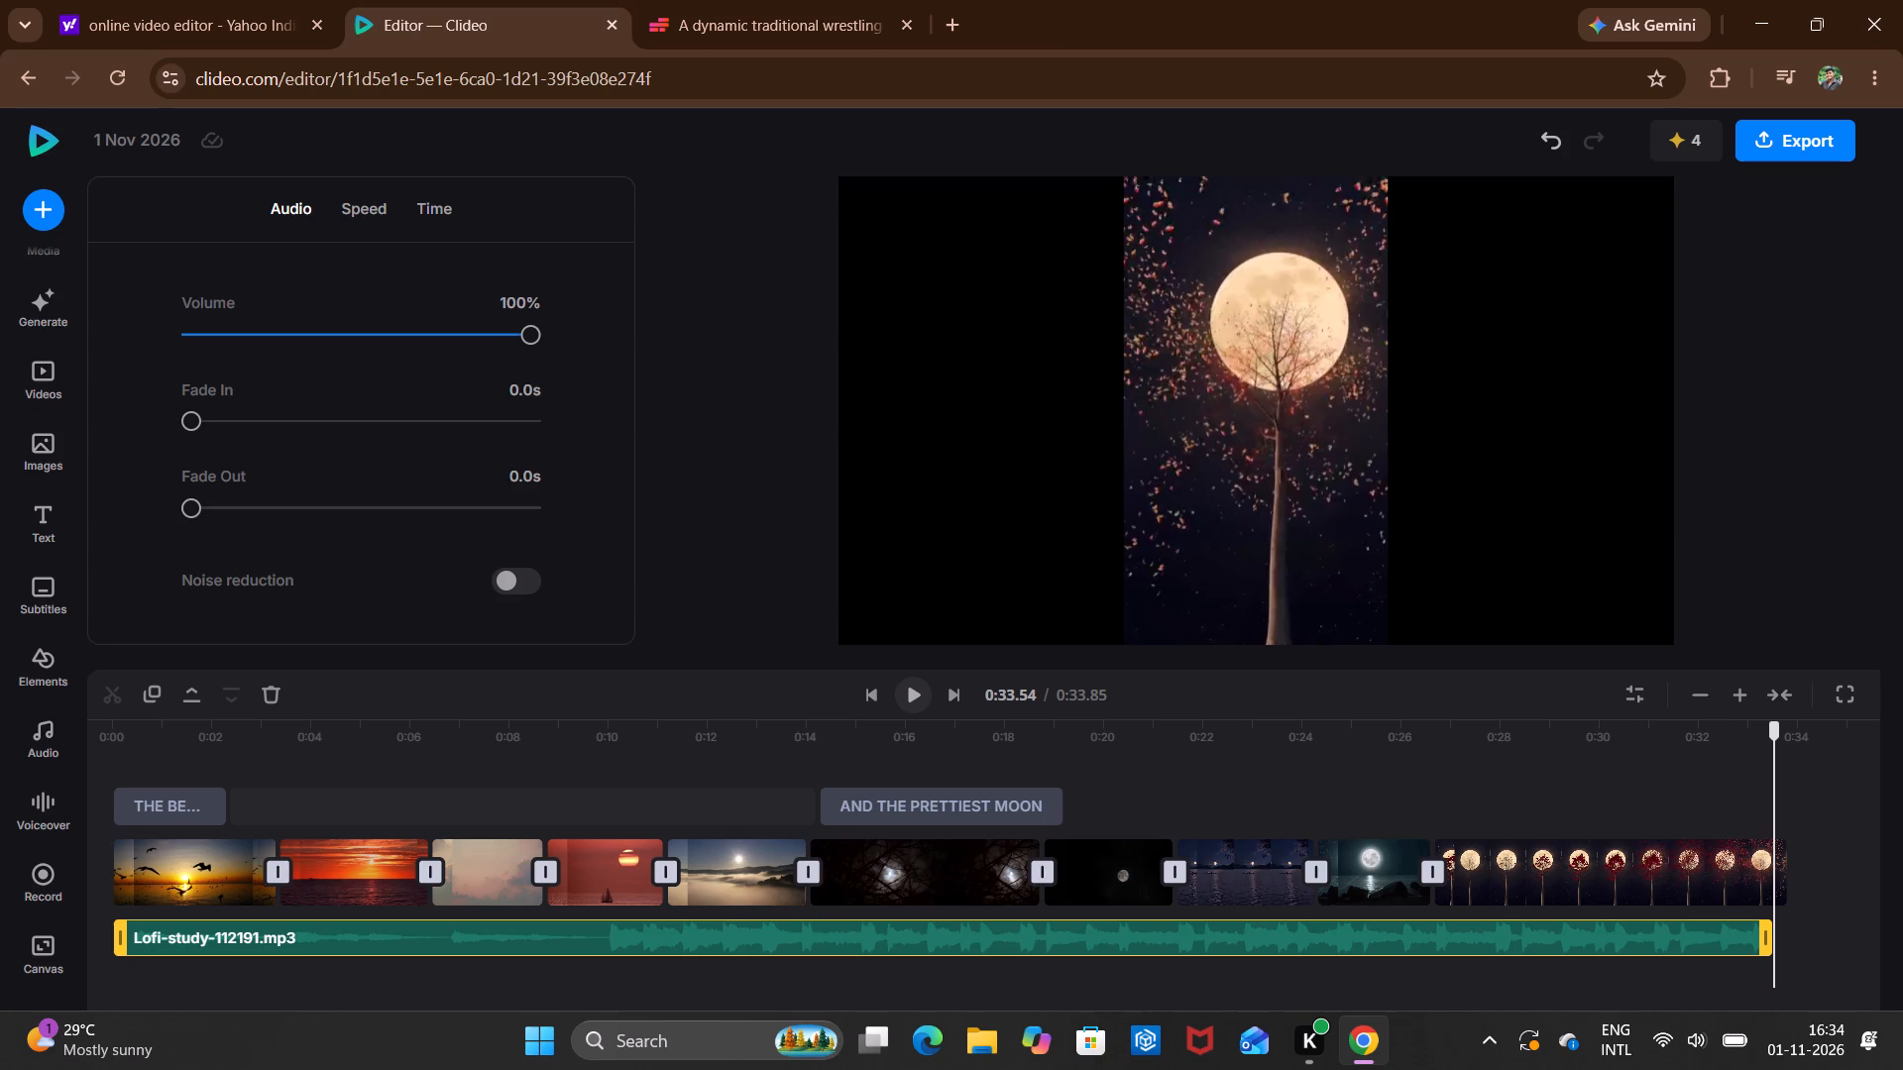
drag(1761, 952, 1795, 973)
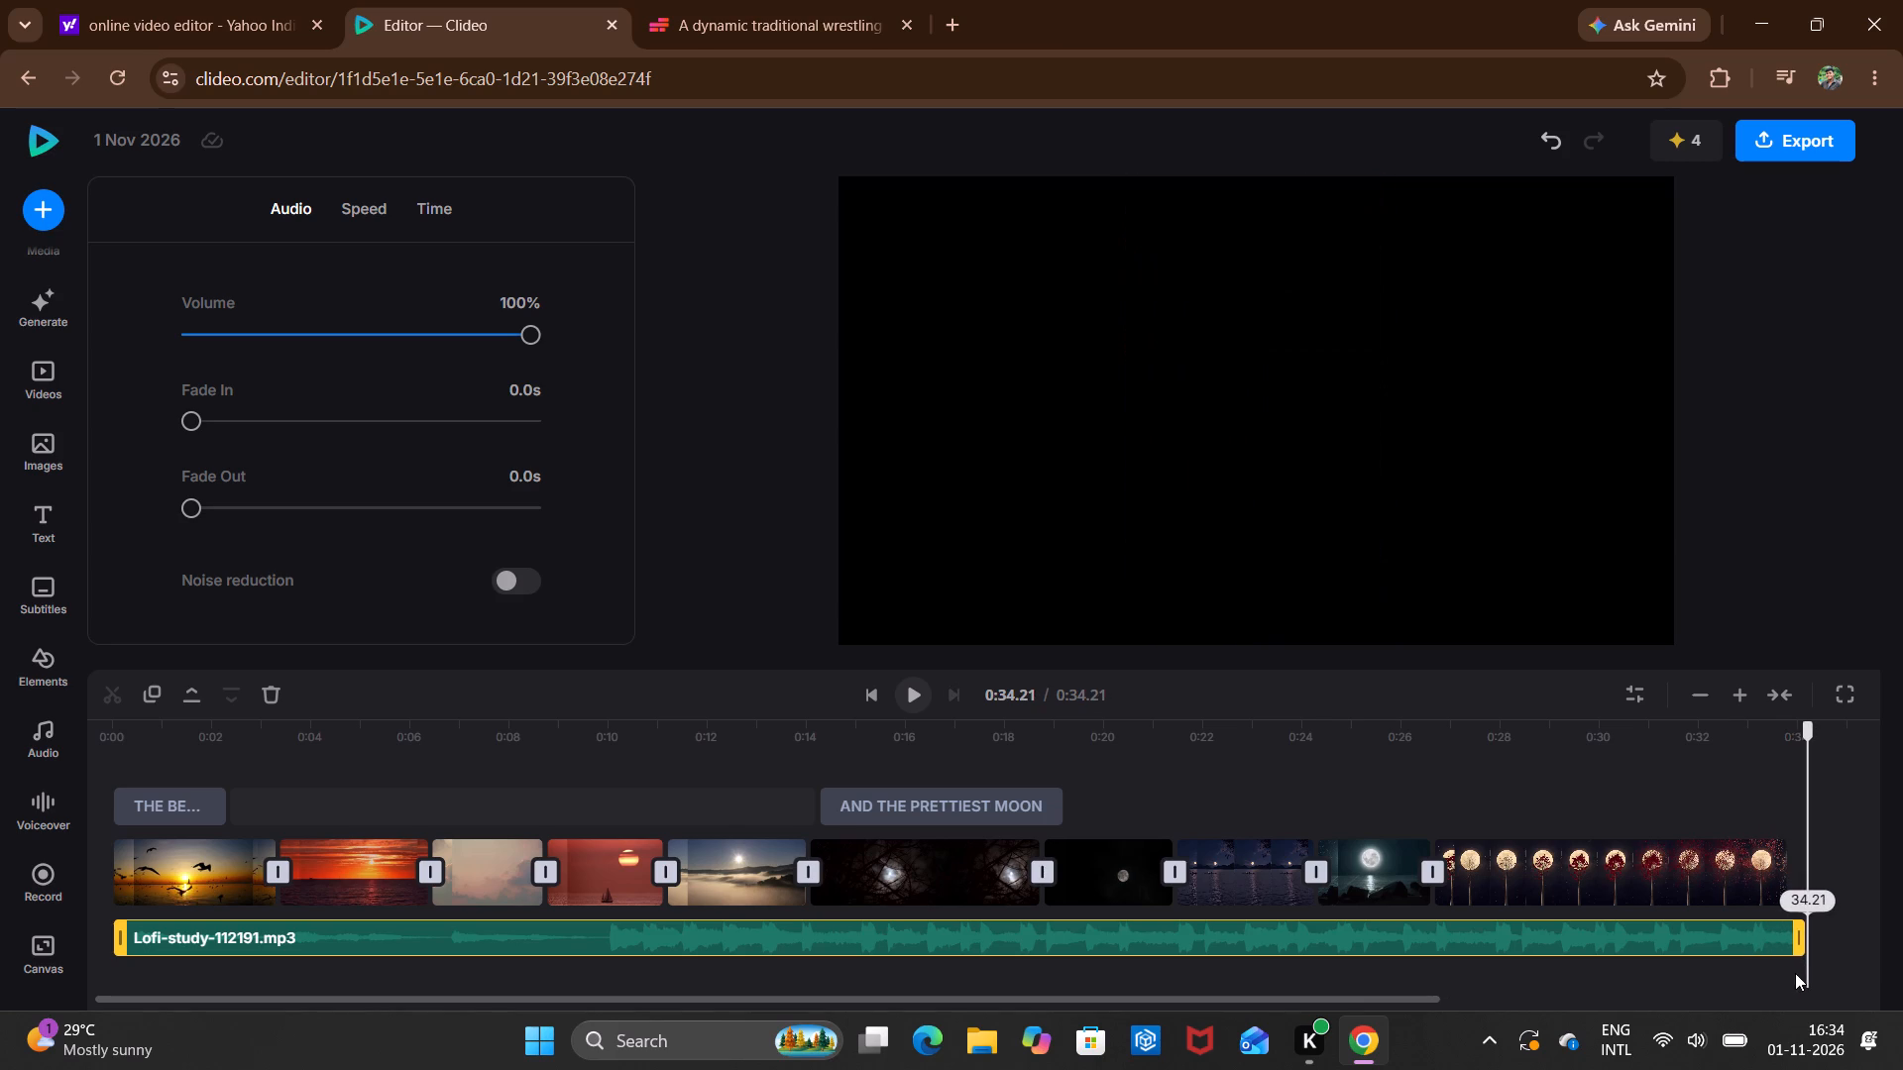
drag(1795, 973, 1787, 974)
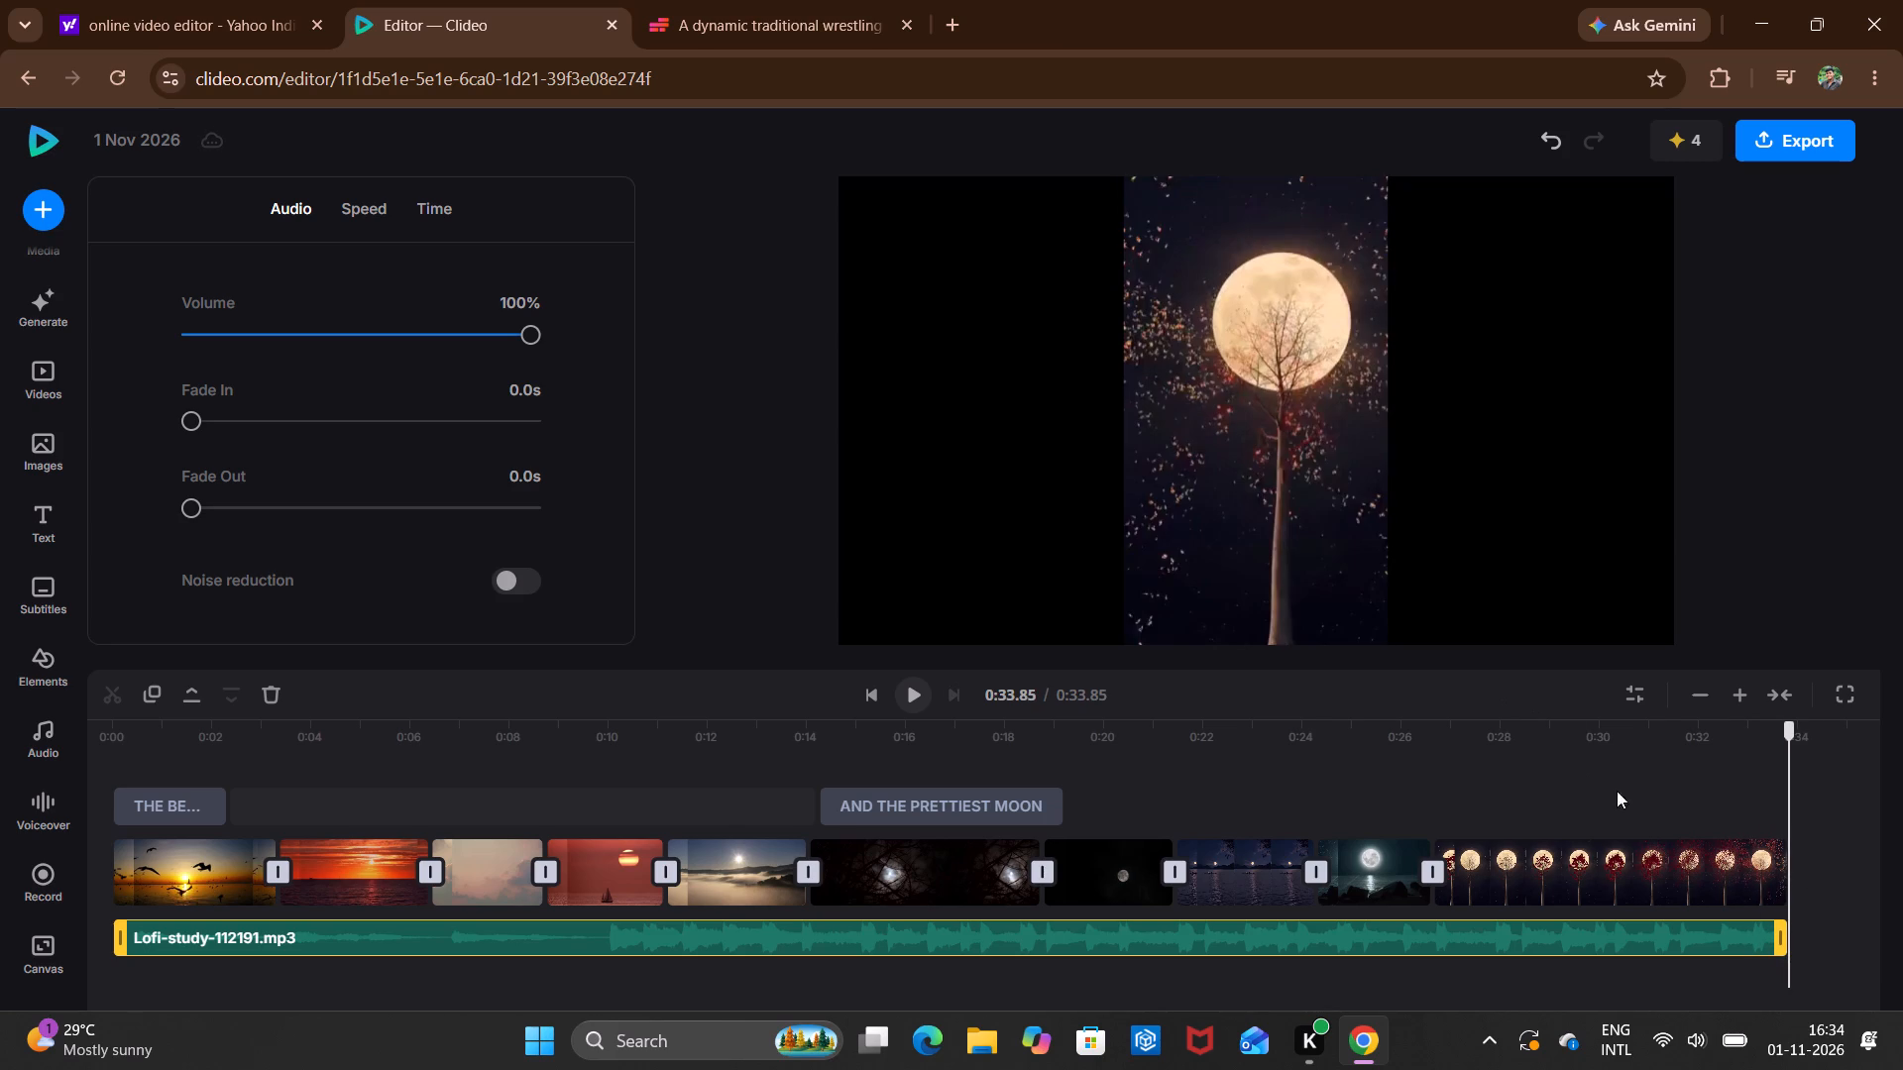
Add a Manuscript style text at about 0:30.45, over the closing clip of the moon behind the flowering tree.
double_click(1621, 796)
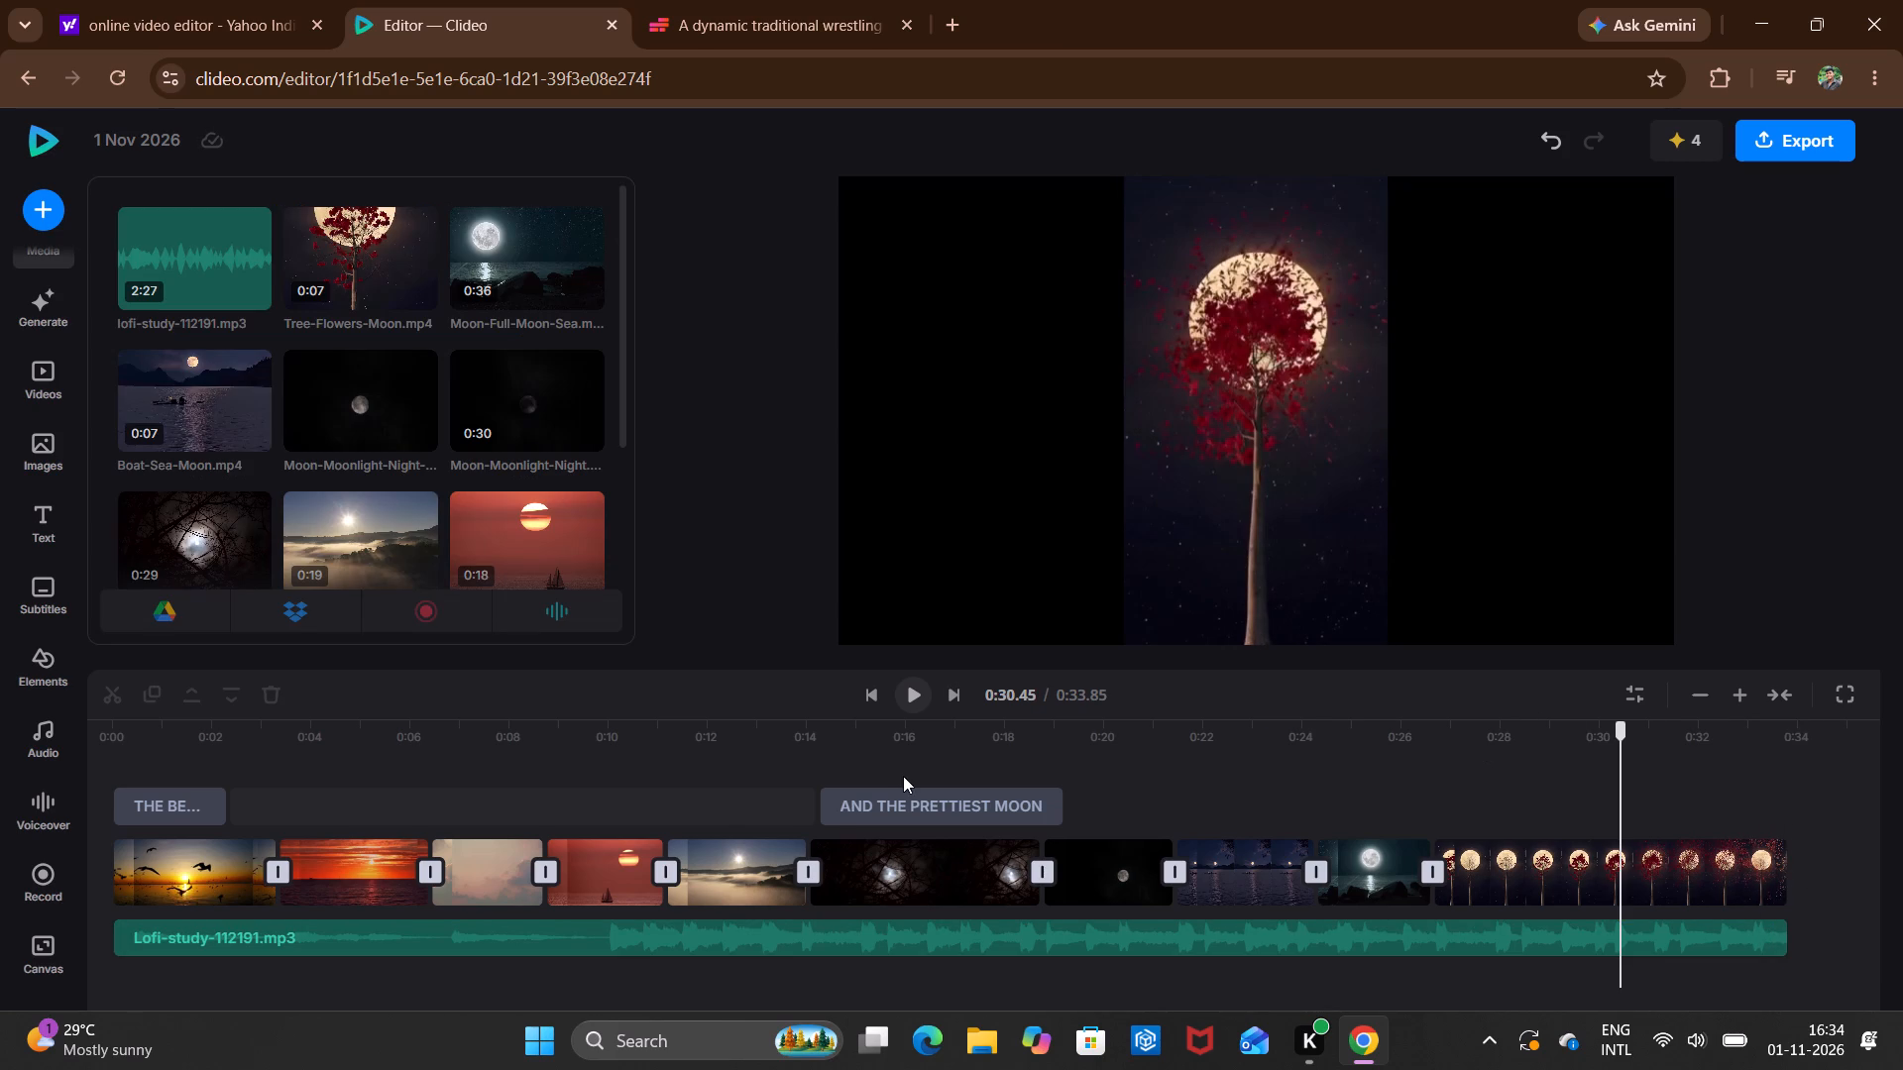
click(33, 514)
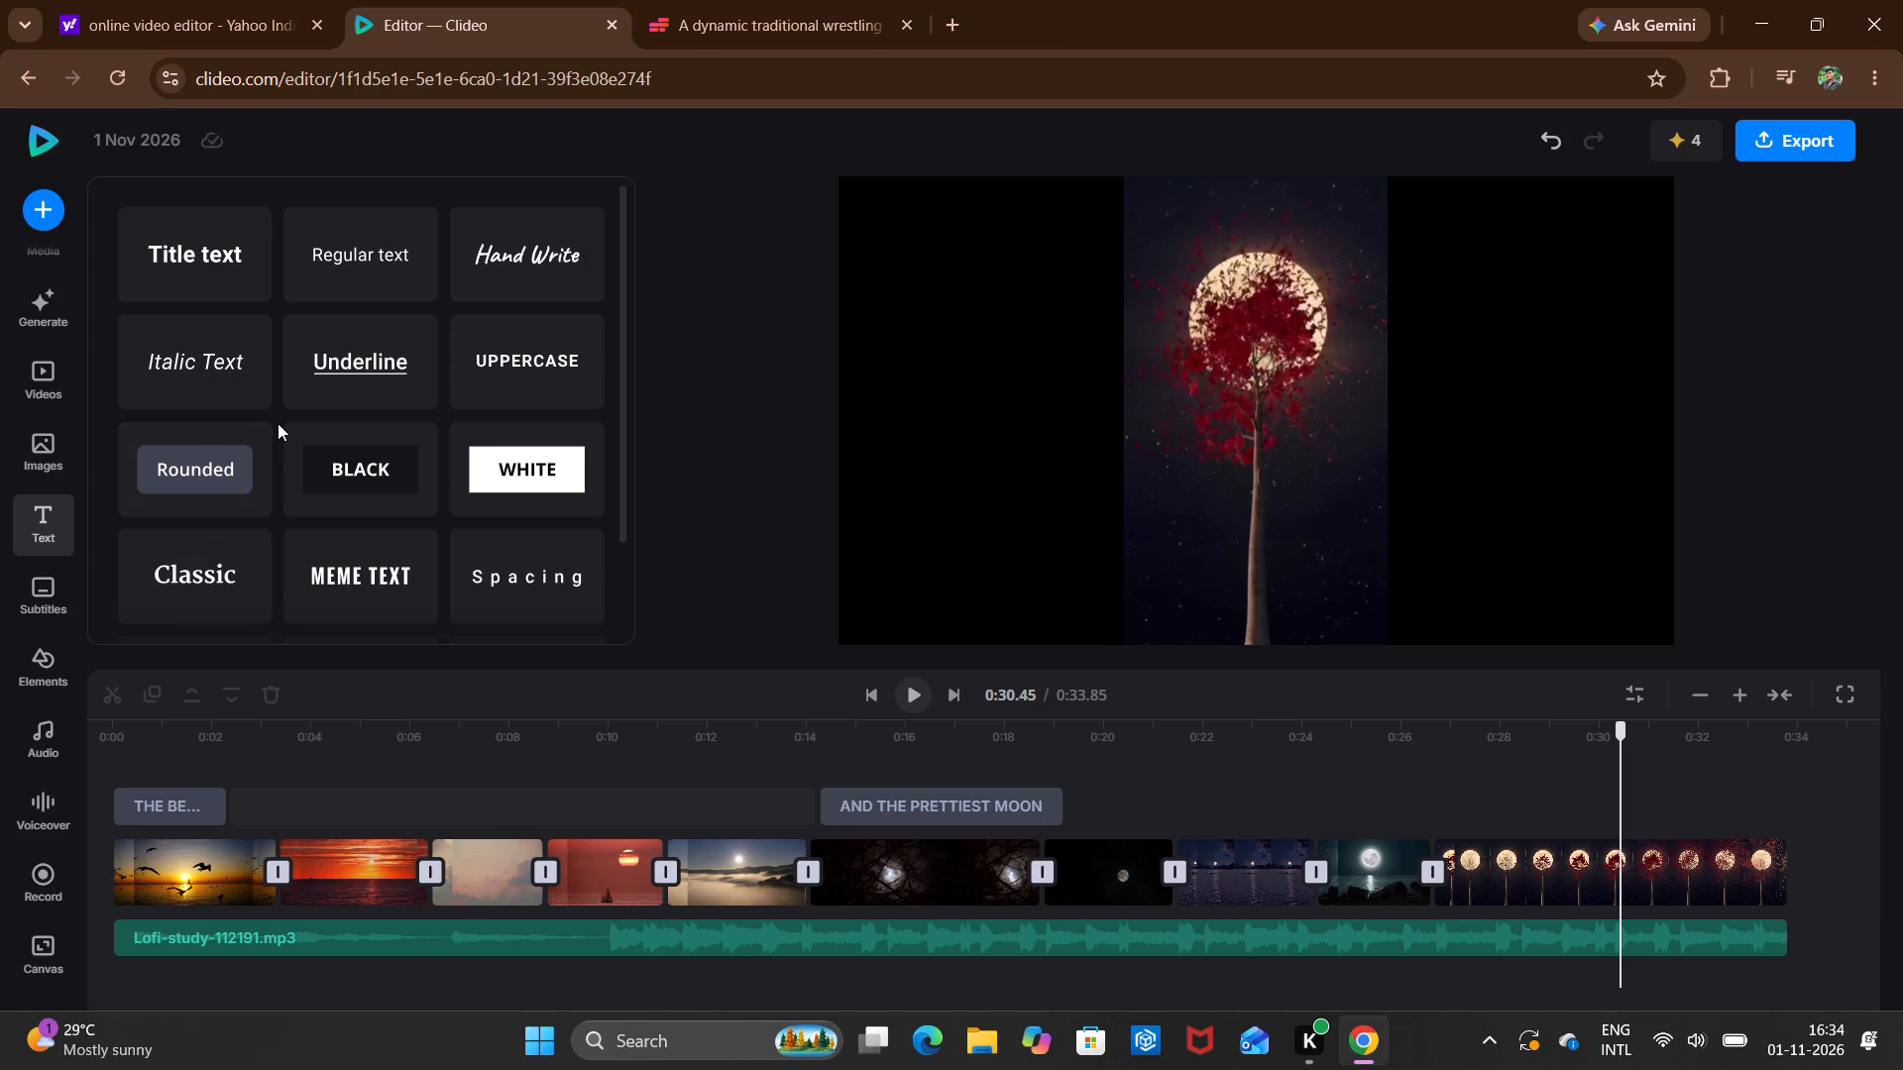
scroll(278, 423, down, 1)
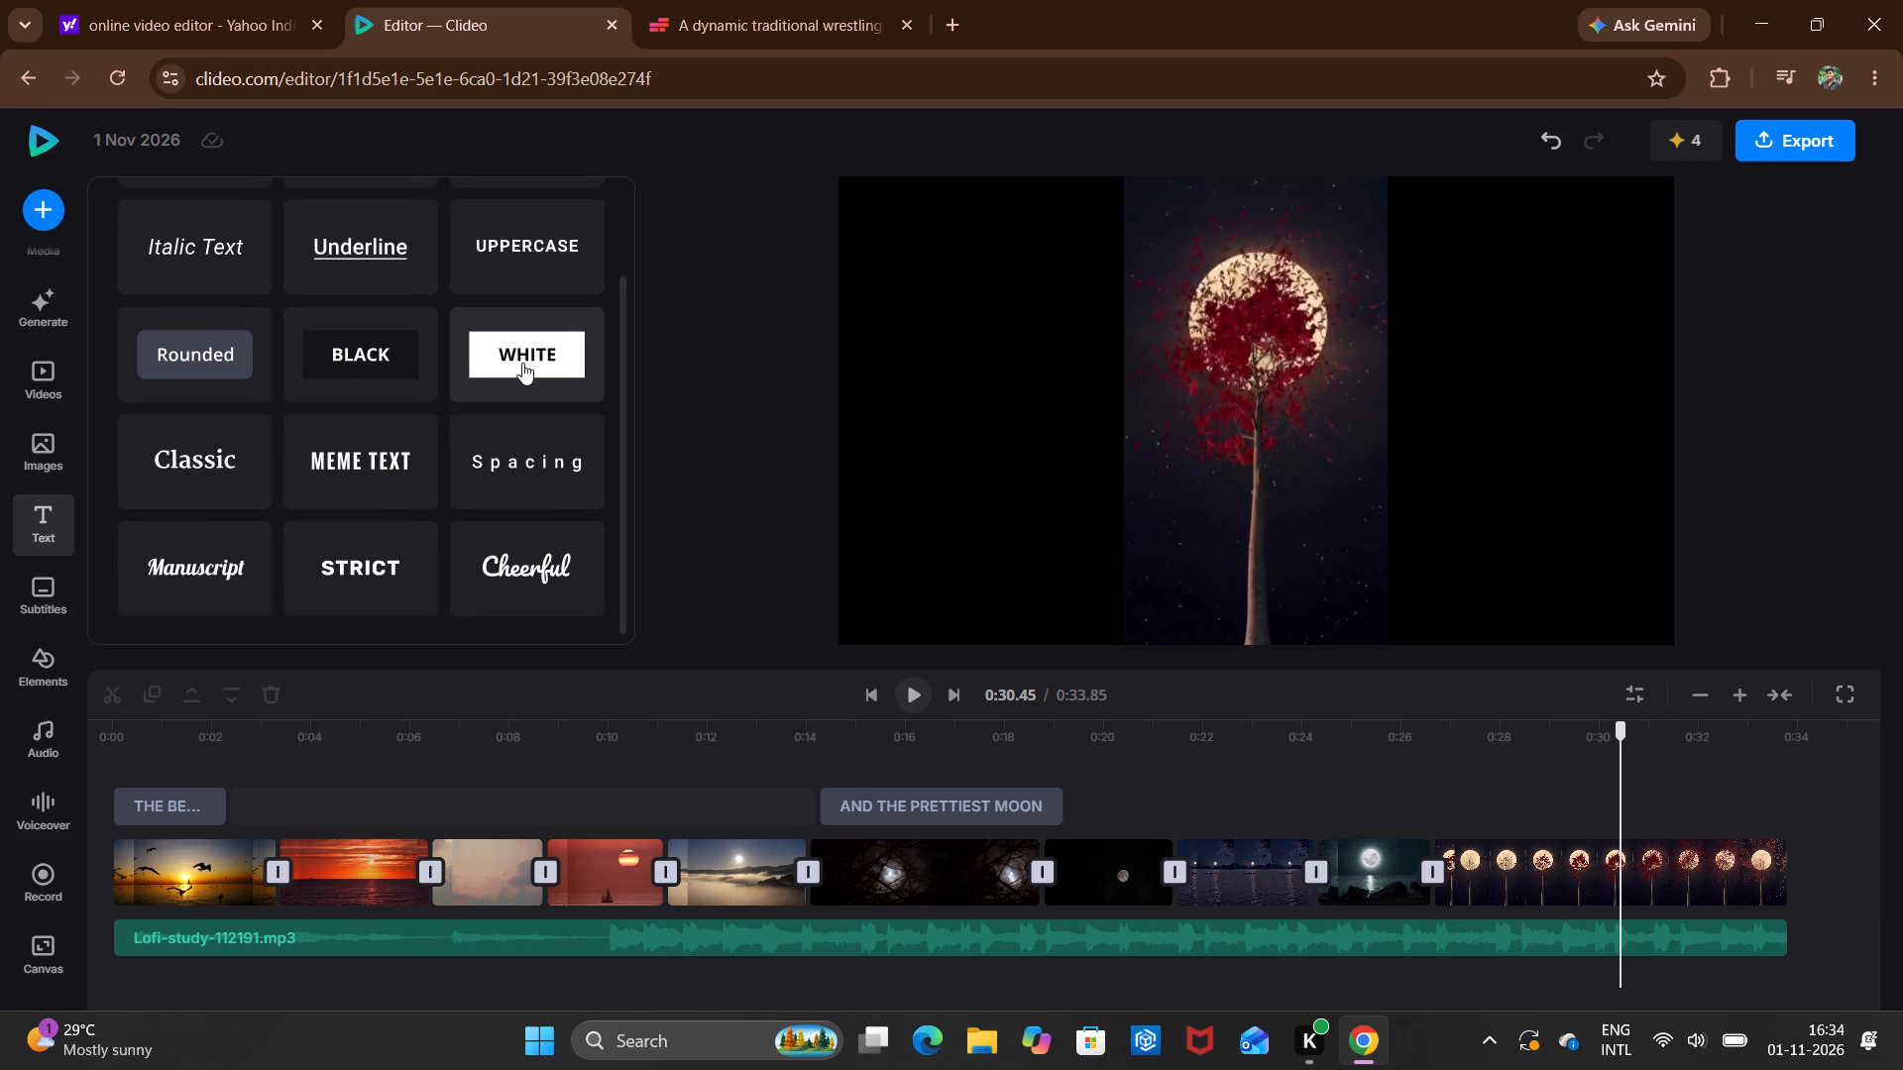
scroll(534, 455, down, 1)
click(202, 571)
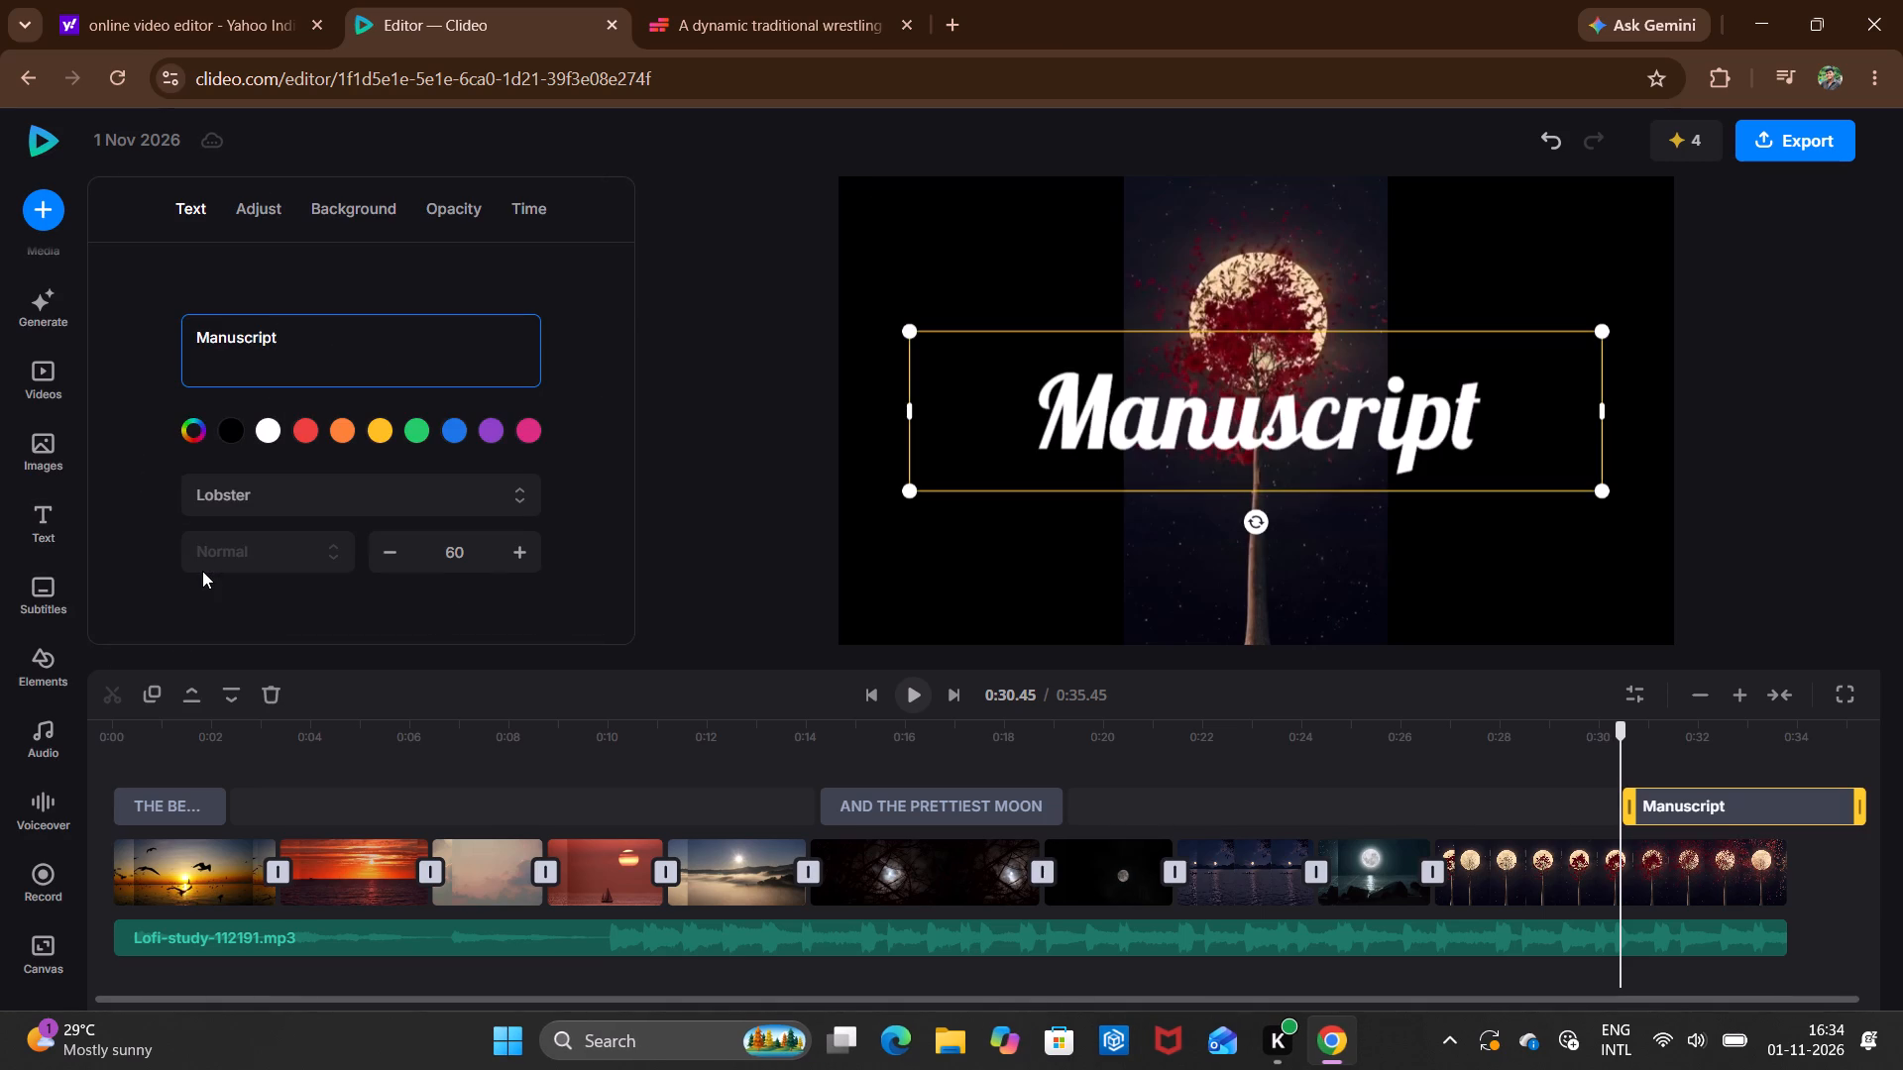
Replace the placeholder wording of the Manuscript text with "THANKYOU".
key(BackSpace)
key(BackSpace)
key(BackSpace)
key(BackSpace)
key(BackSpace)
key(BackSpace)
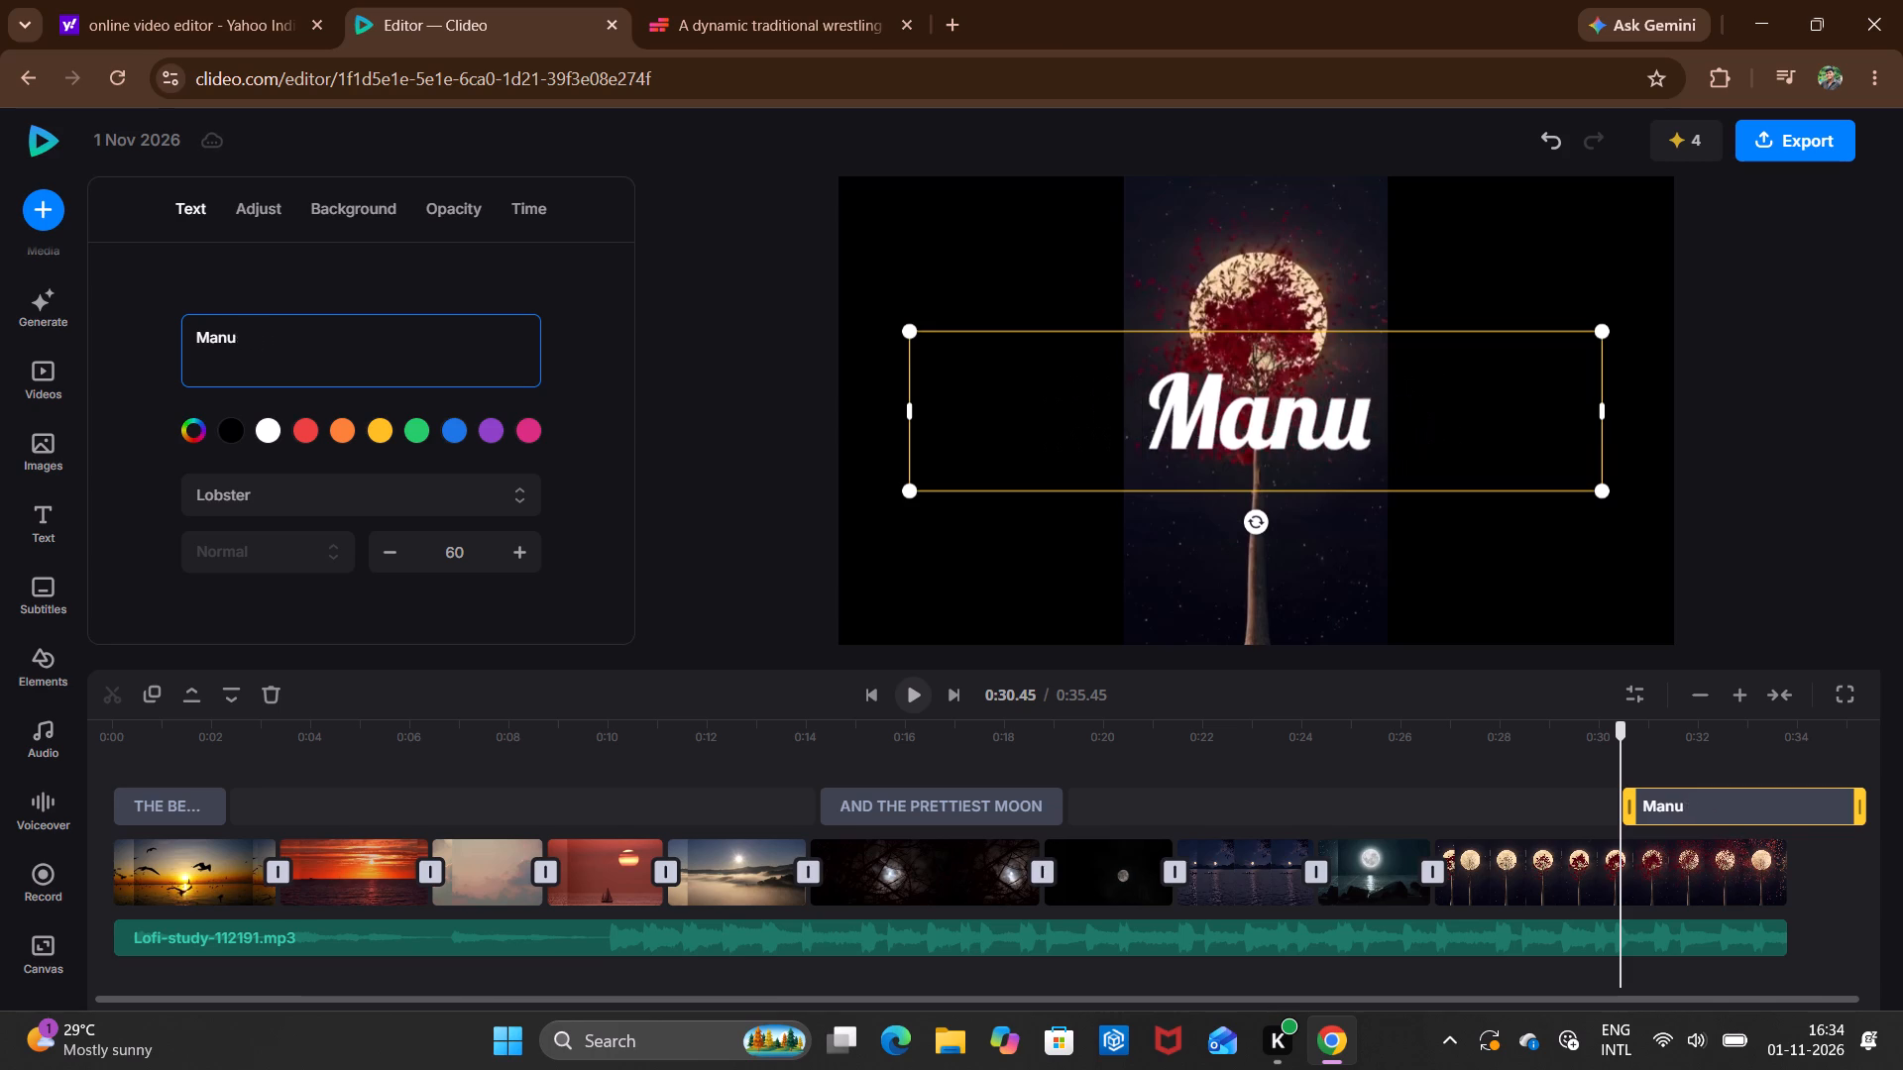
key(BackSpace)
key(BackSpace)
key(BackSpace)
key(BackSpace)
text(TH)
text(ANKYOU)
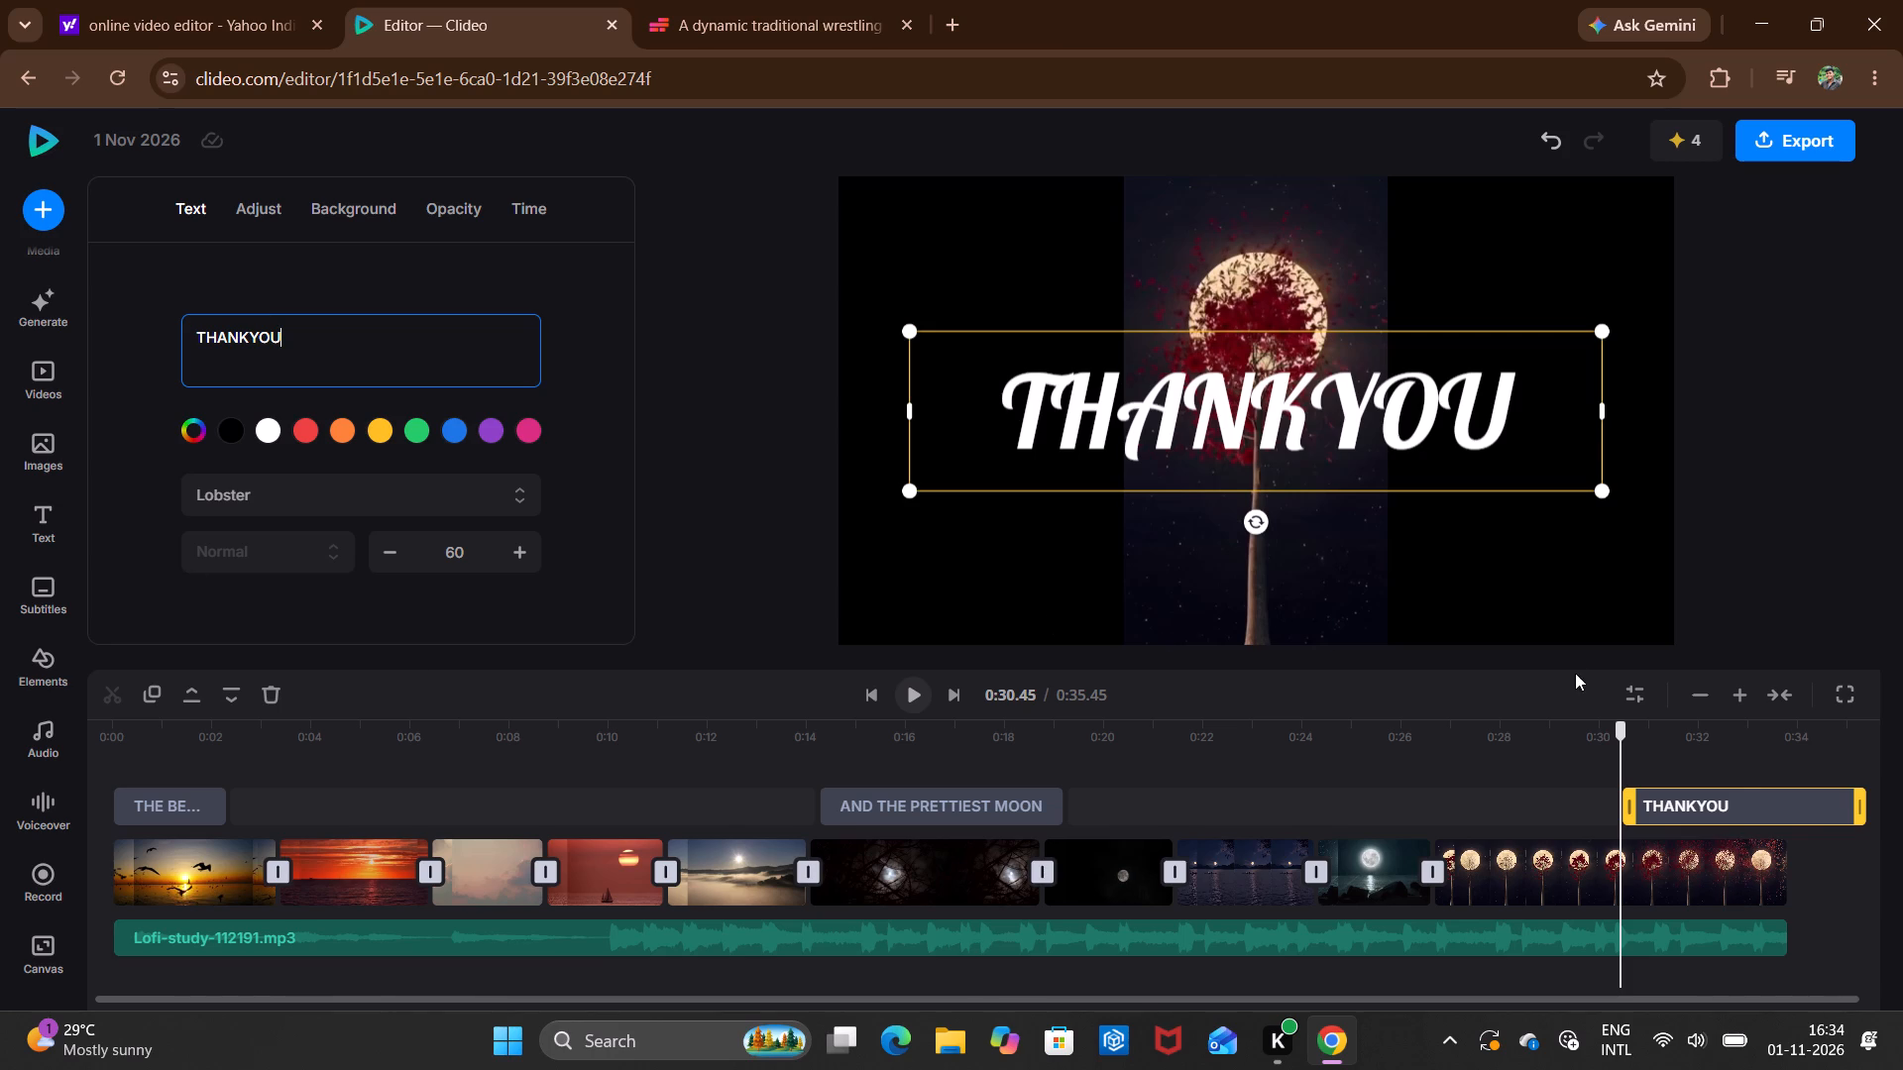
Shorten the THANKYOU text so it ends at 0:33.85, together with the last video clip.
drag(1856, 805, 1769, 838)
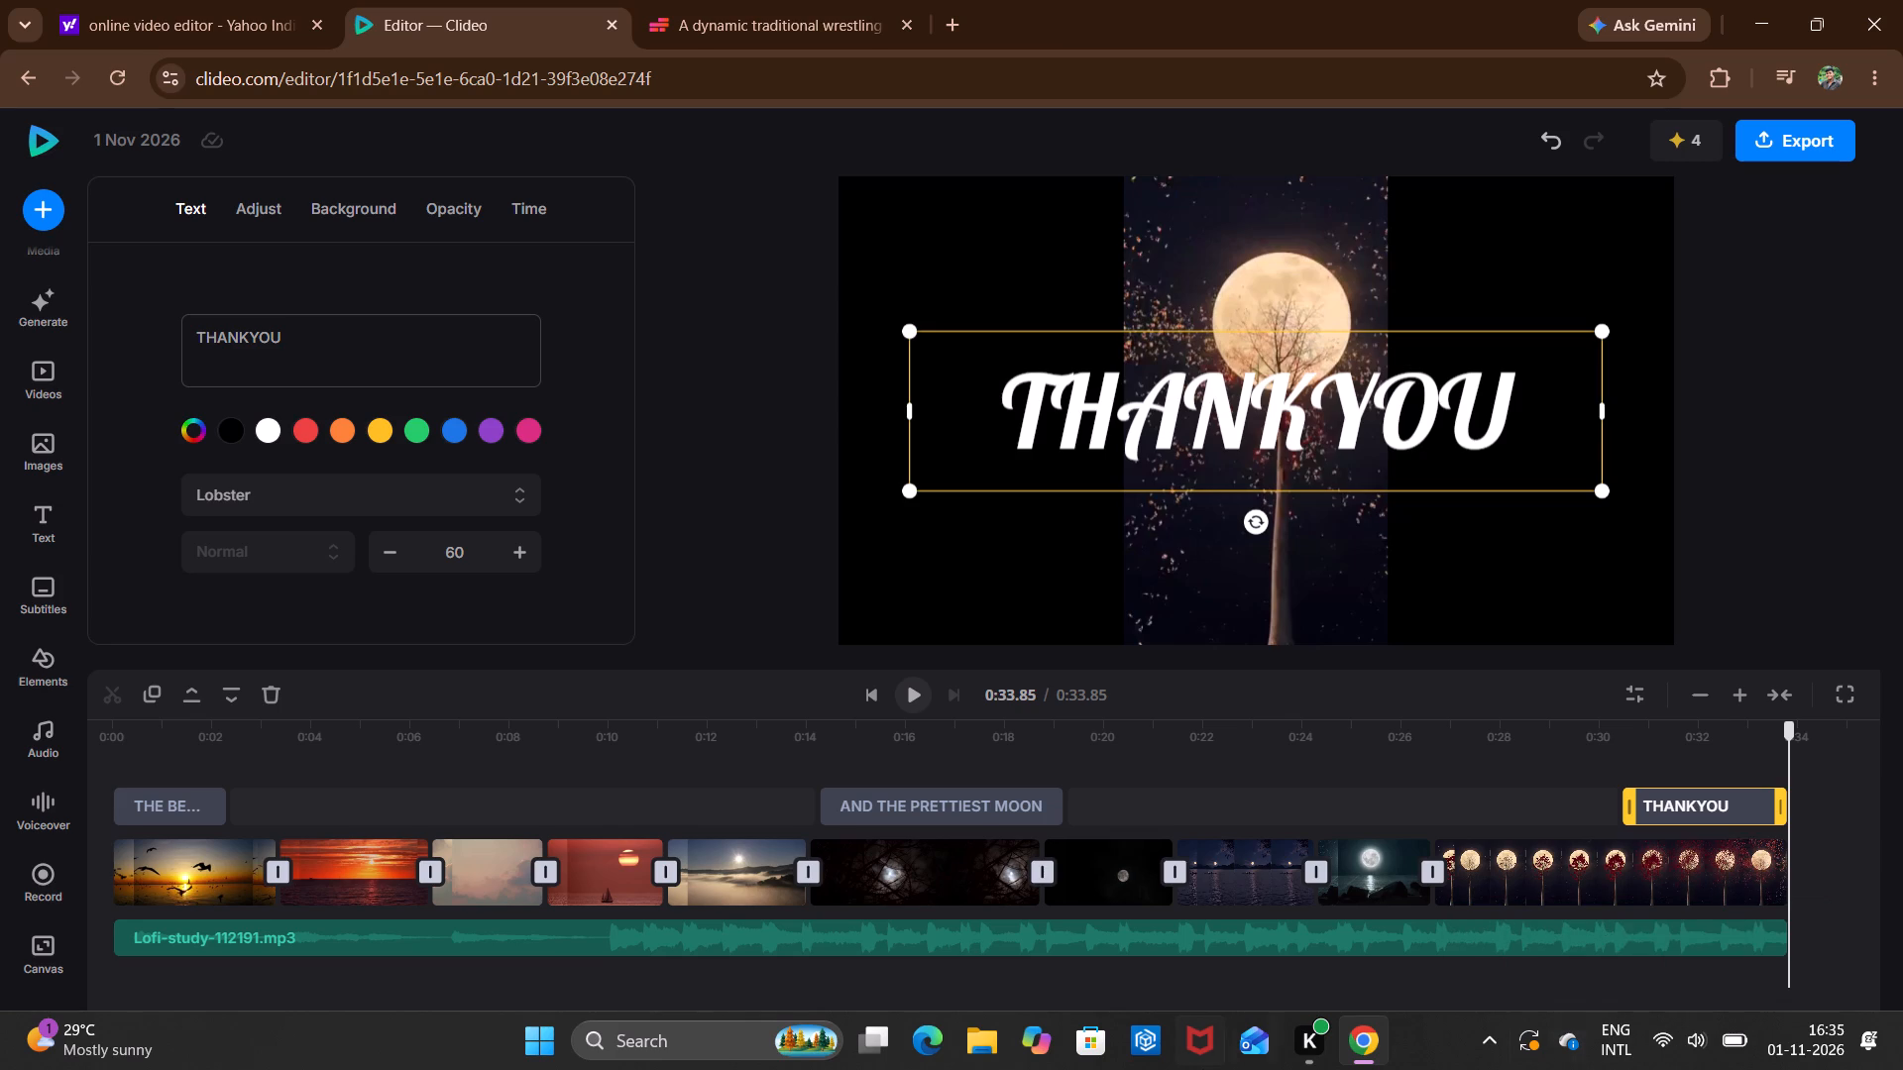
Play the whole video back from the beginning to review the clips, titles and music.
double_click(107, 731)
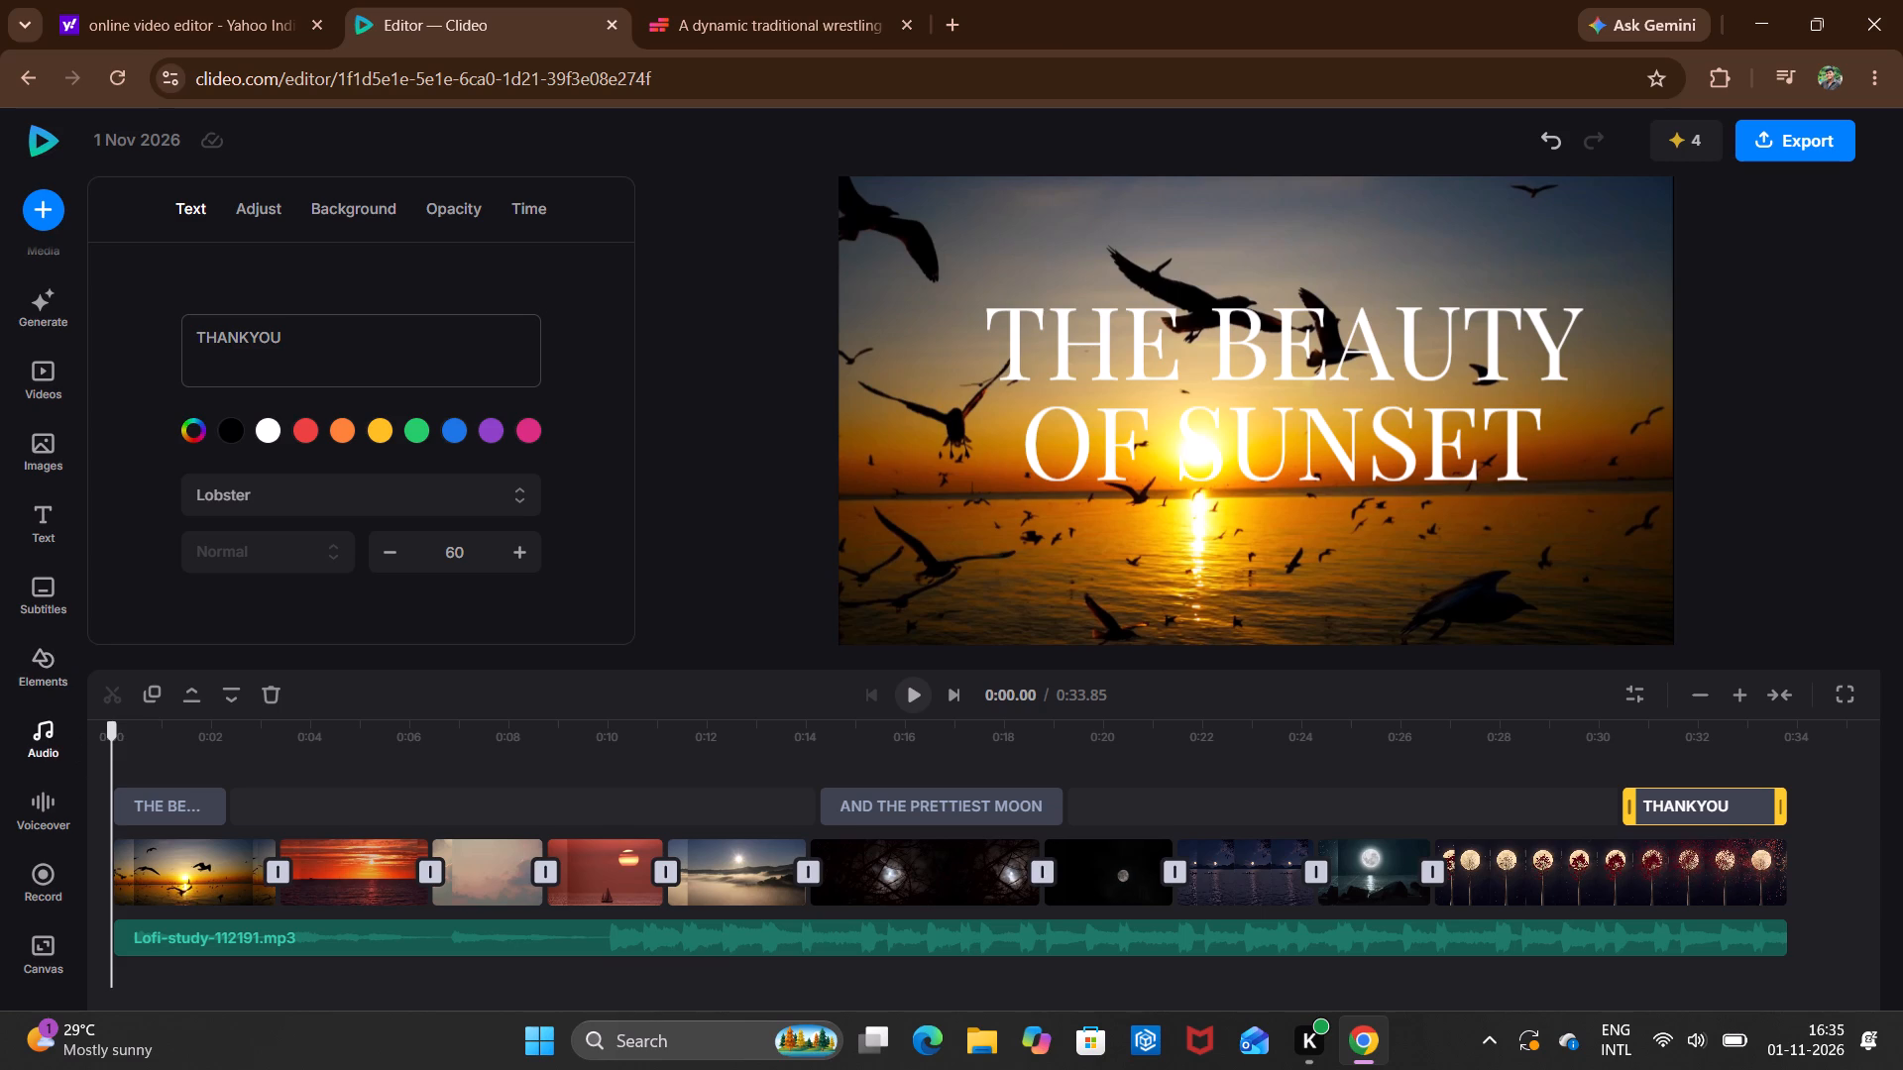
click(923, 694)
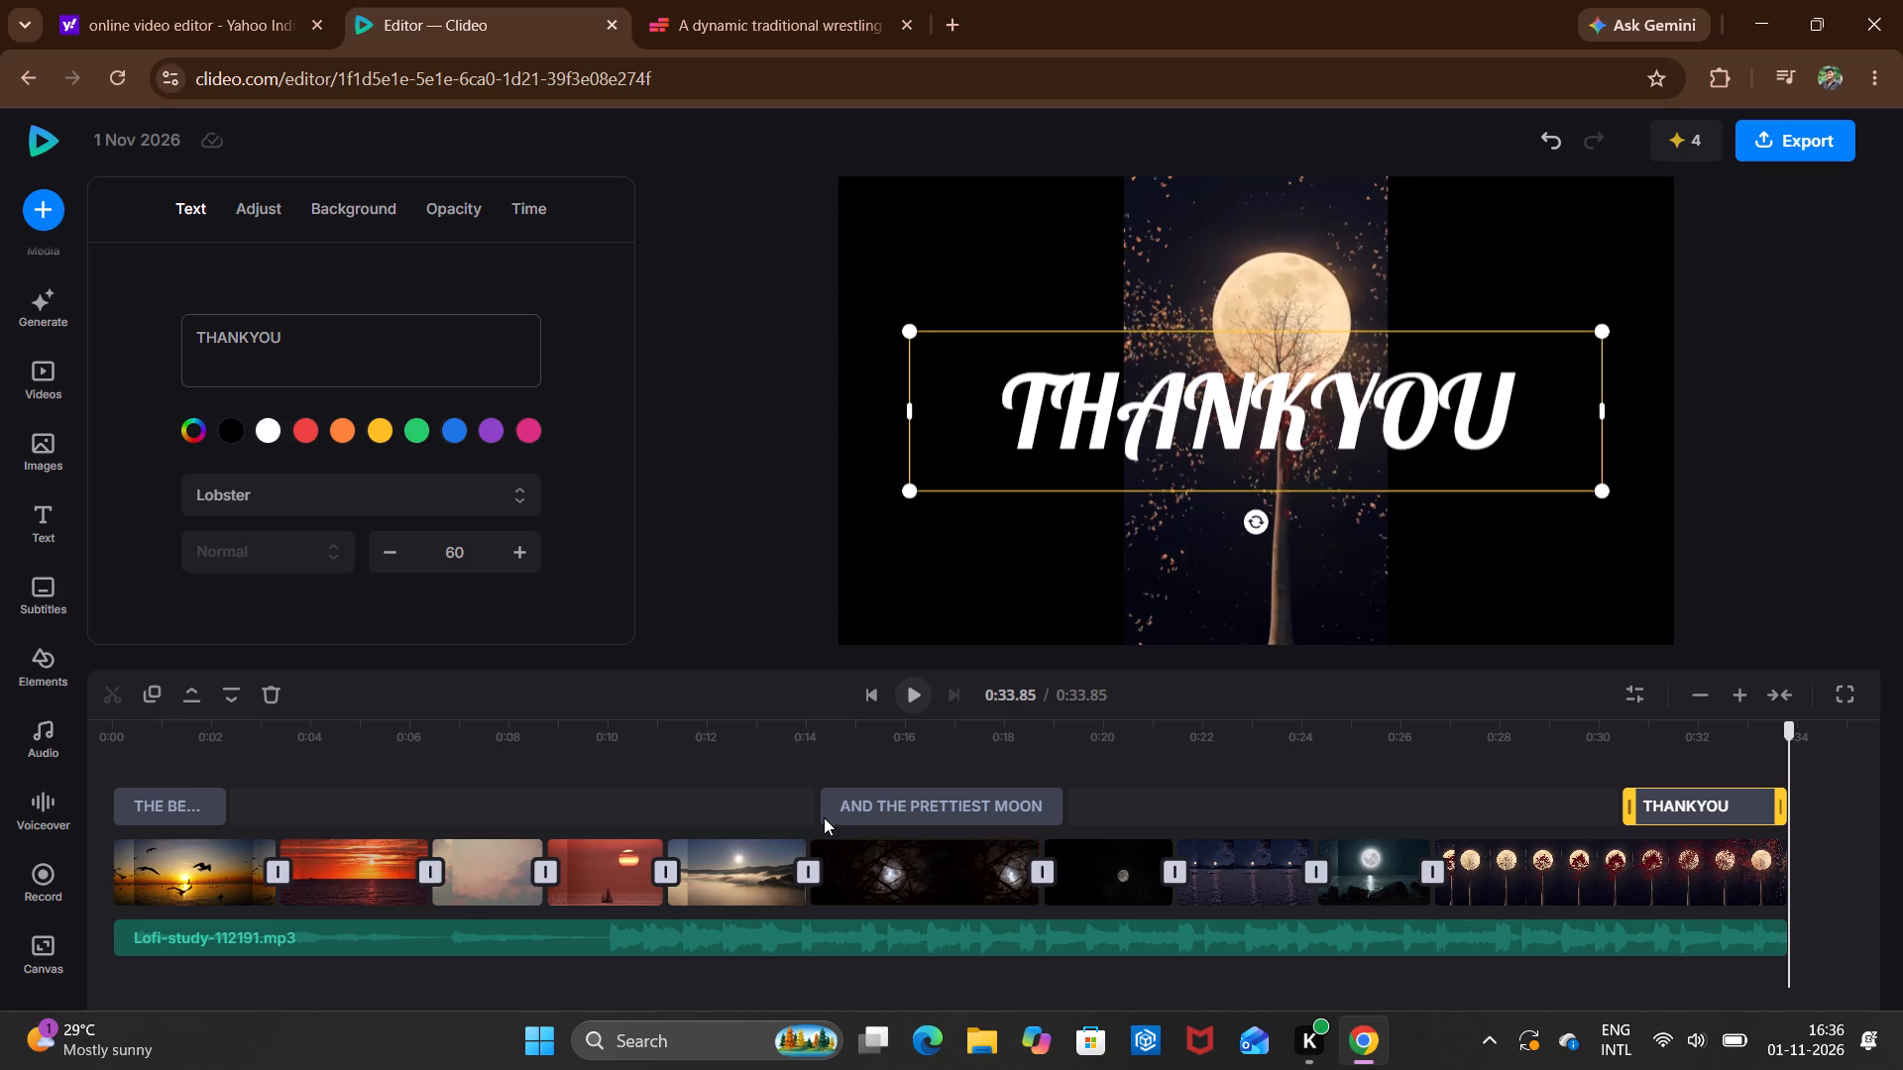
double_click(117, 753)
click(923, 688)
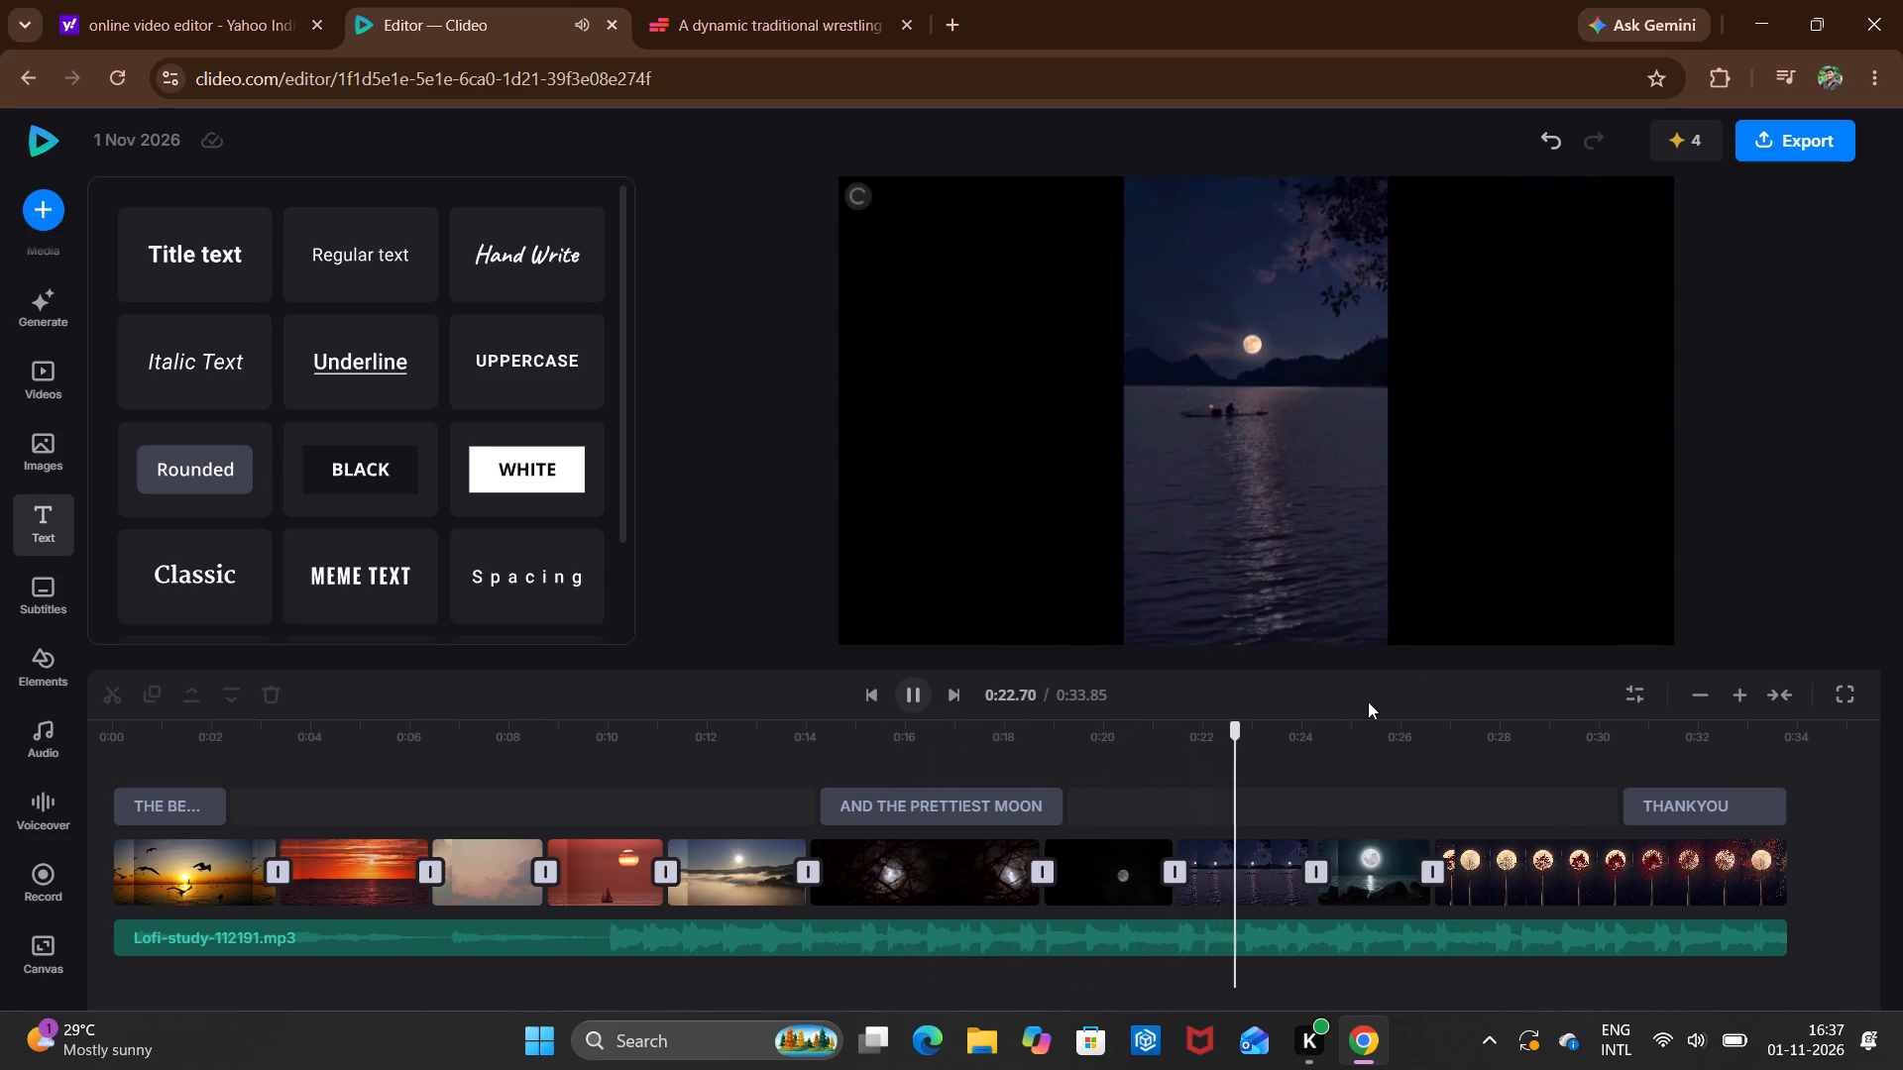
Stop the playback and look through the background and time settings of the "AND THE PRETTIEST MOON" title.
click(936, 824)
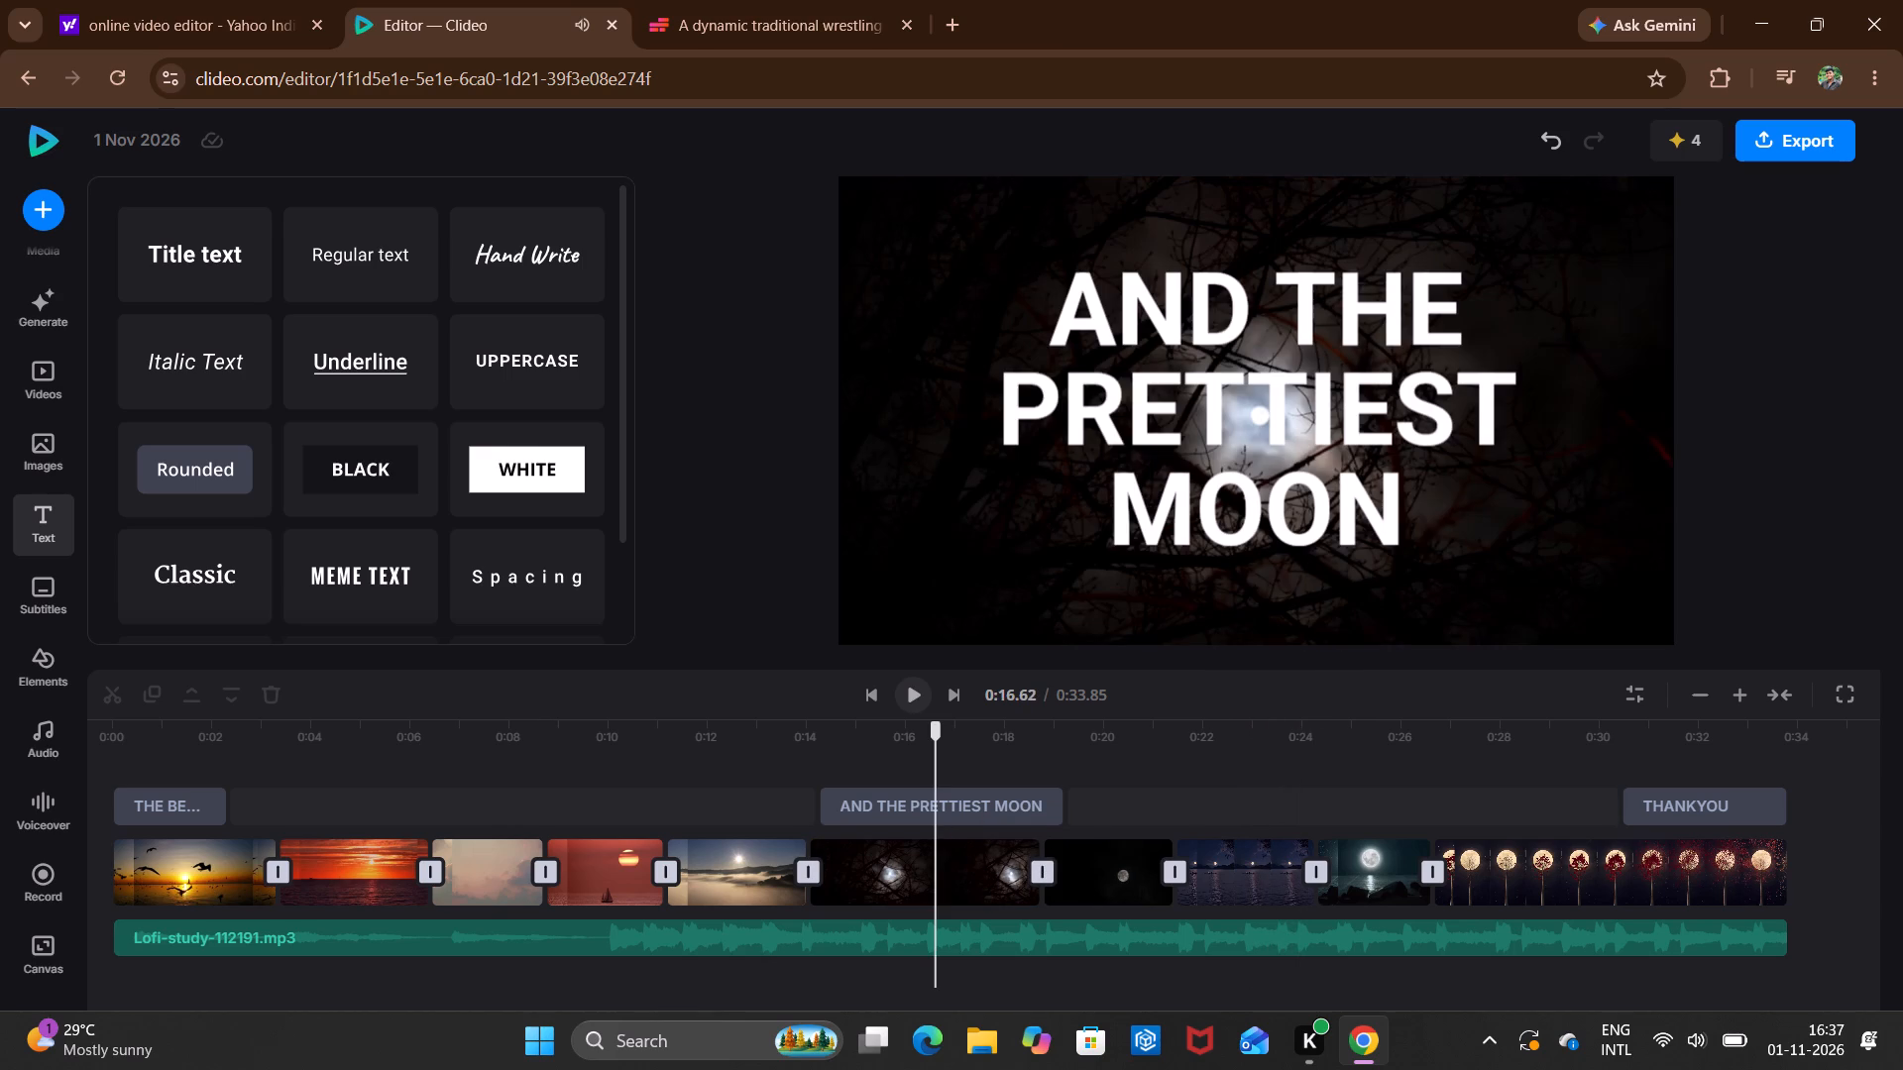
click(936, 821)
click(879, 806)
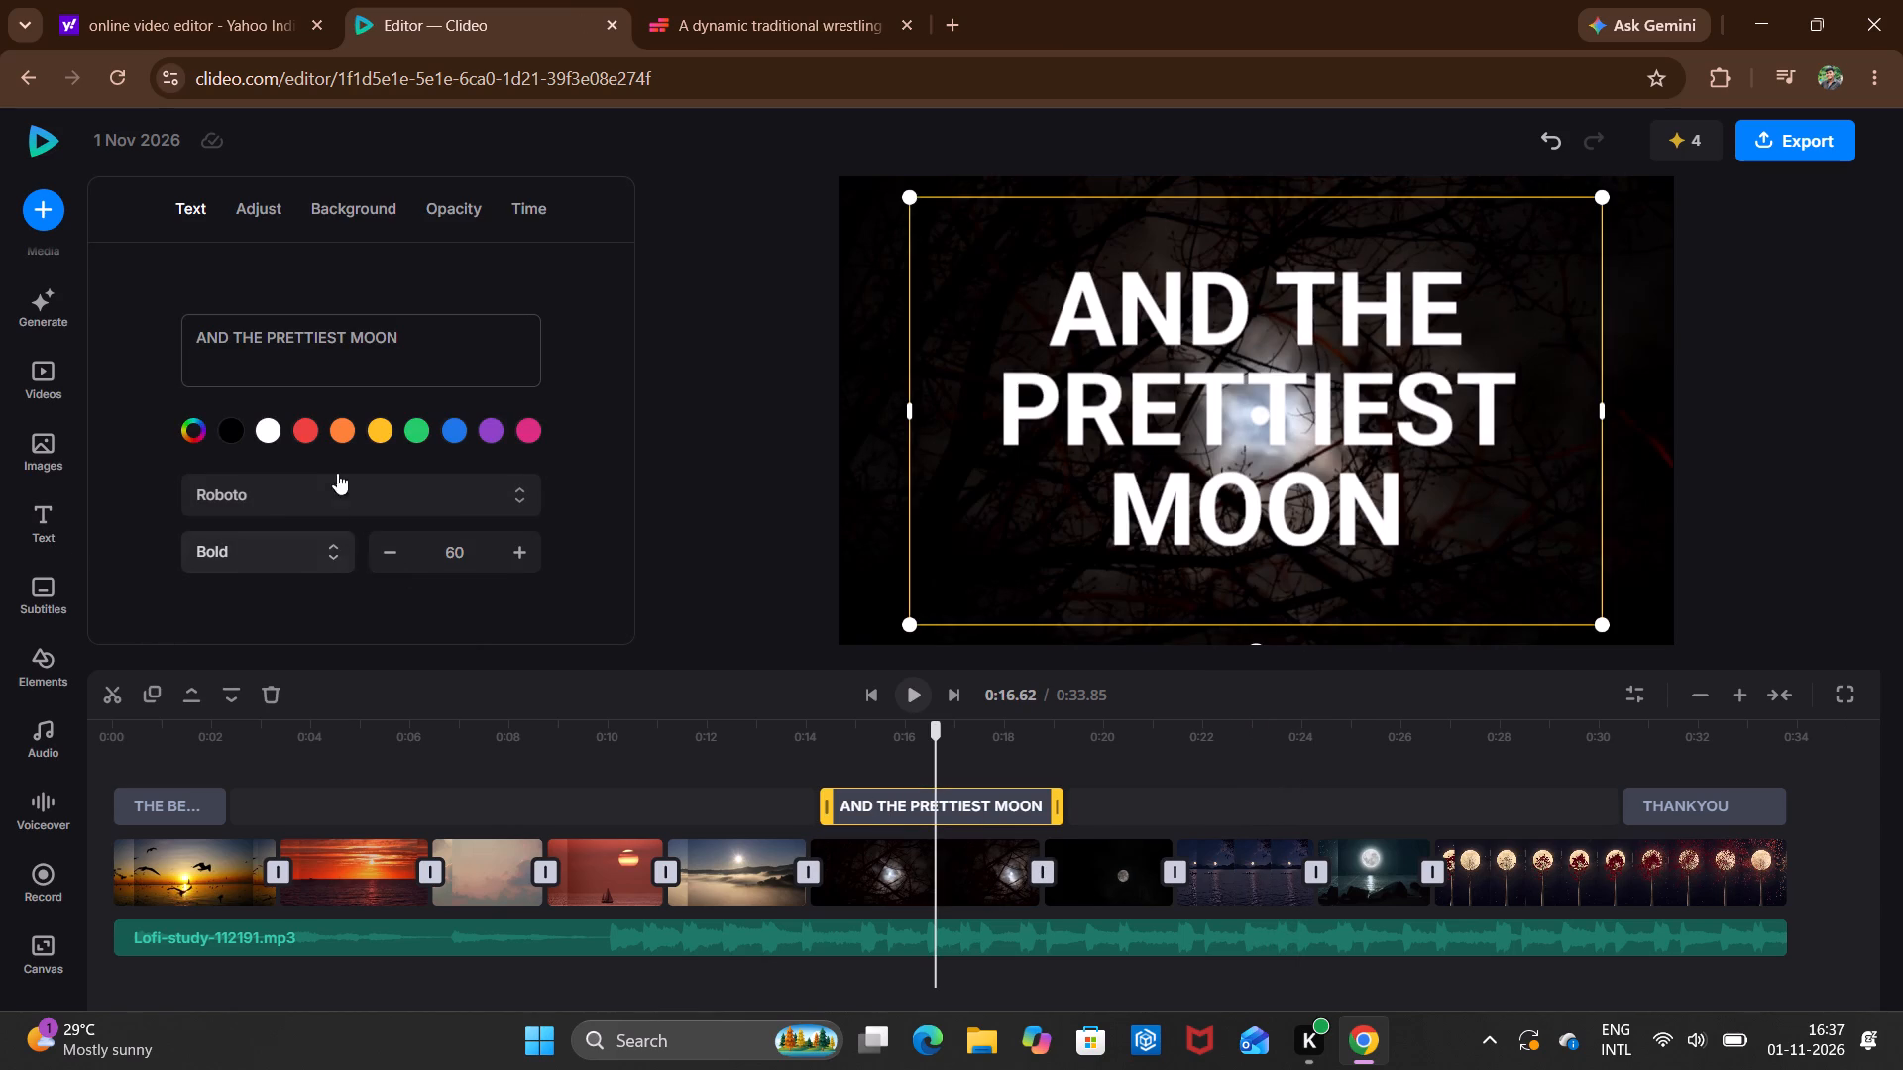
click(466, 195)
click(347, 205)
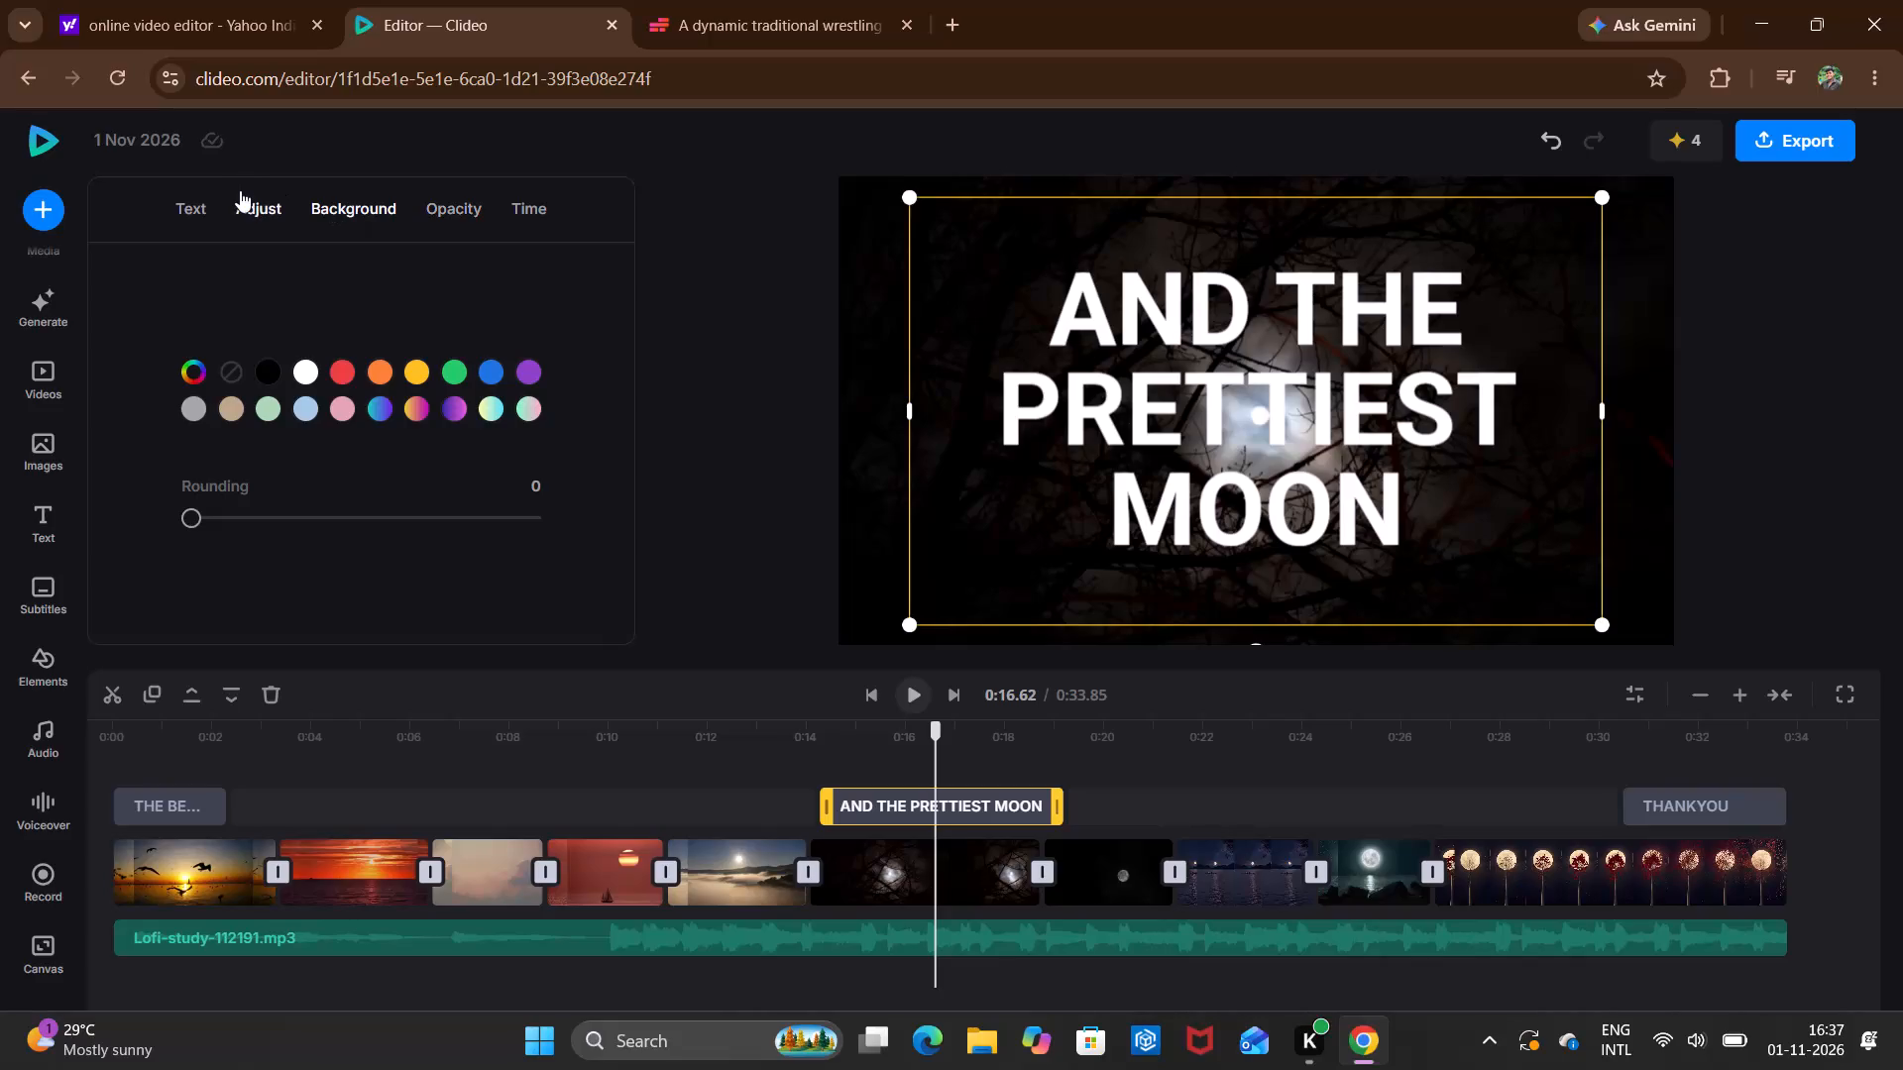
drag(240, 190, 517, 217)
click(550, 206)
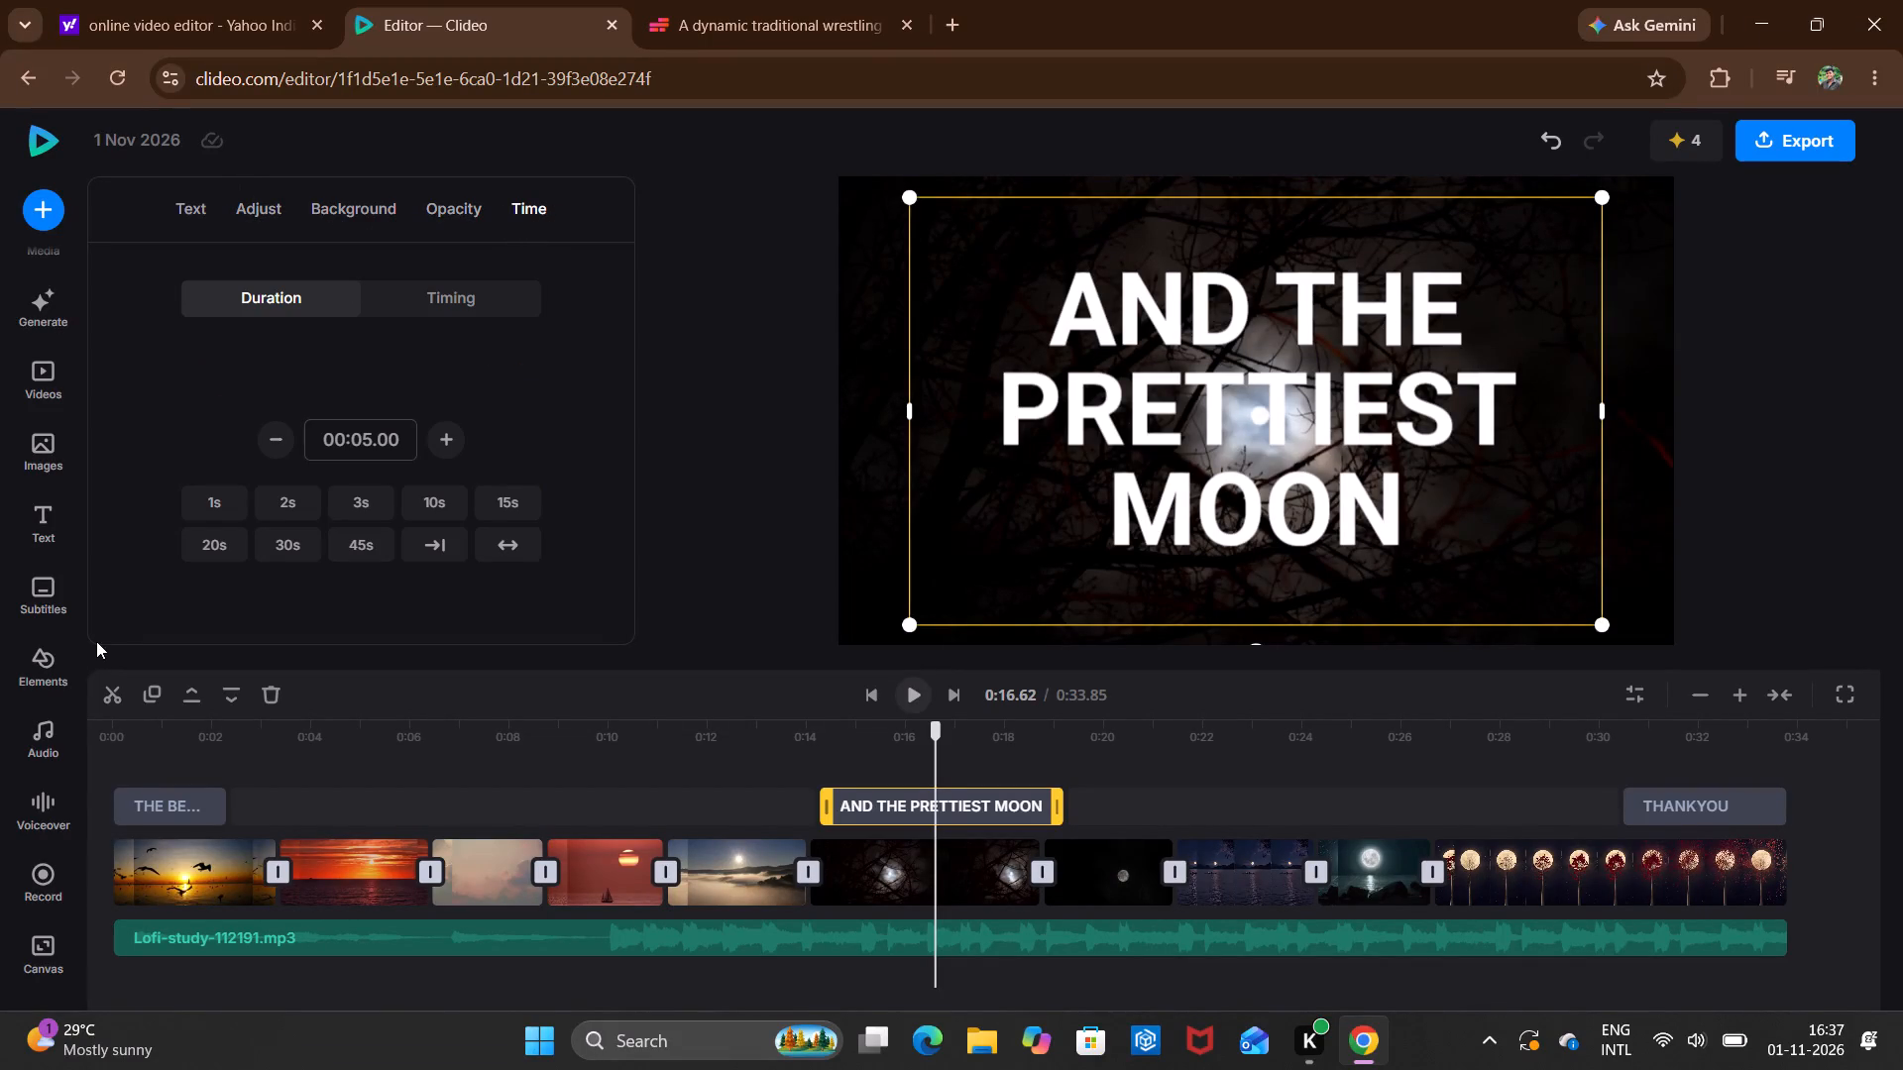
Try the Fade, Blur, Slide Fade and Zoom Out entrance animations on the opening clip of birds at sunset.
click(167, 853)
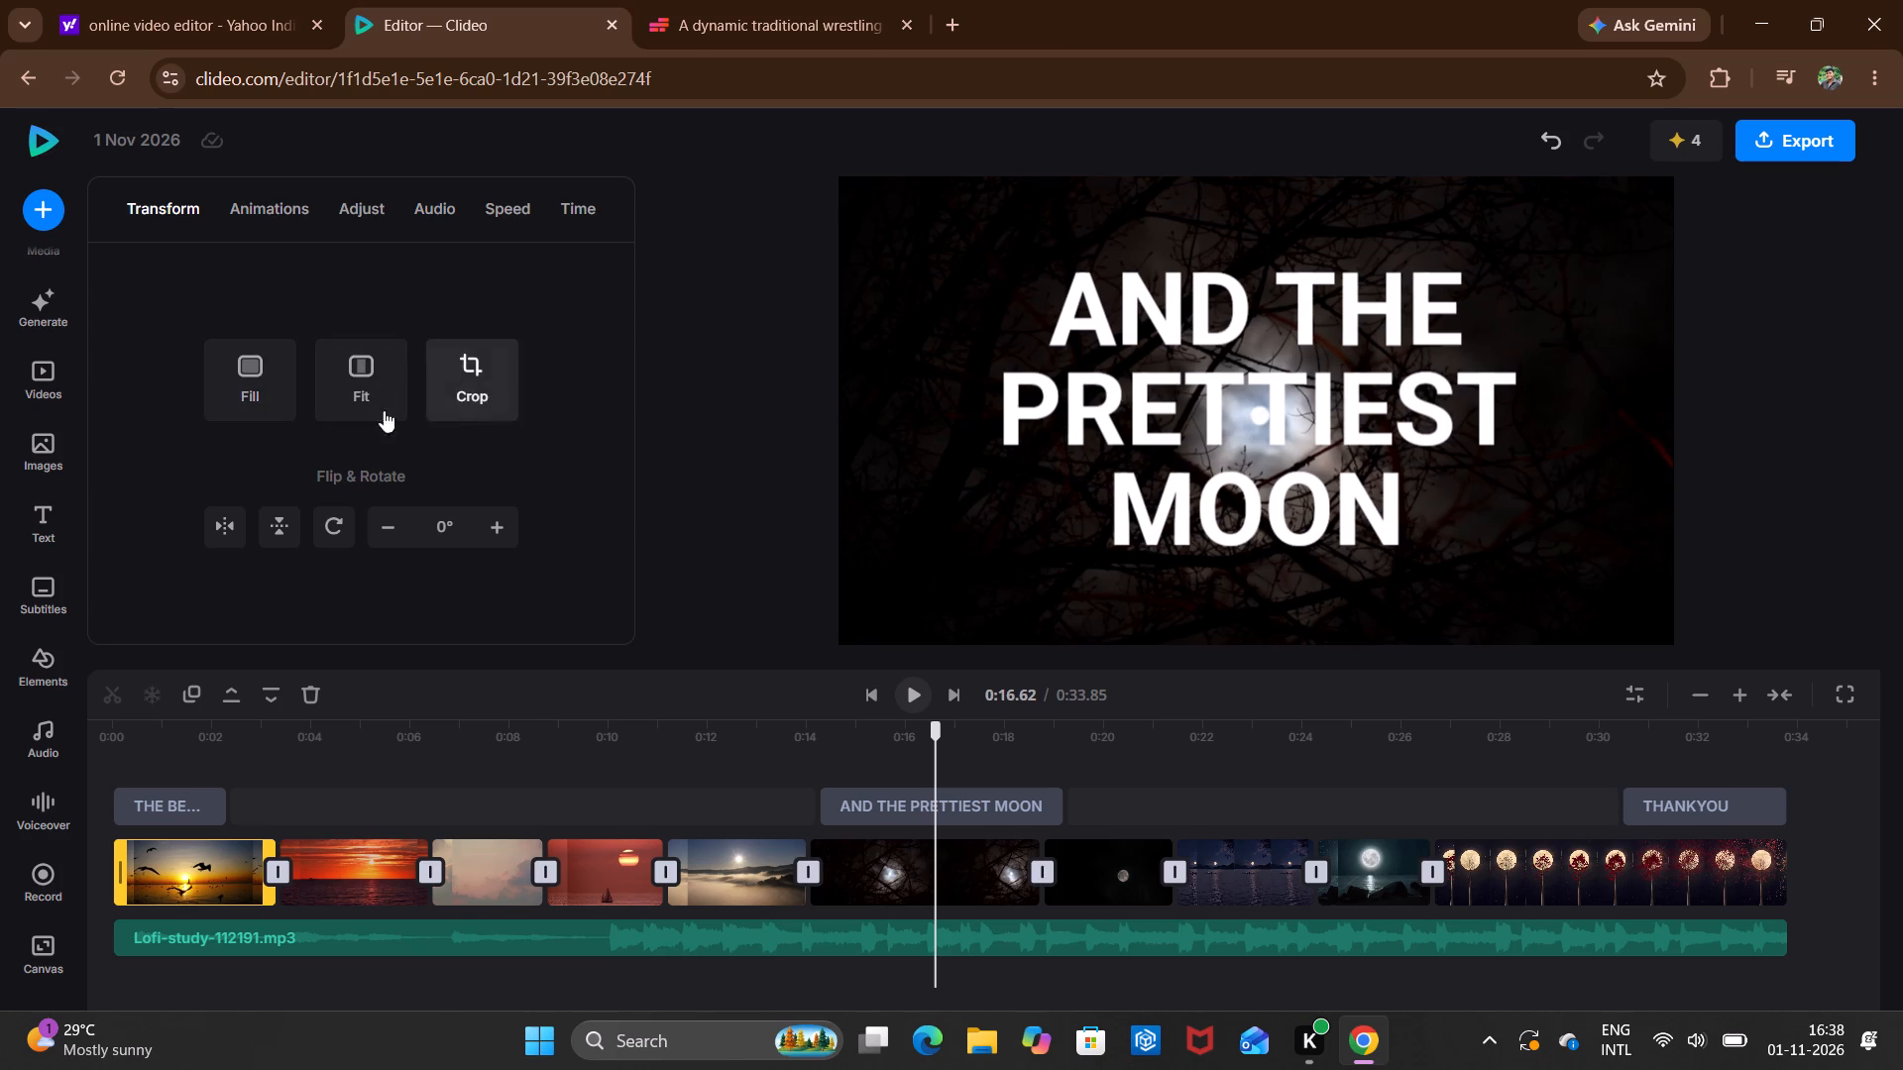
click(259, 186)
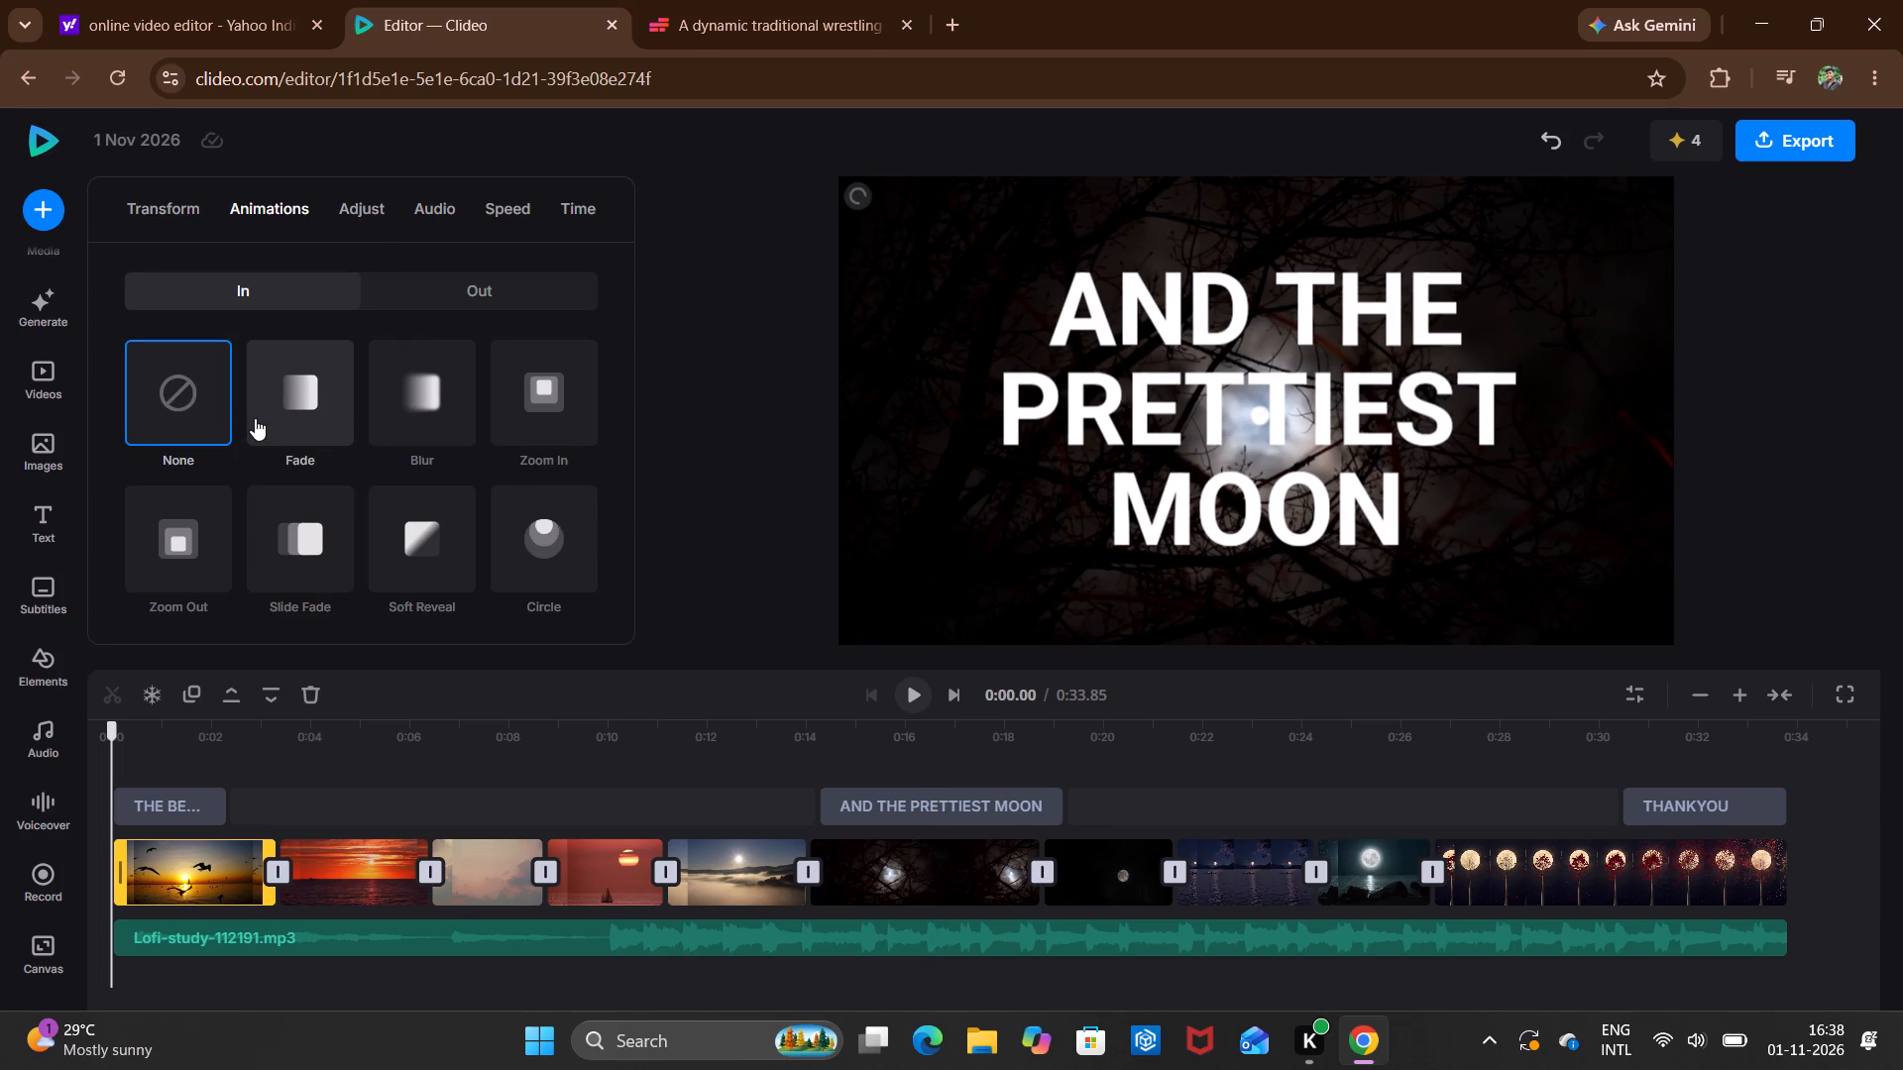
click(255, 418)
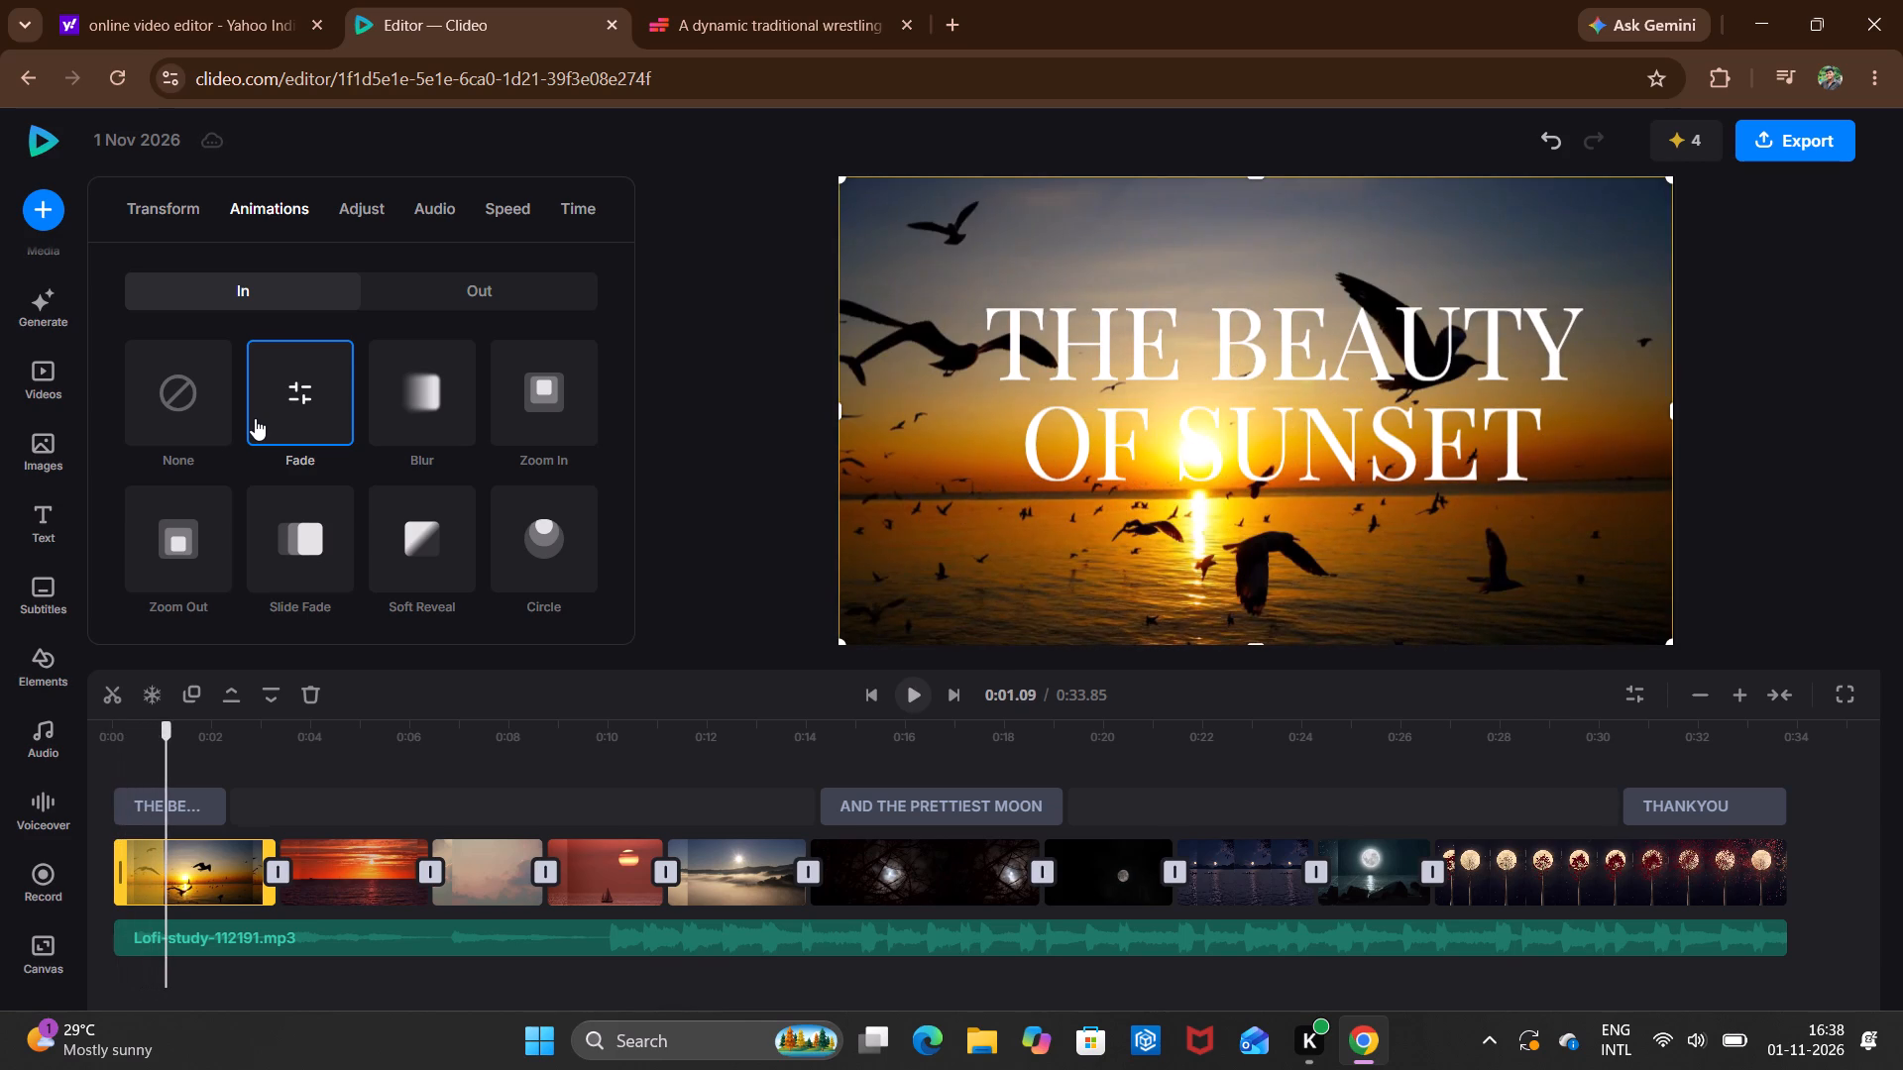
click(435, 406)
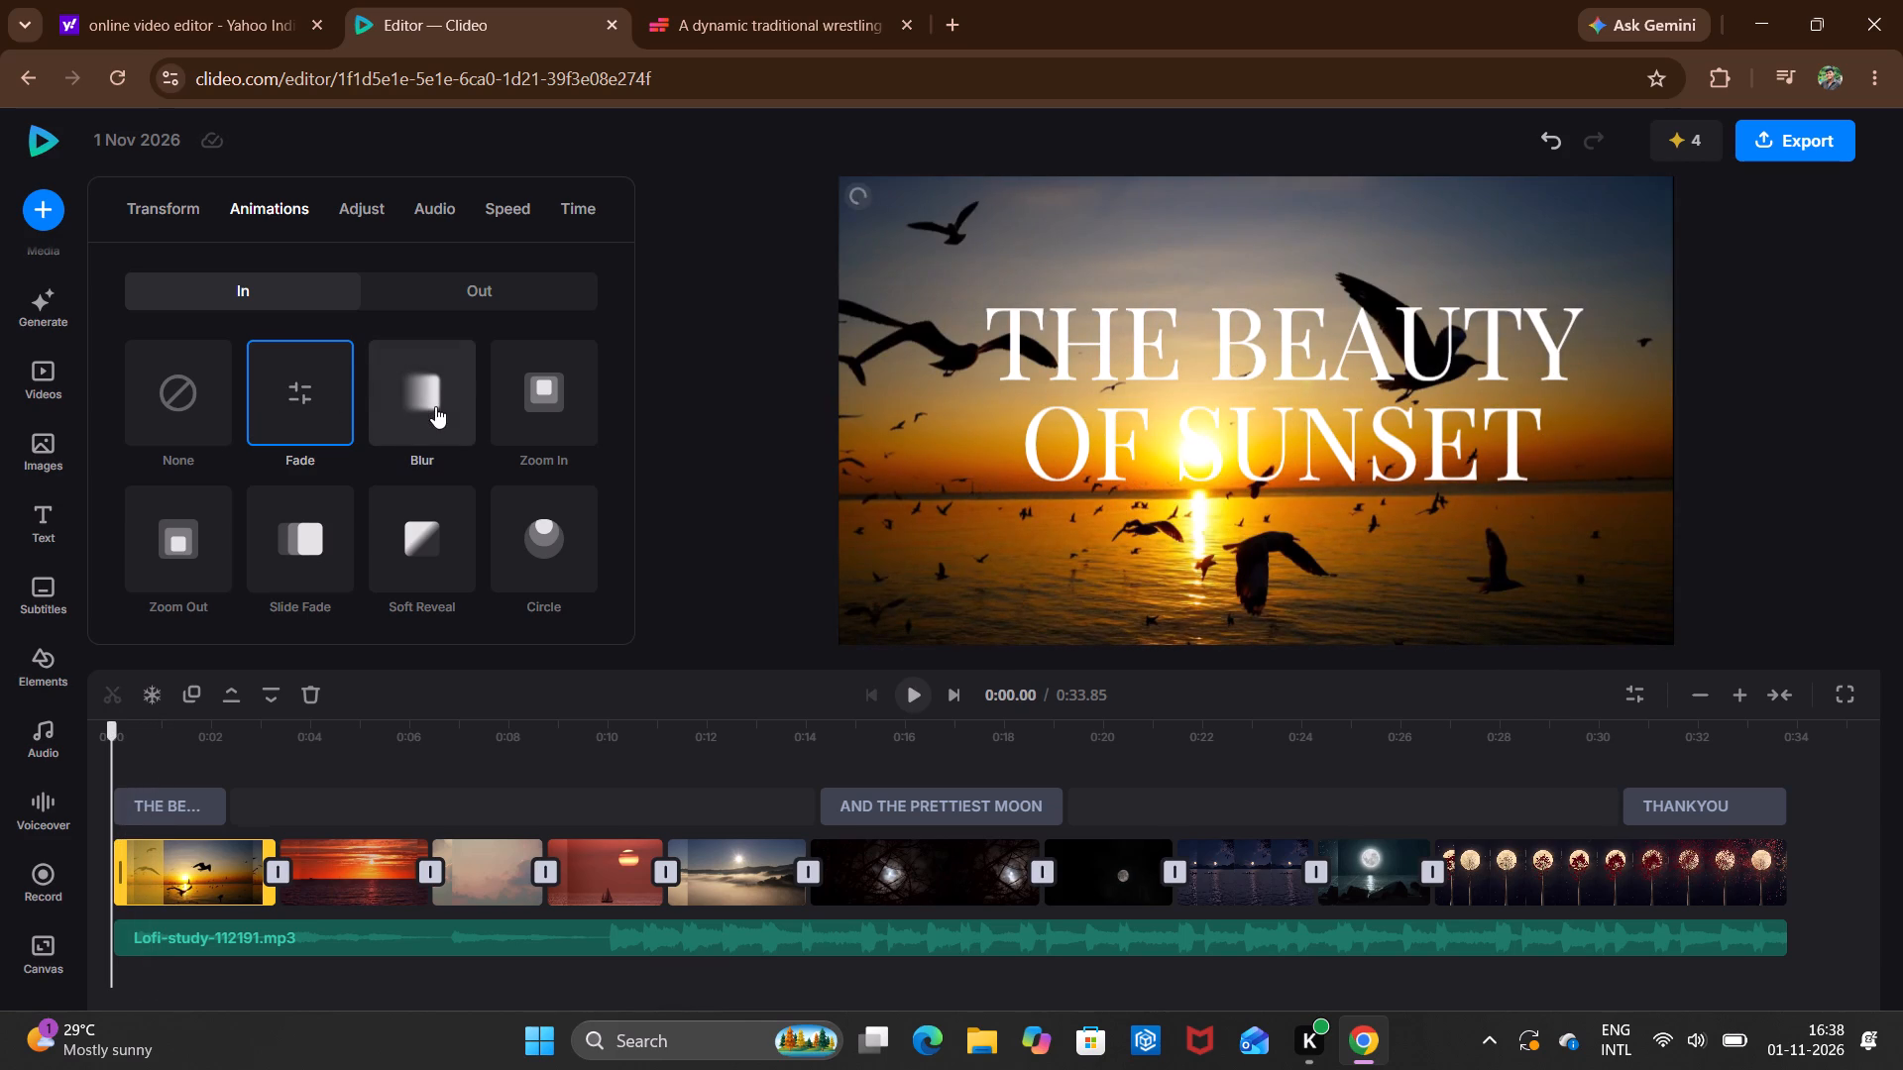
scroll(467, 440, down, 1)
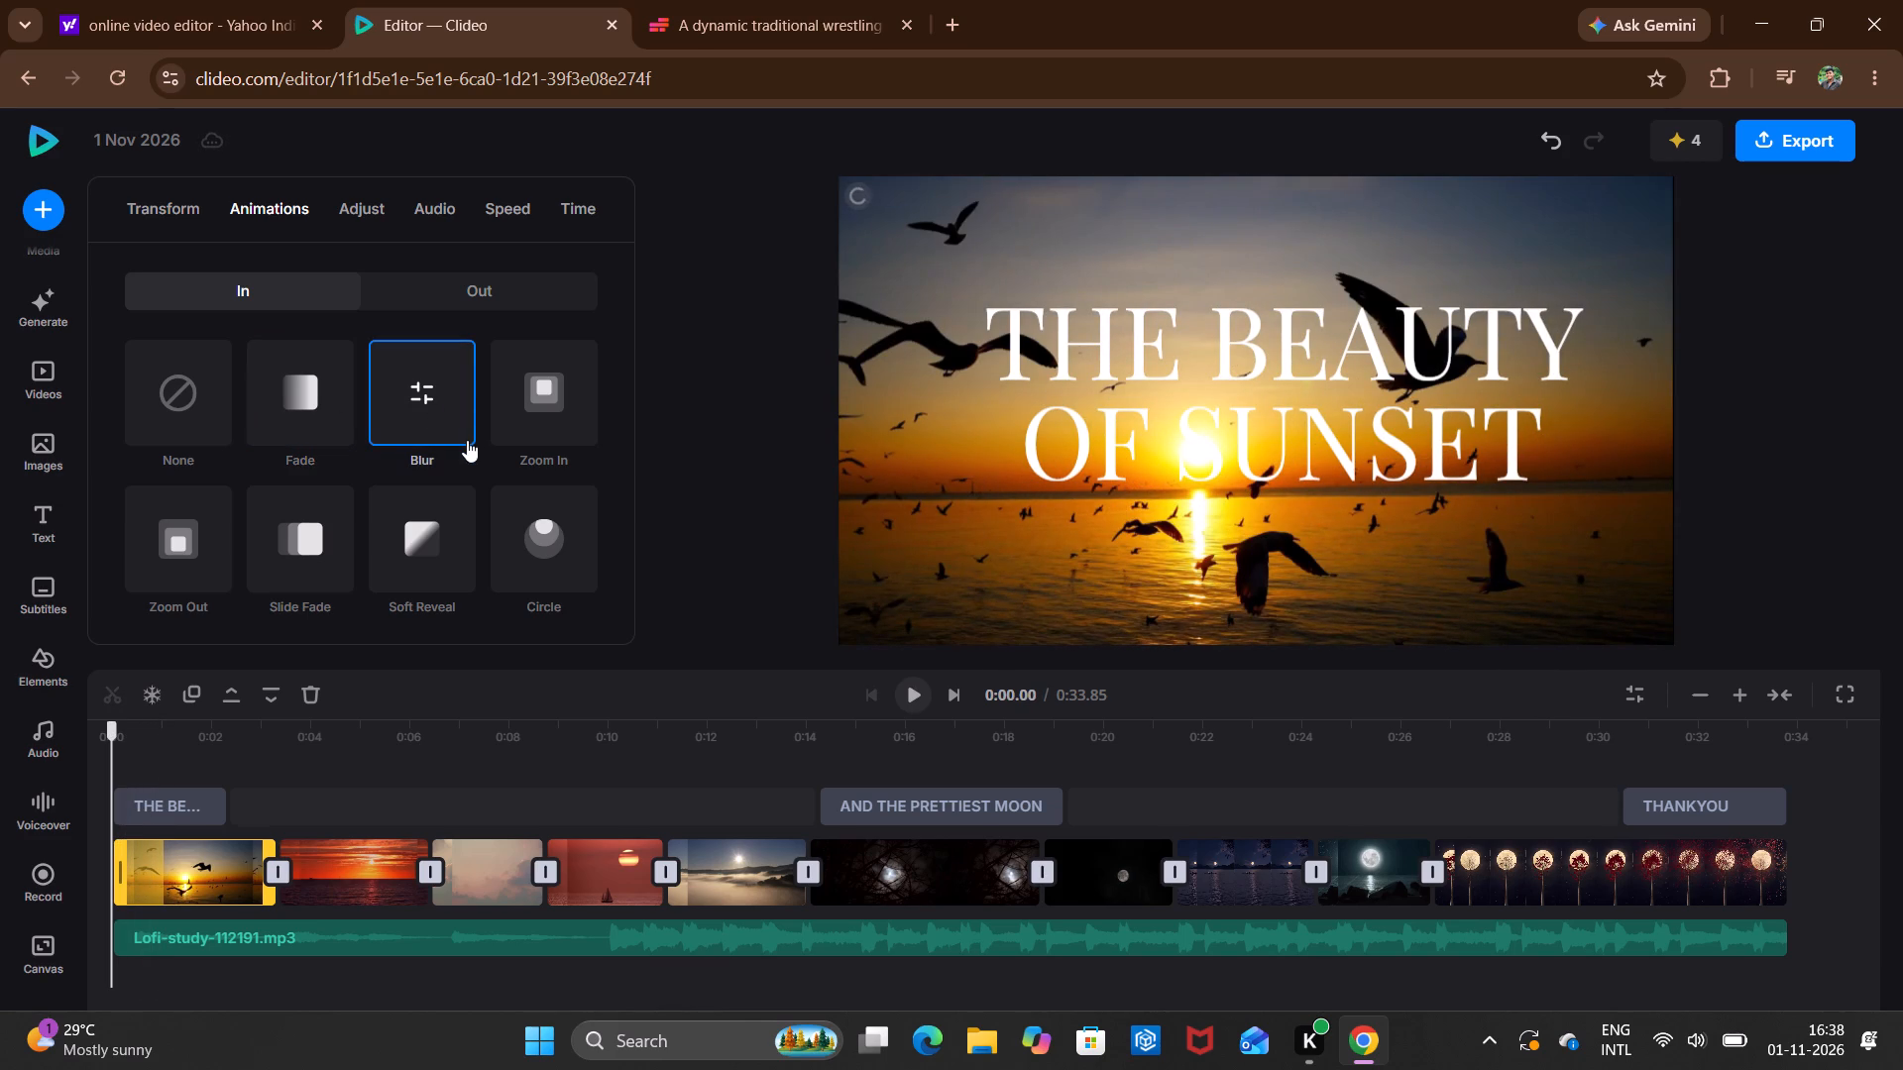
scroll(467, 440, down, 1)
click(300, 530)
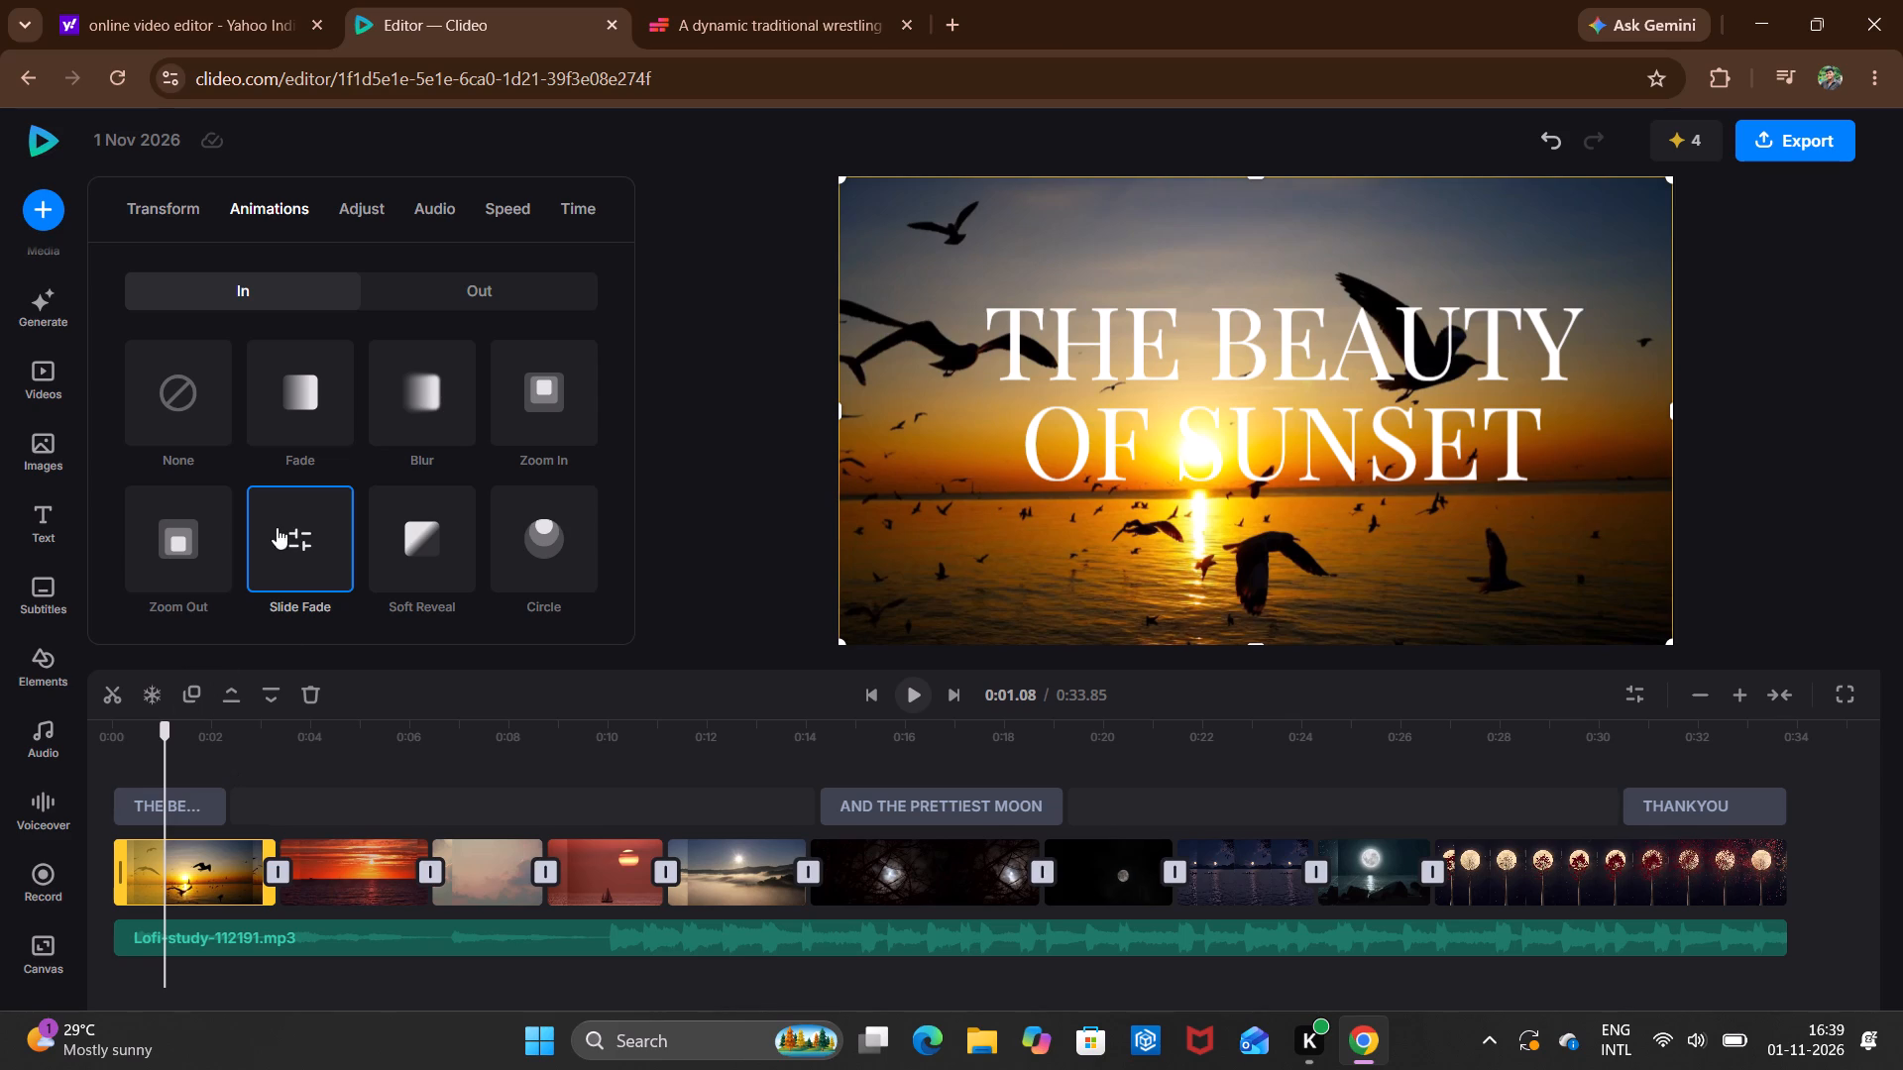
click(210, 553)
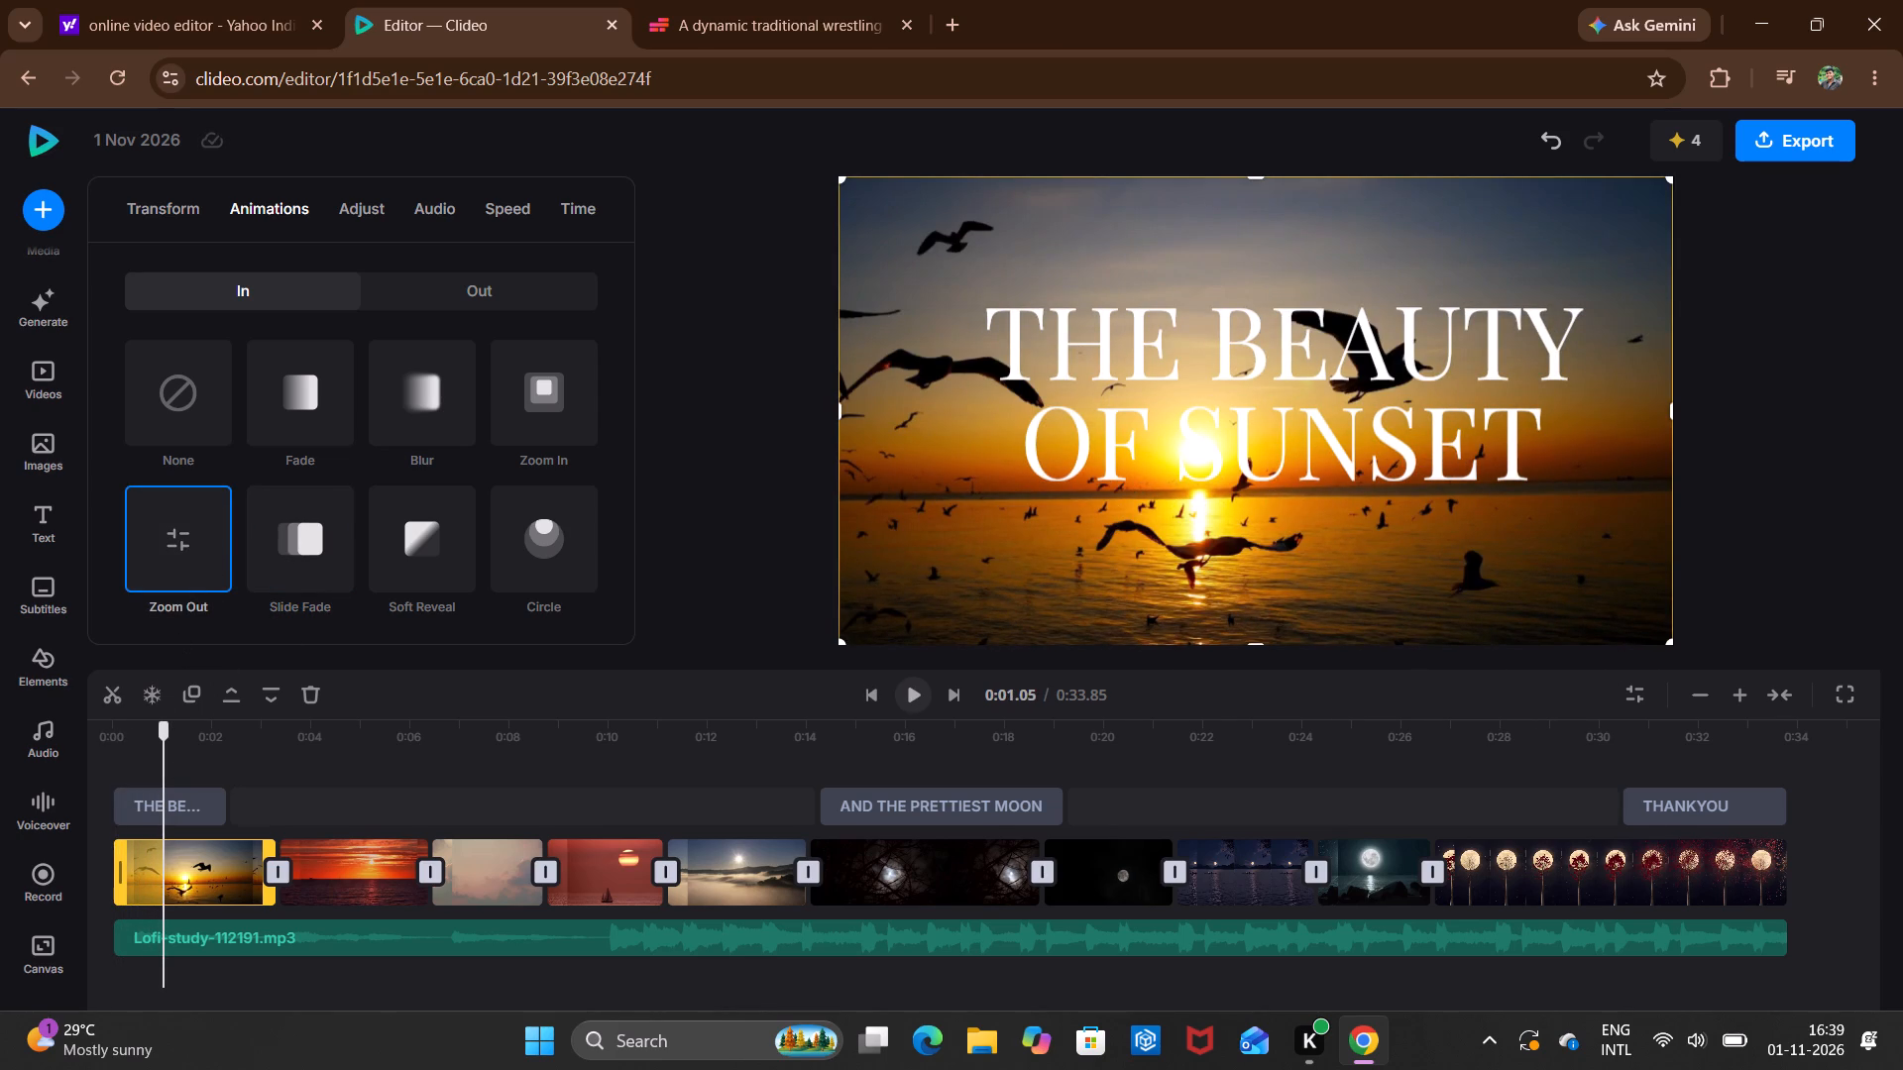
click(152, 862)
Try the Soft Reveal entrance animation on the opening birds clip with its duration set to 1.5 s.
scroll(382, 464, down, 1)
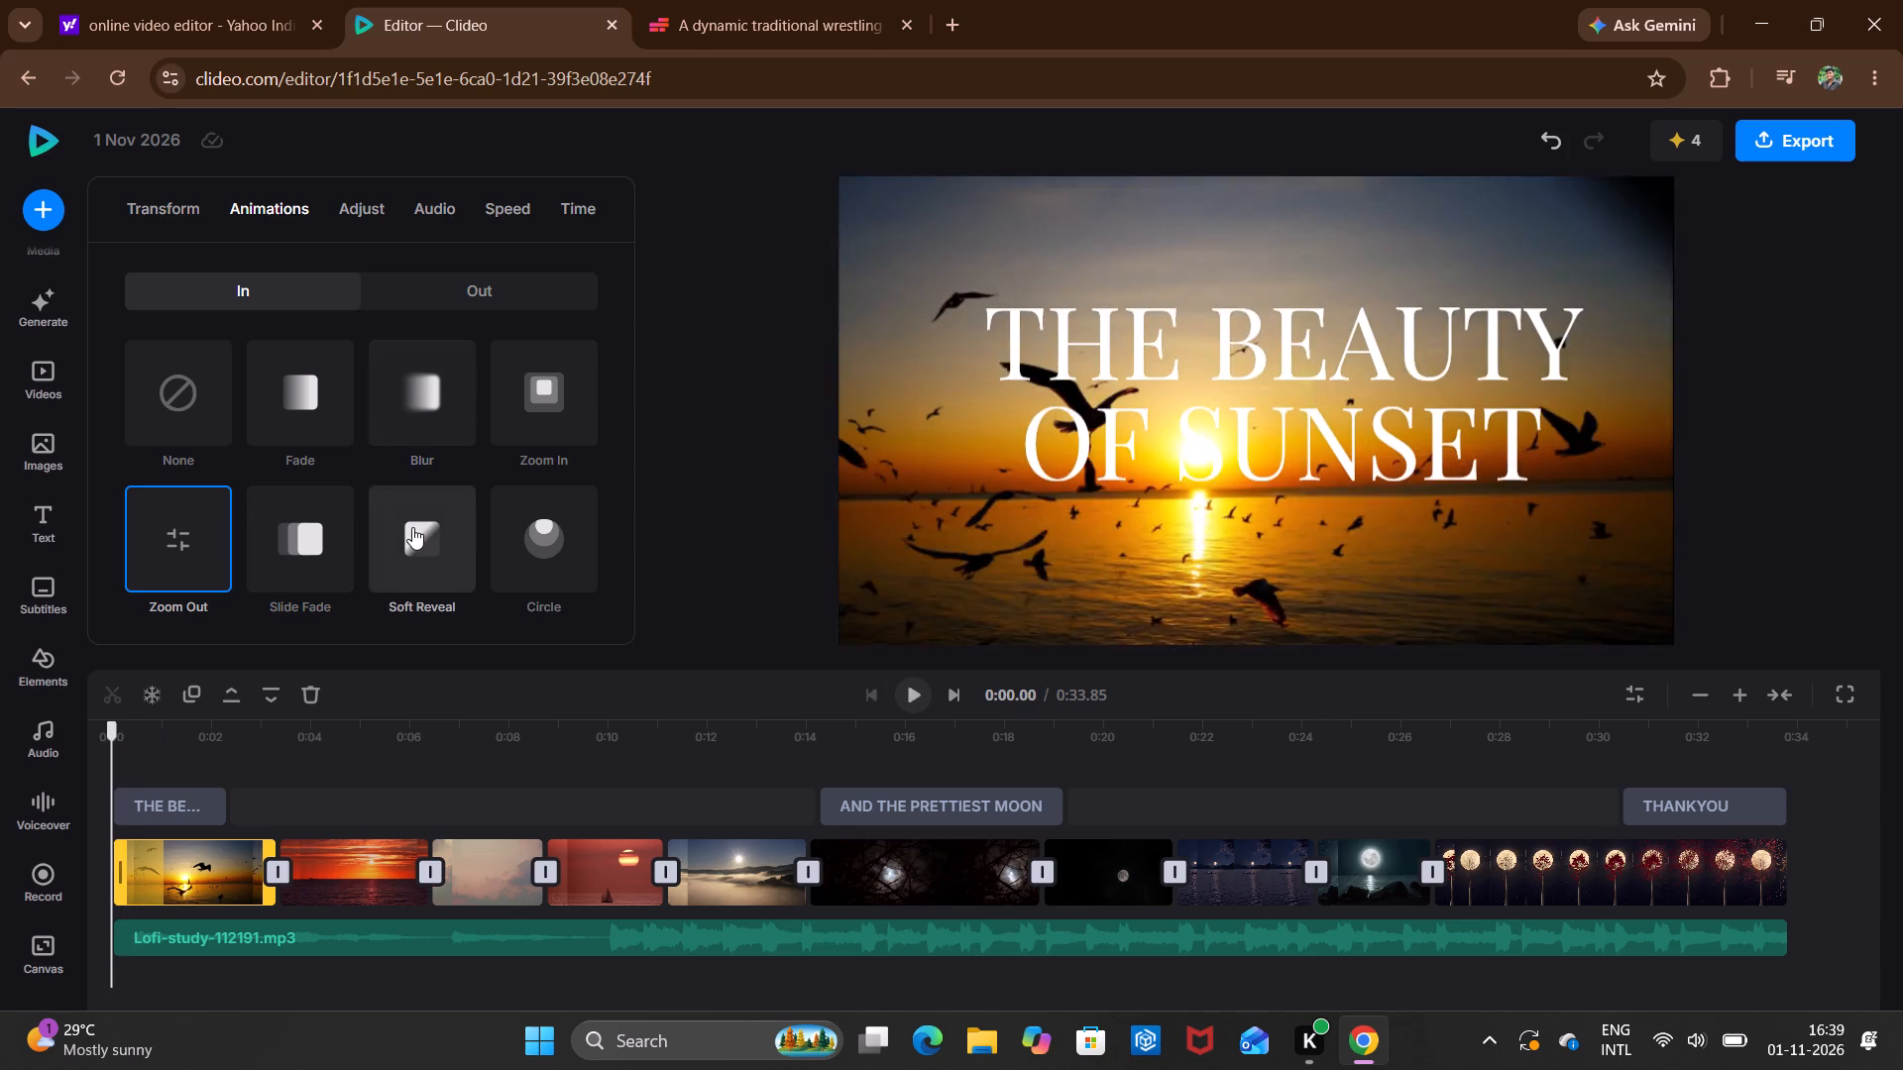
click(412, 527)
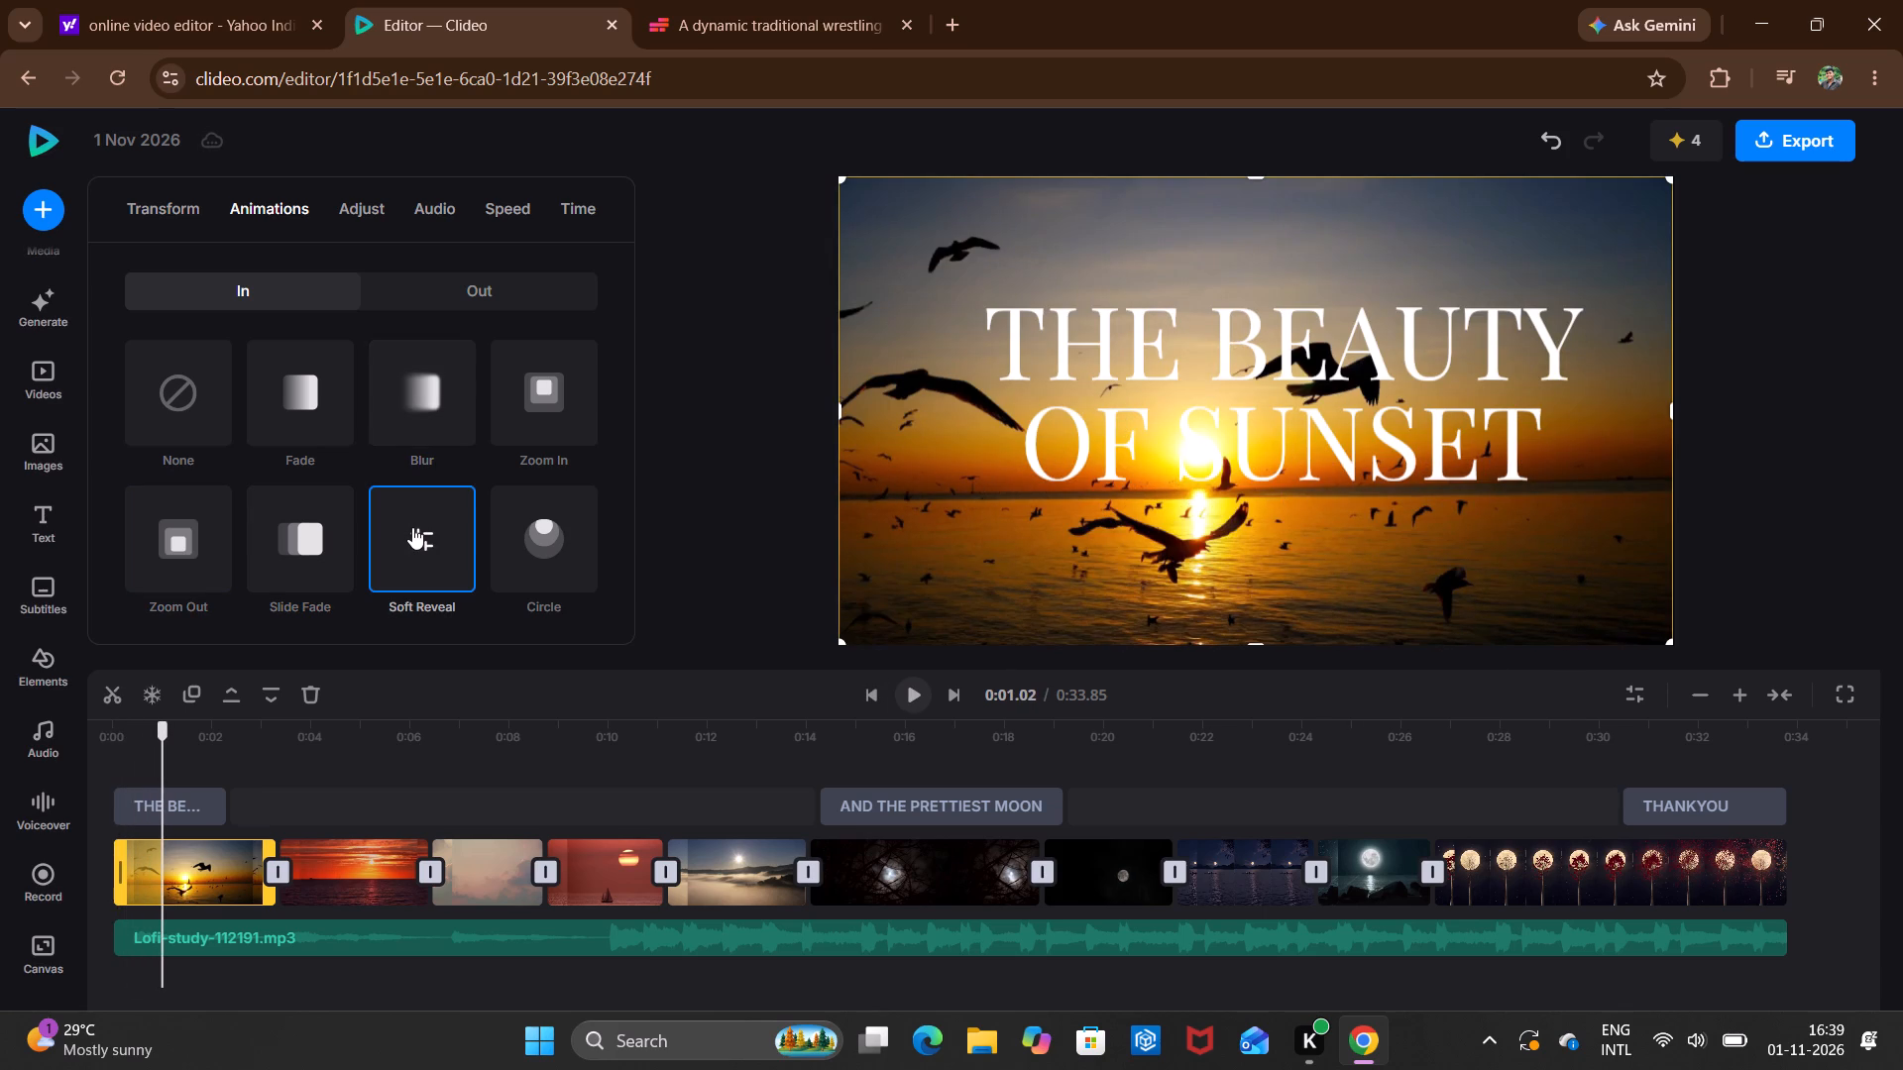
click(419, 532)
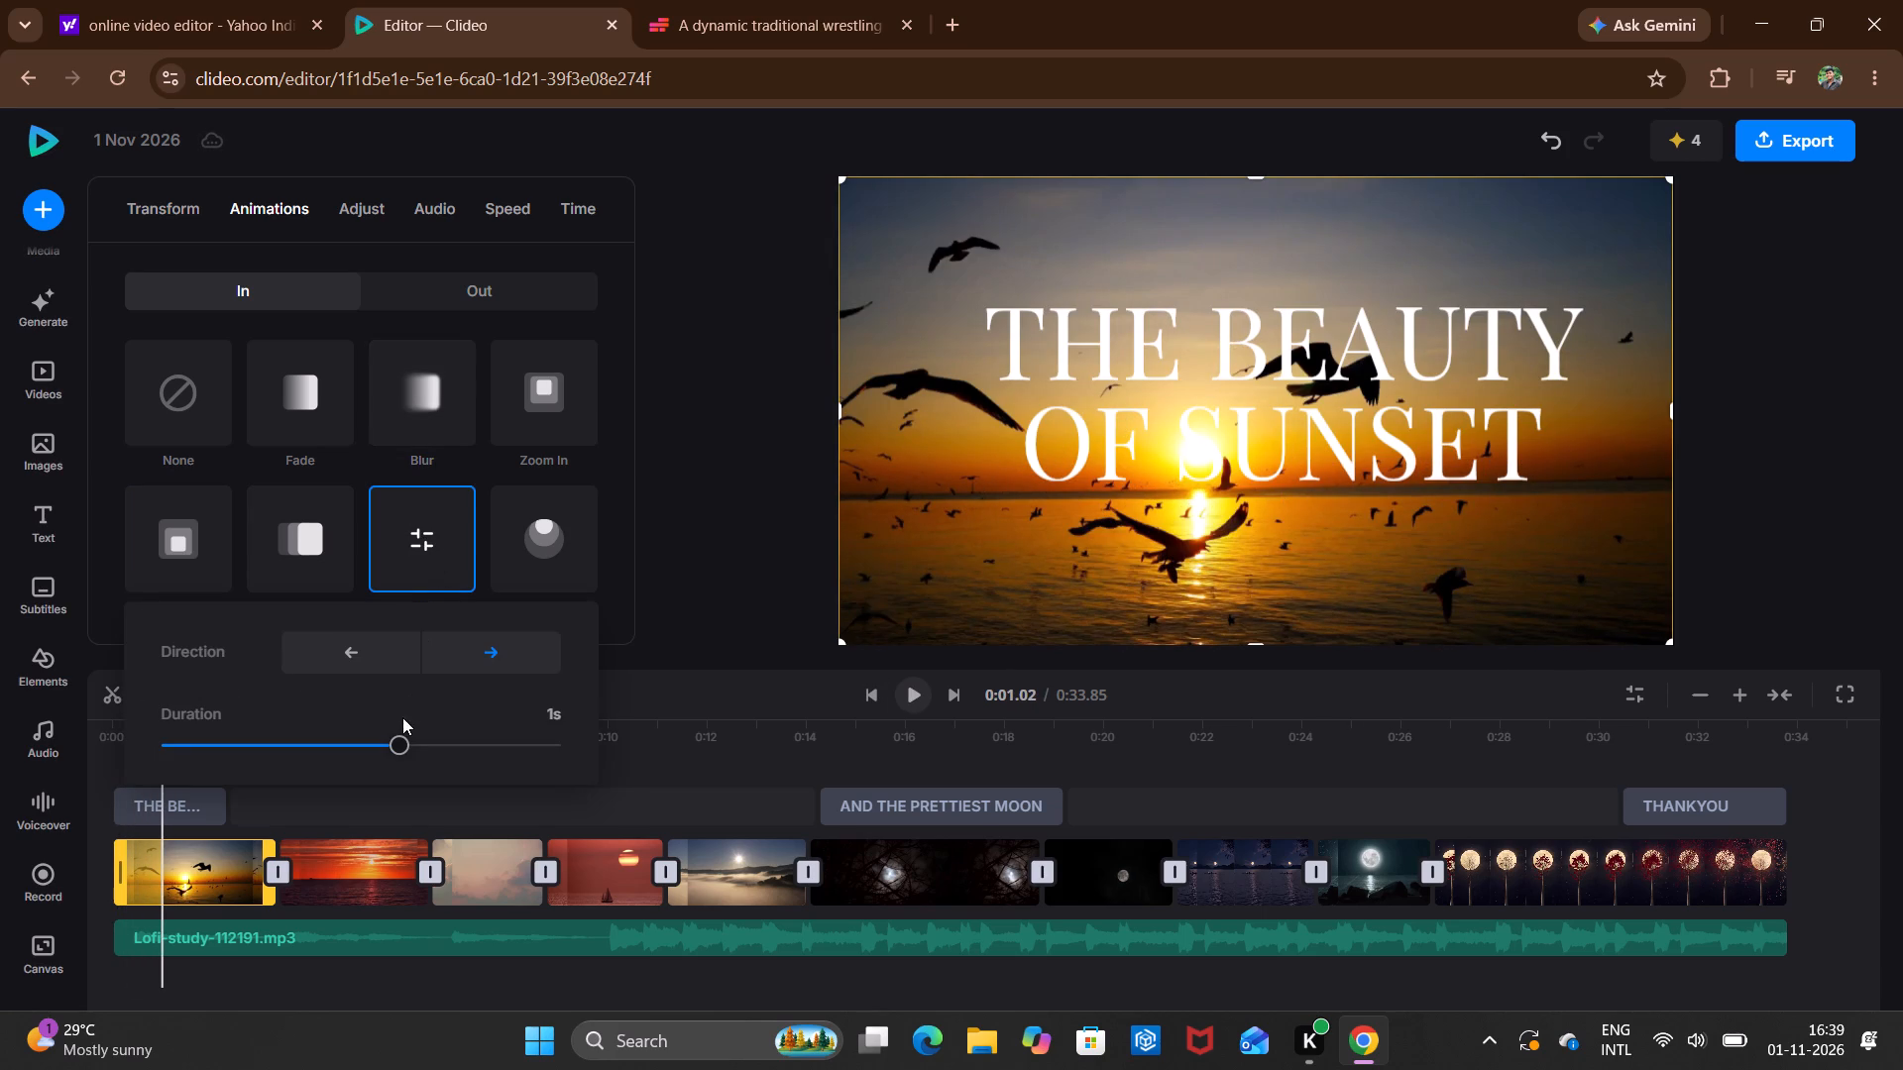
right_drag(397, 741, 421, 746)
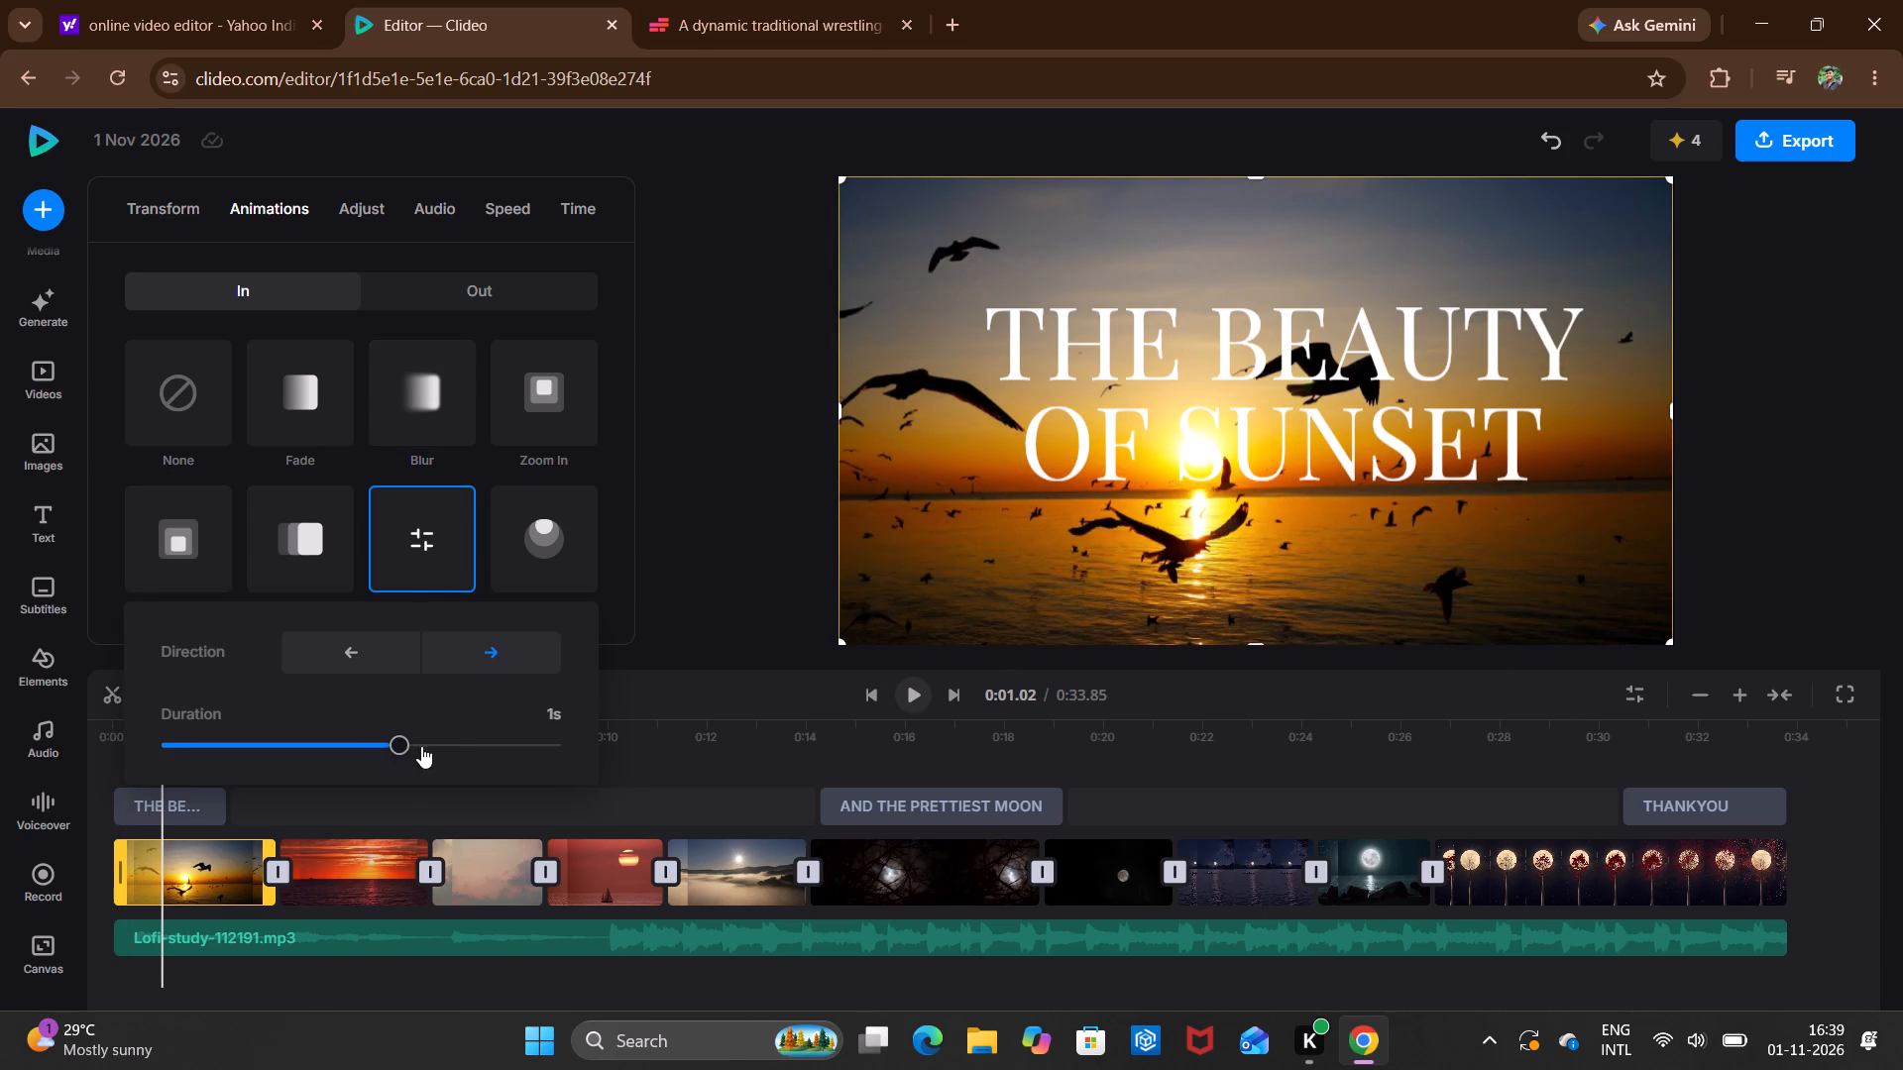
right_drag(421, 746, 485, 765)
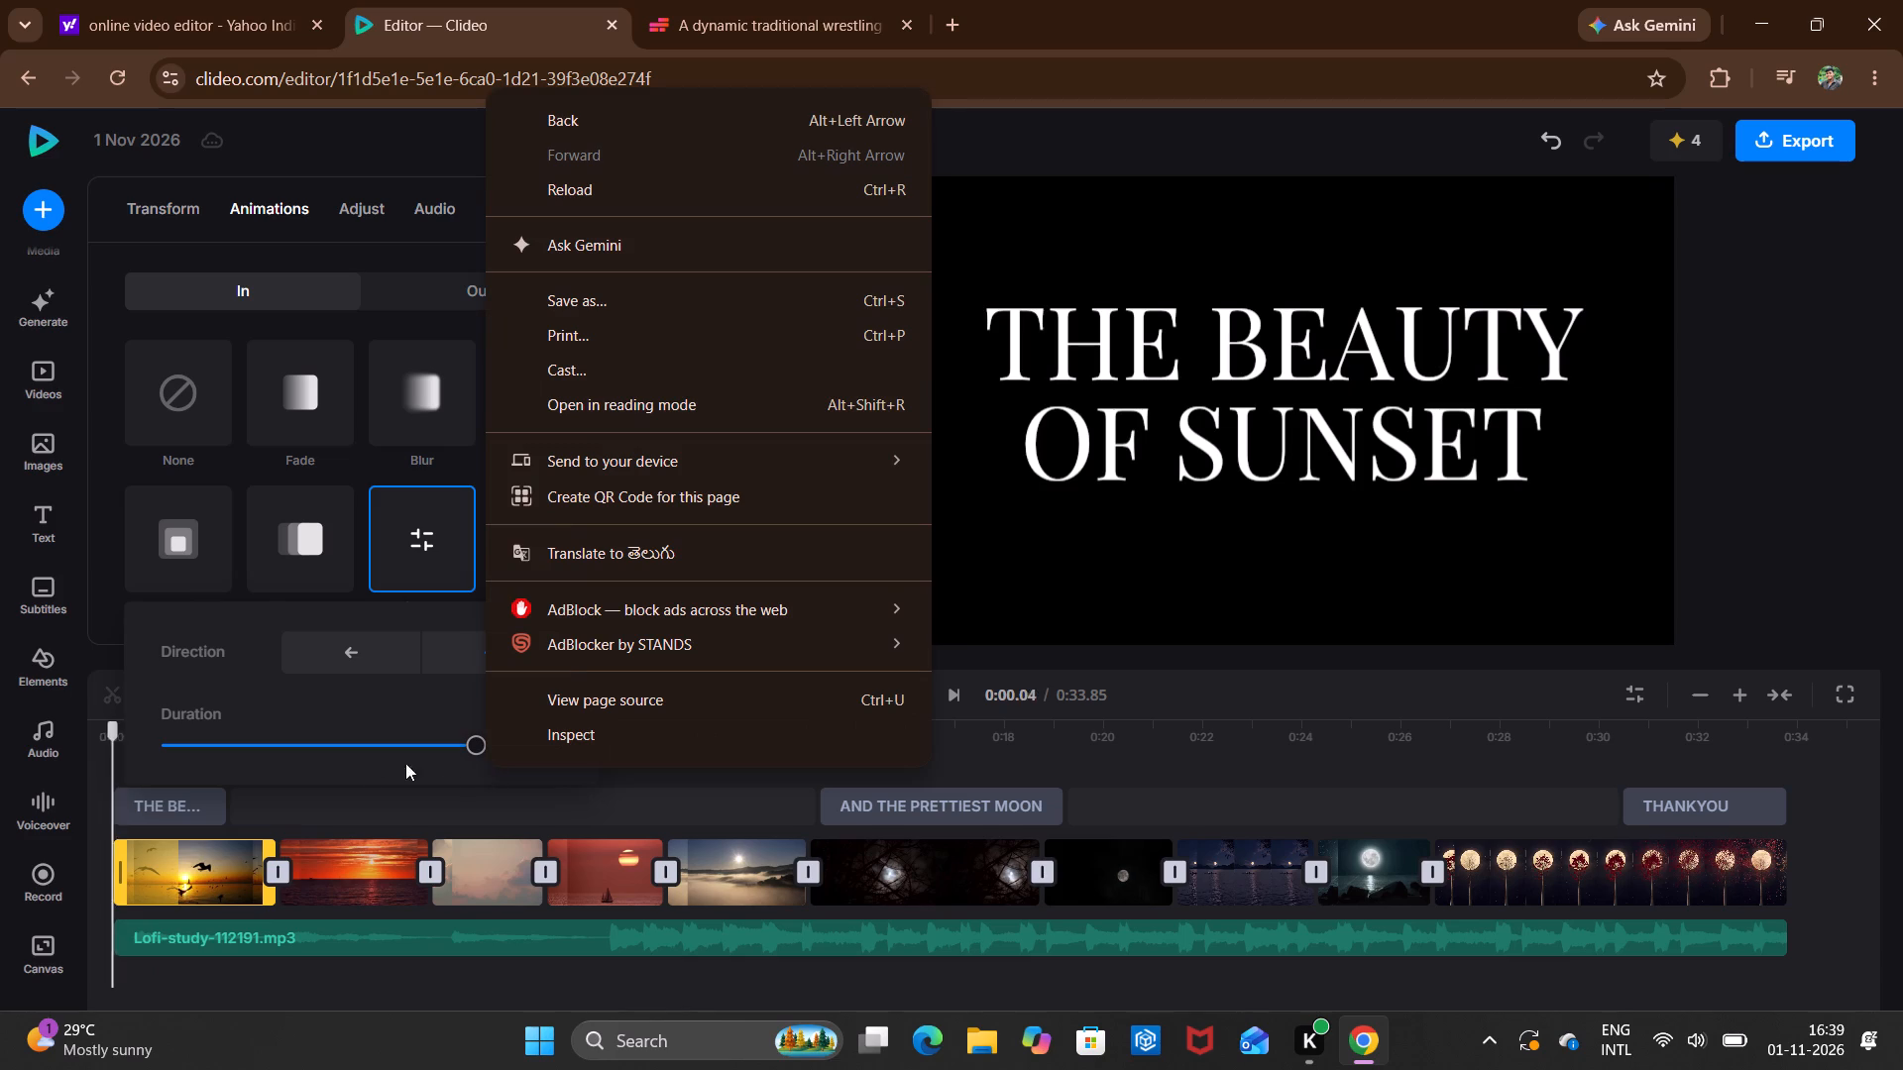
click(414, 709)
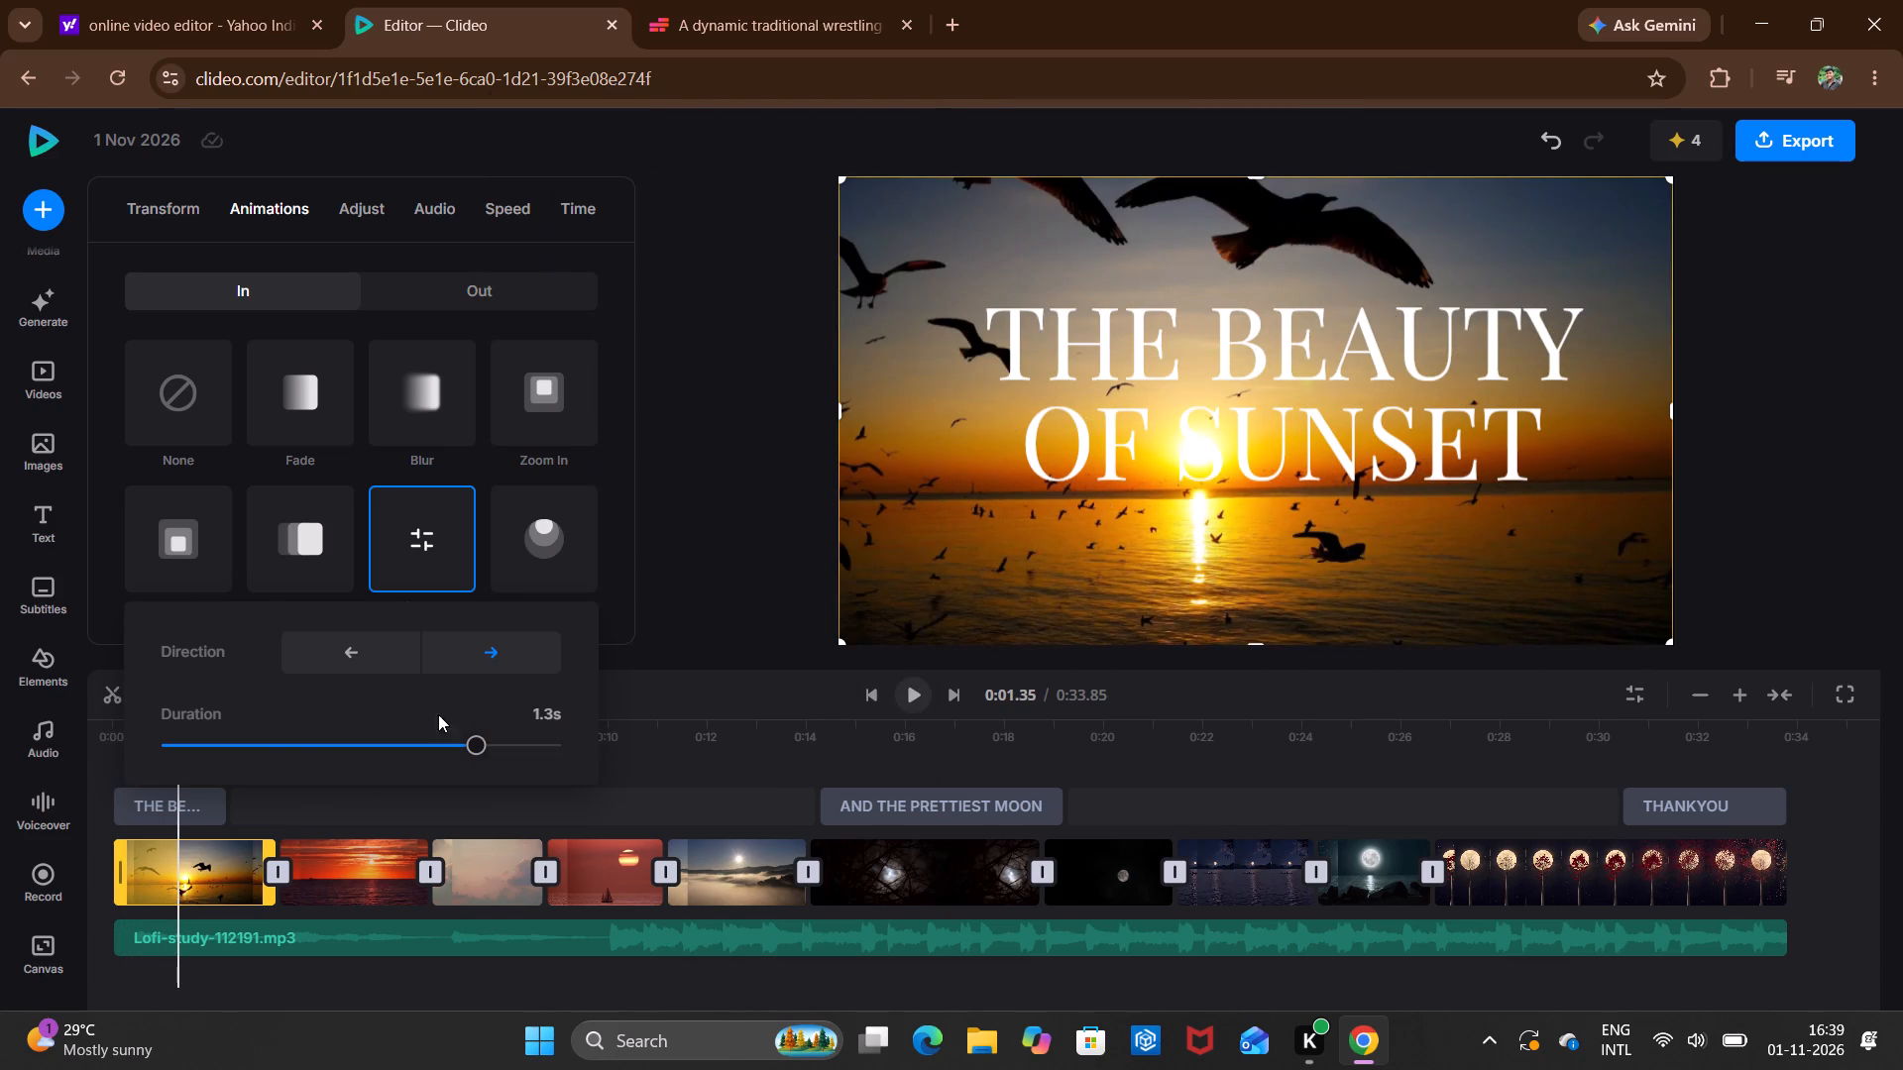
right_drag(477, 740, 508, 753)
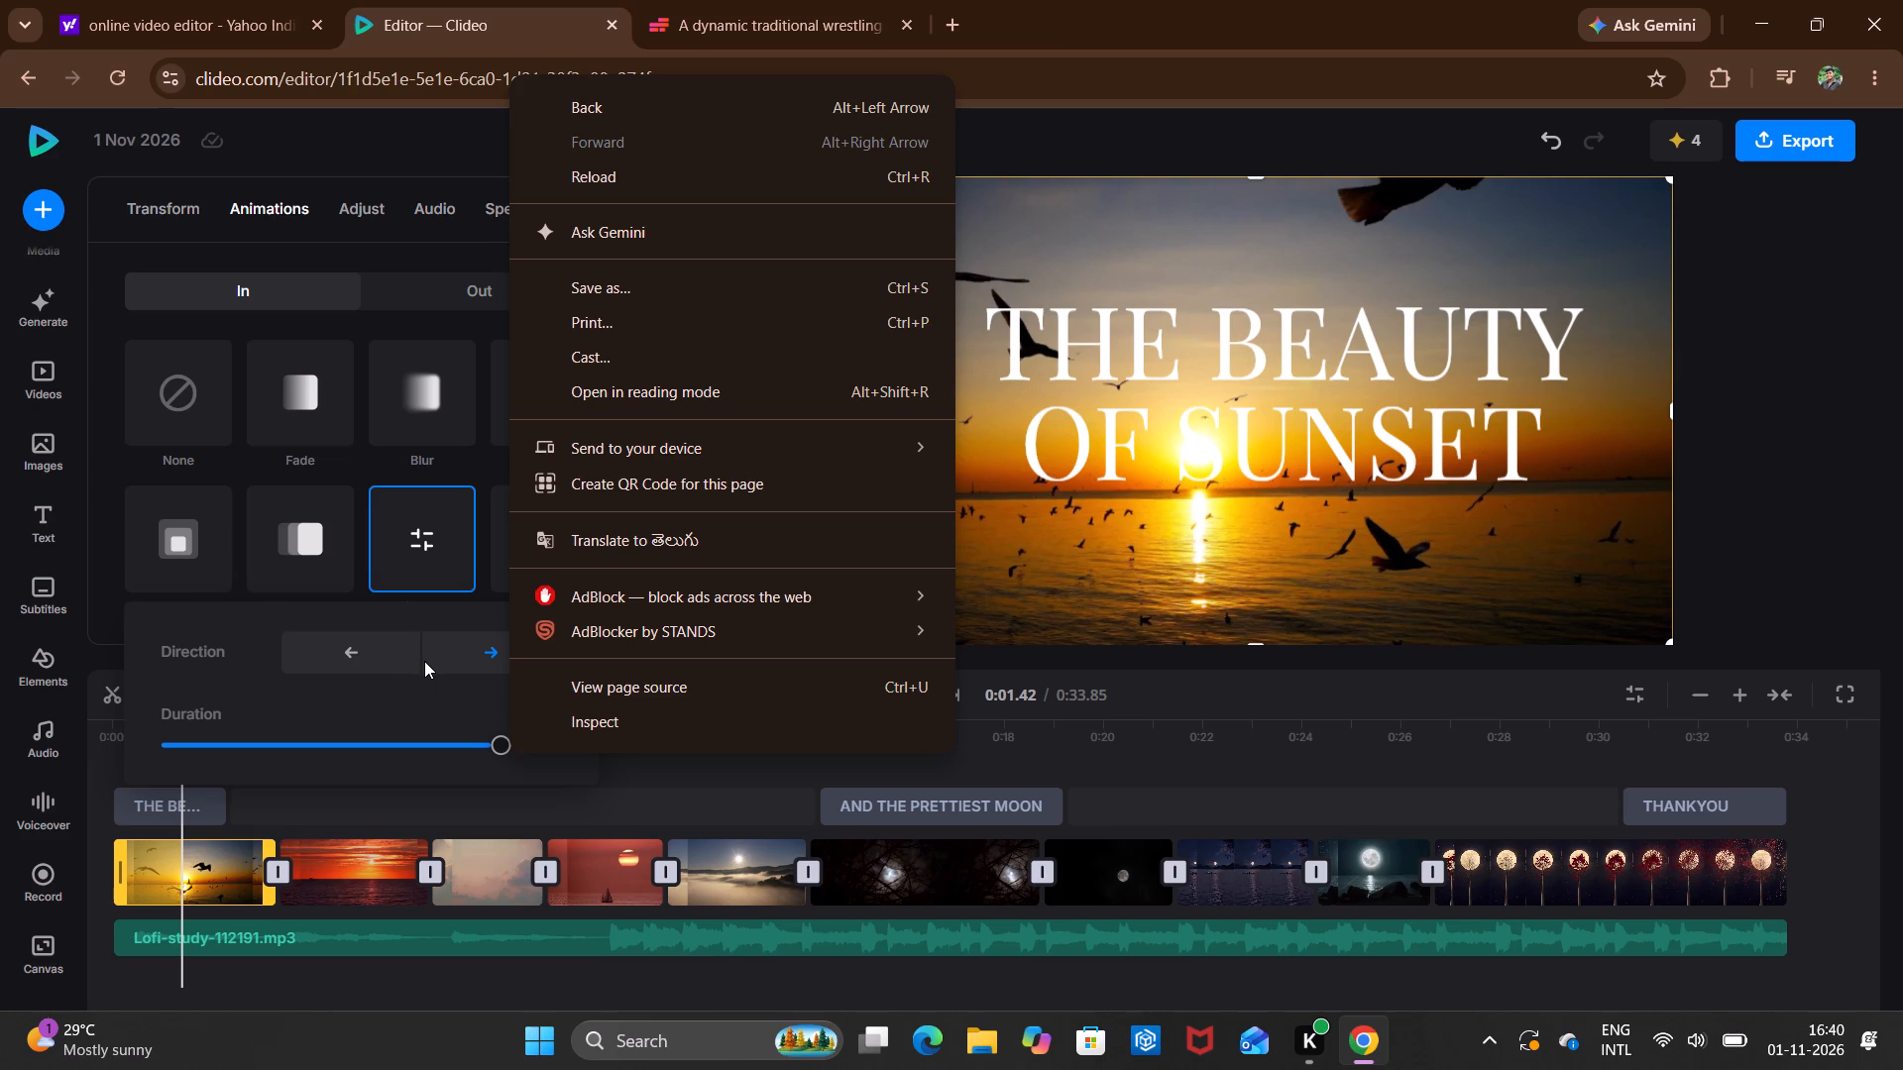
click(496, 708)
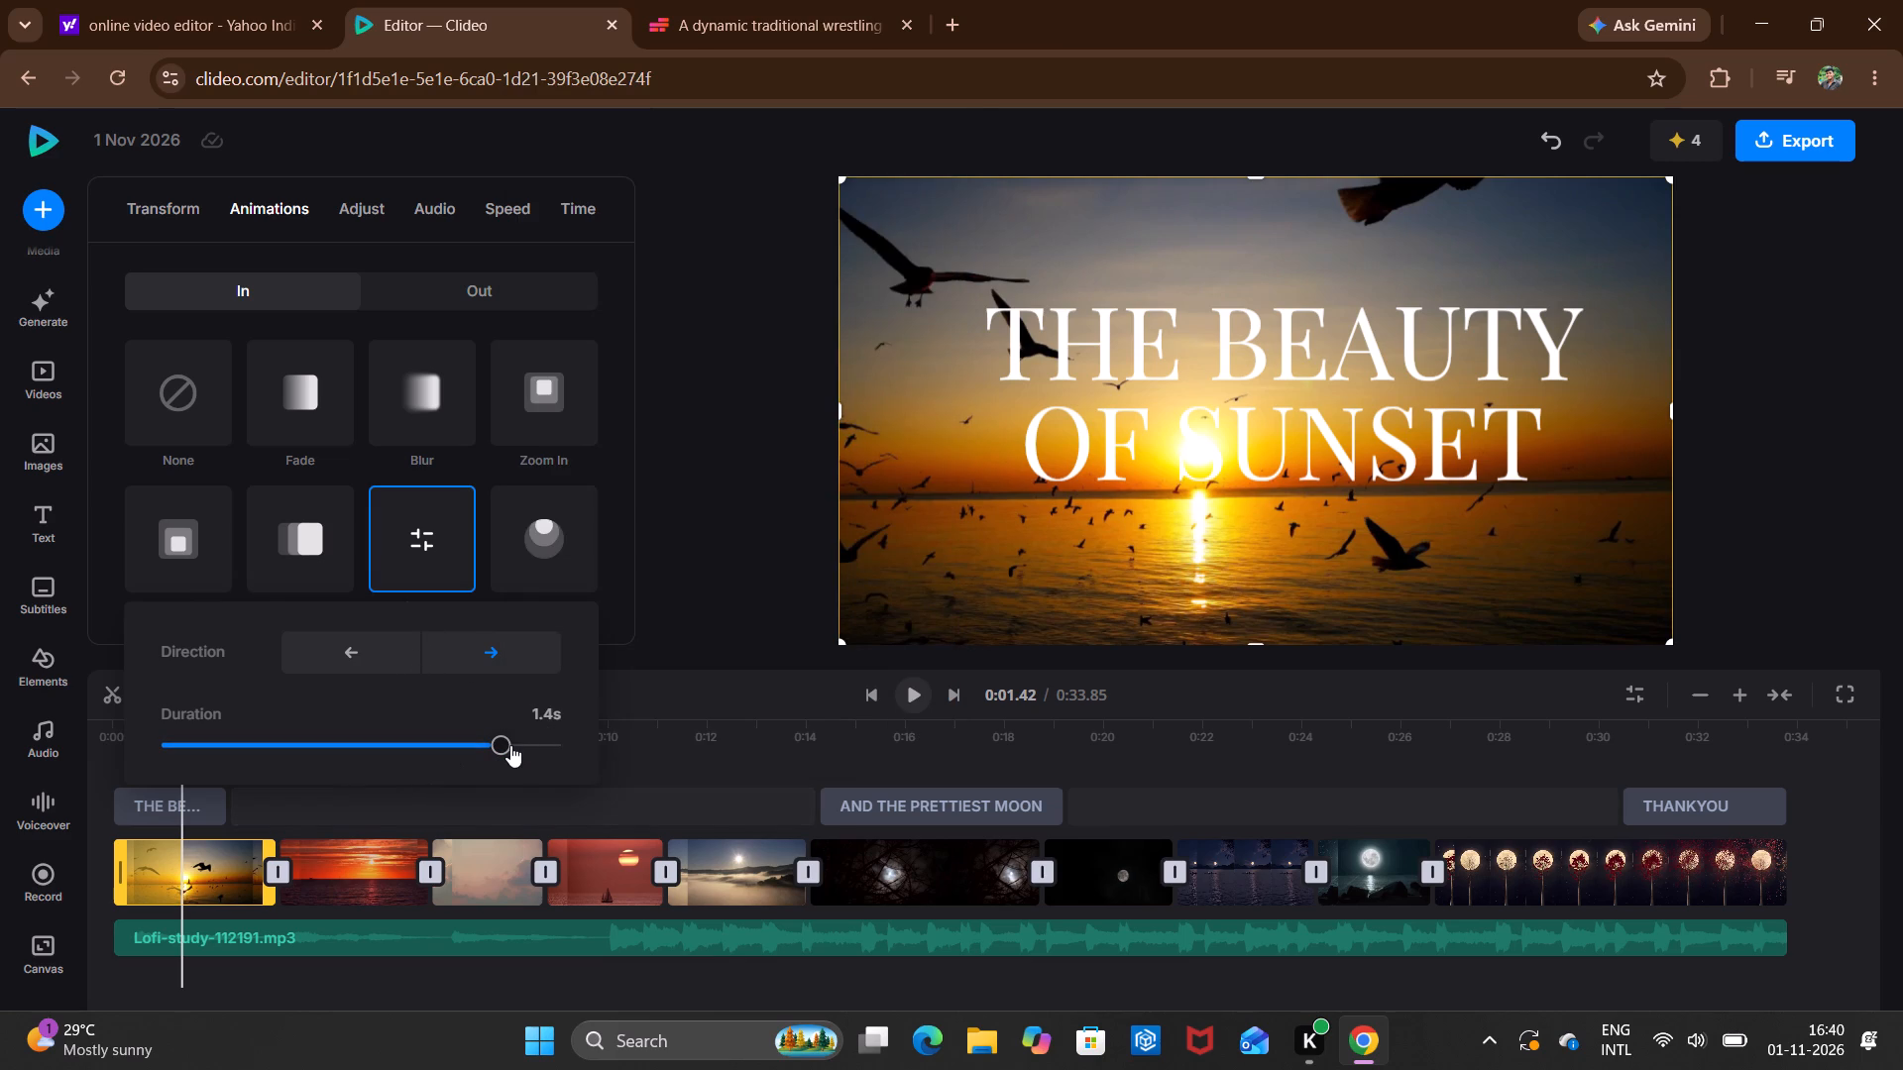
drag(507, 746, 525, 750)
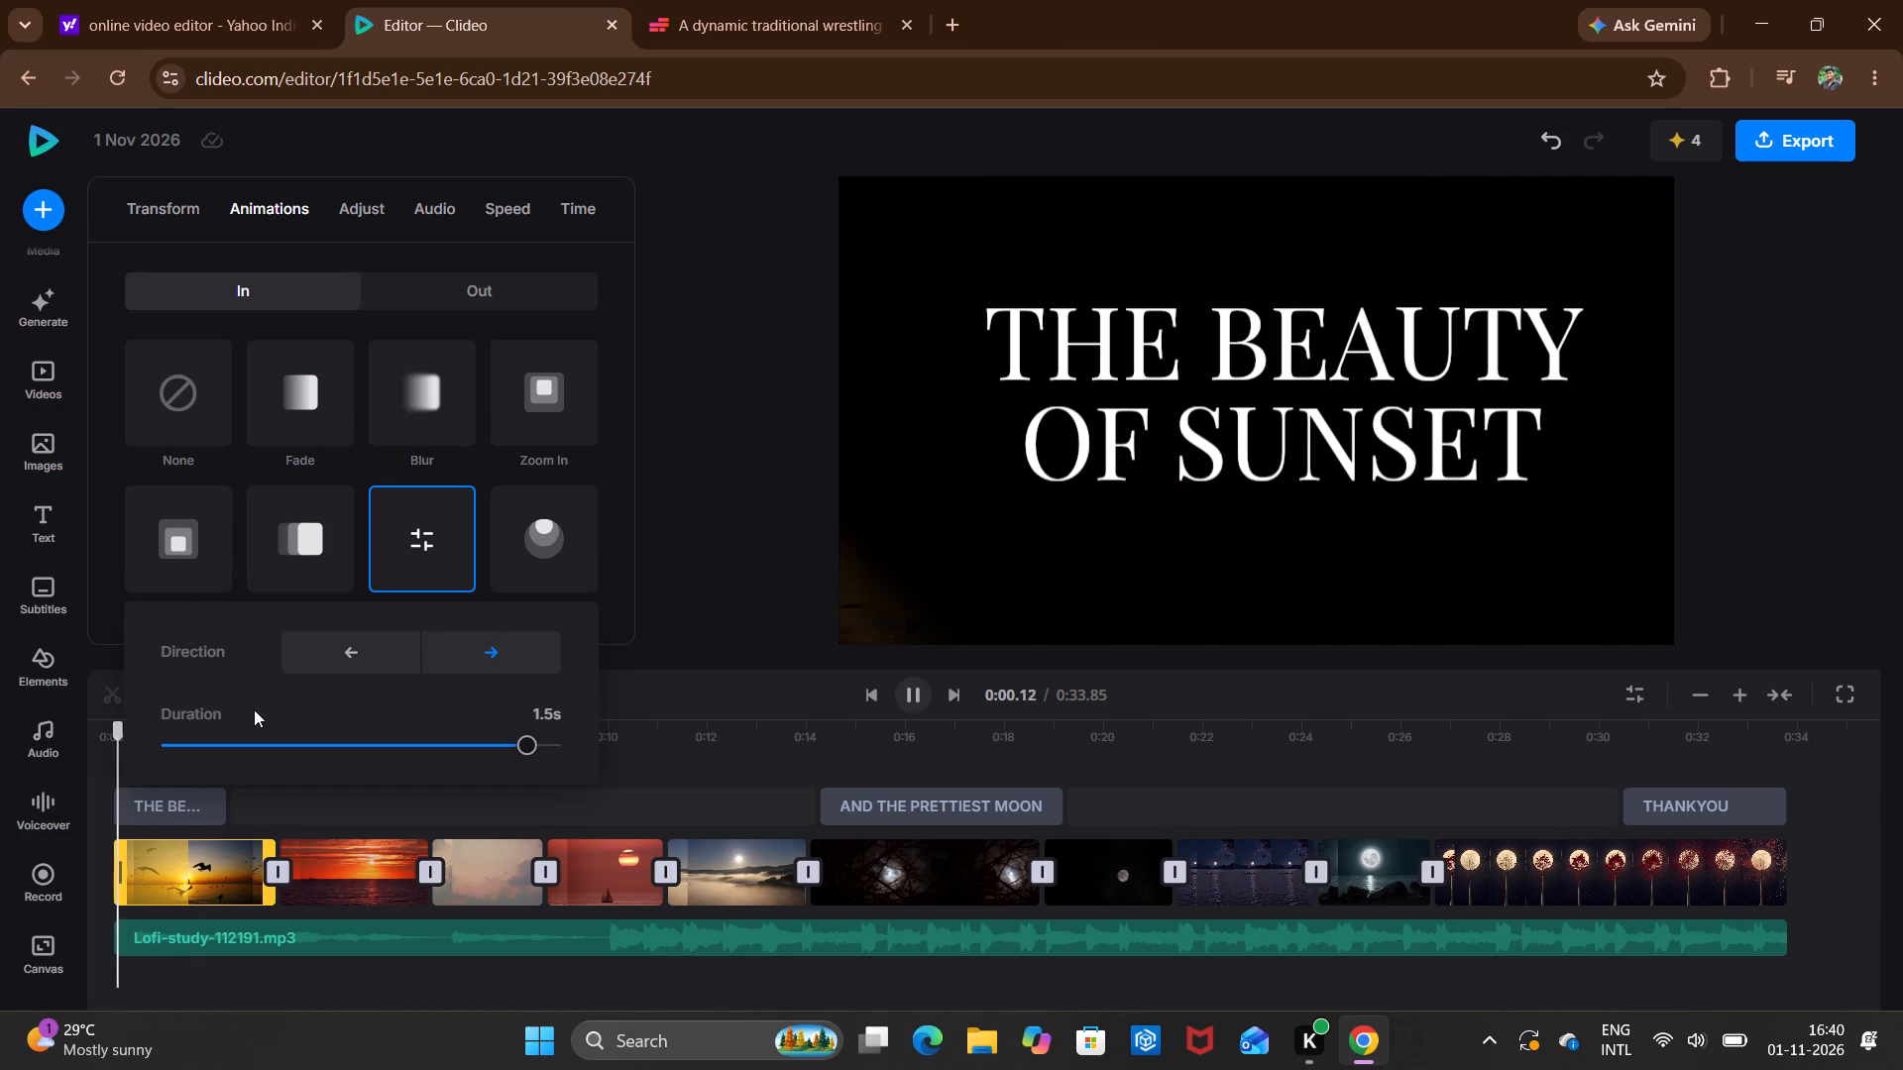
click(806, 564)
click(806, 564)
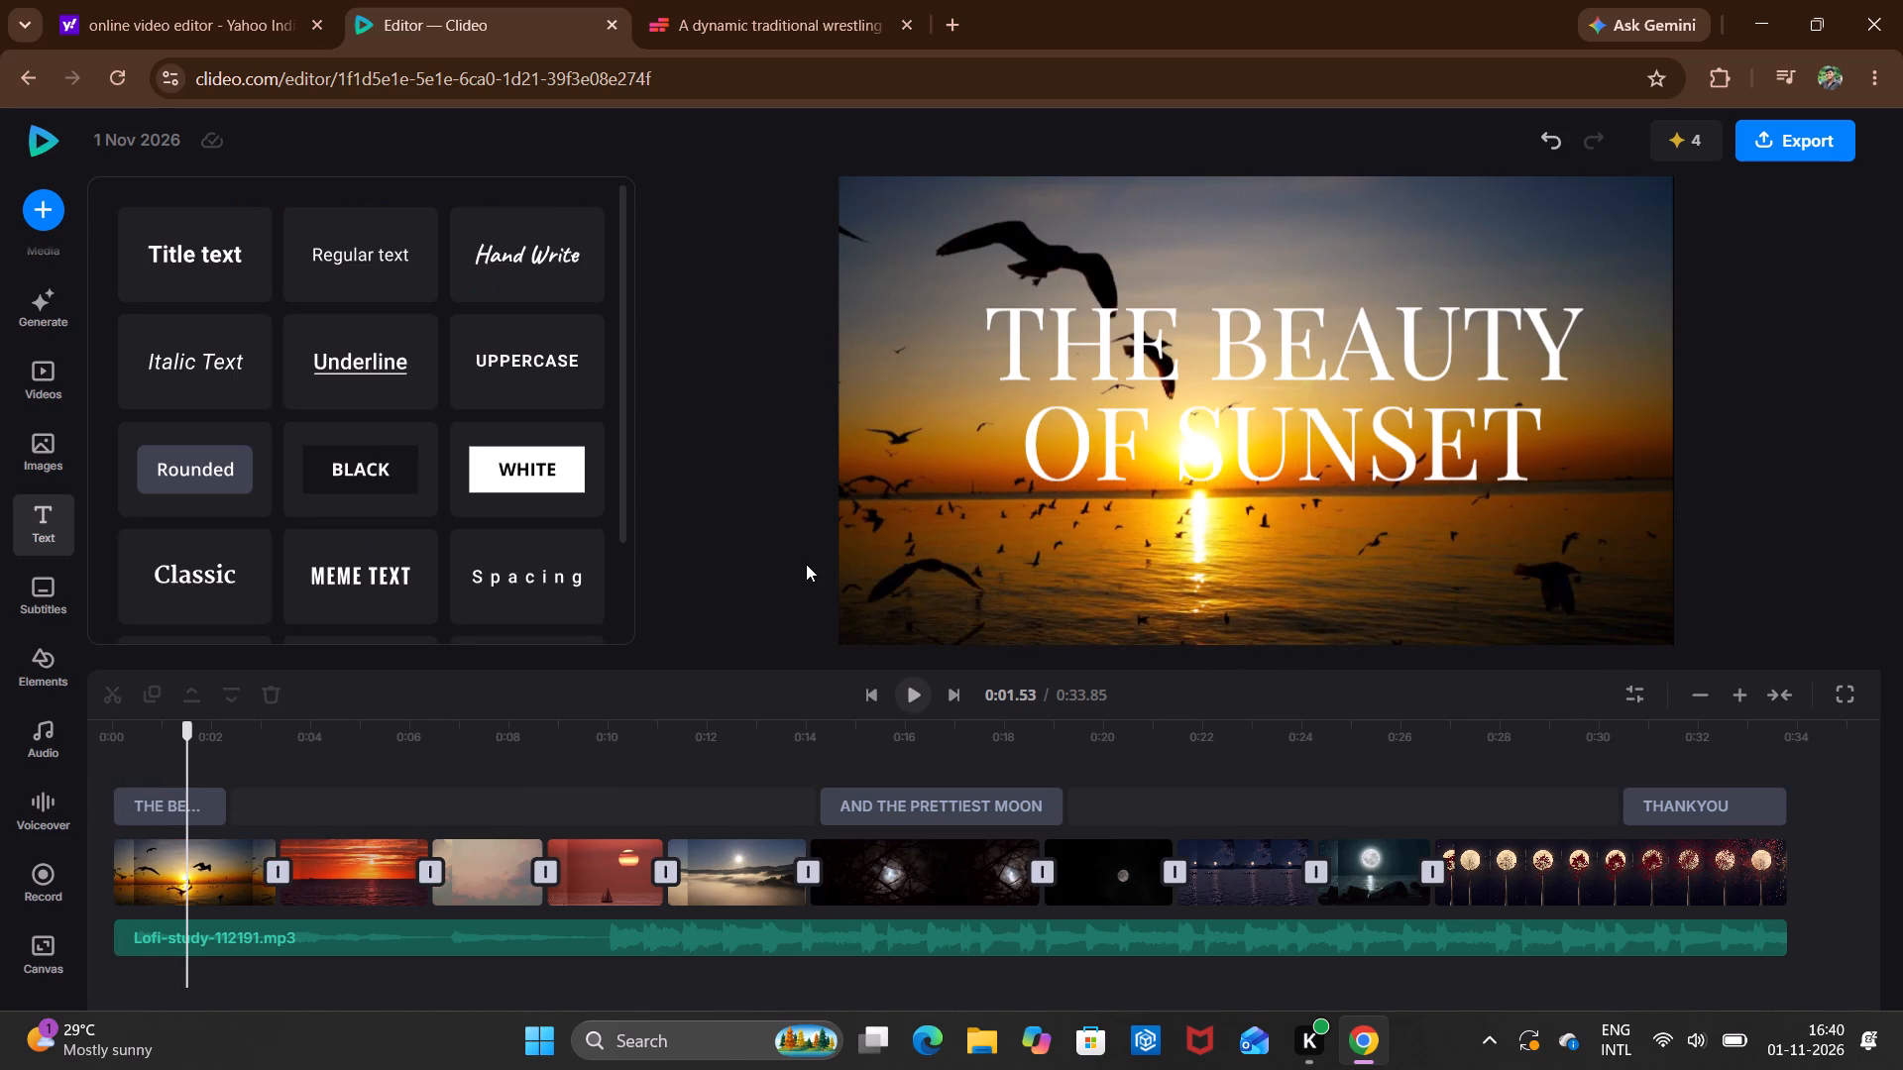
Apply the Circle entrance animation to the opening clip of birds at sunset.
click(141, 866)
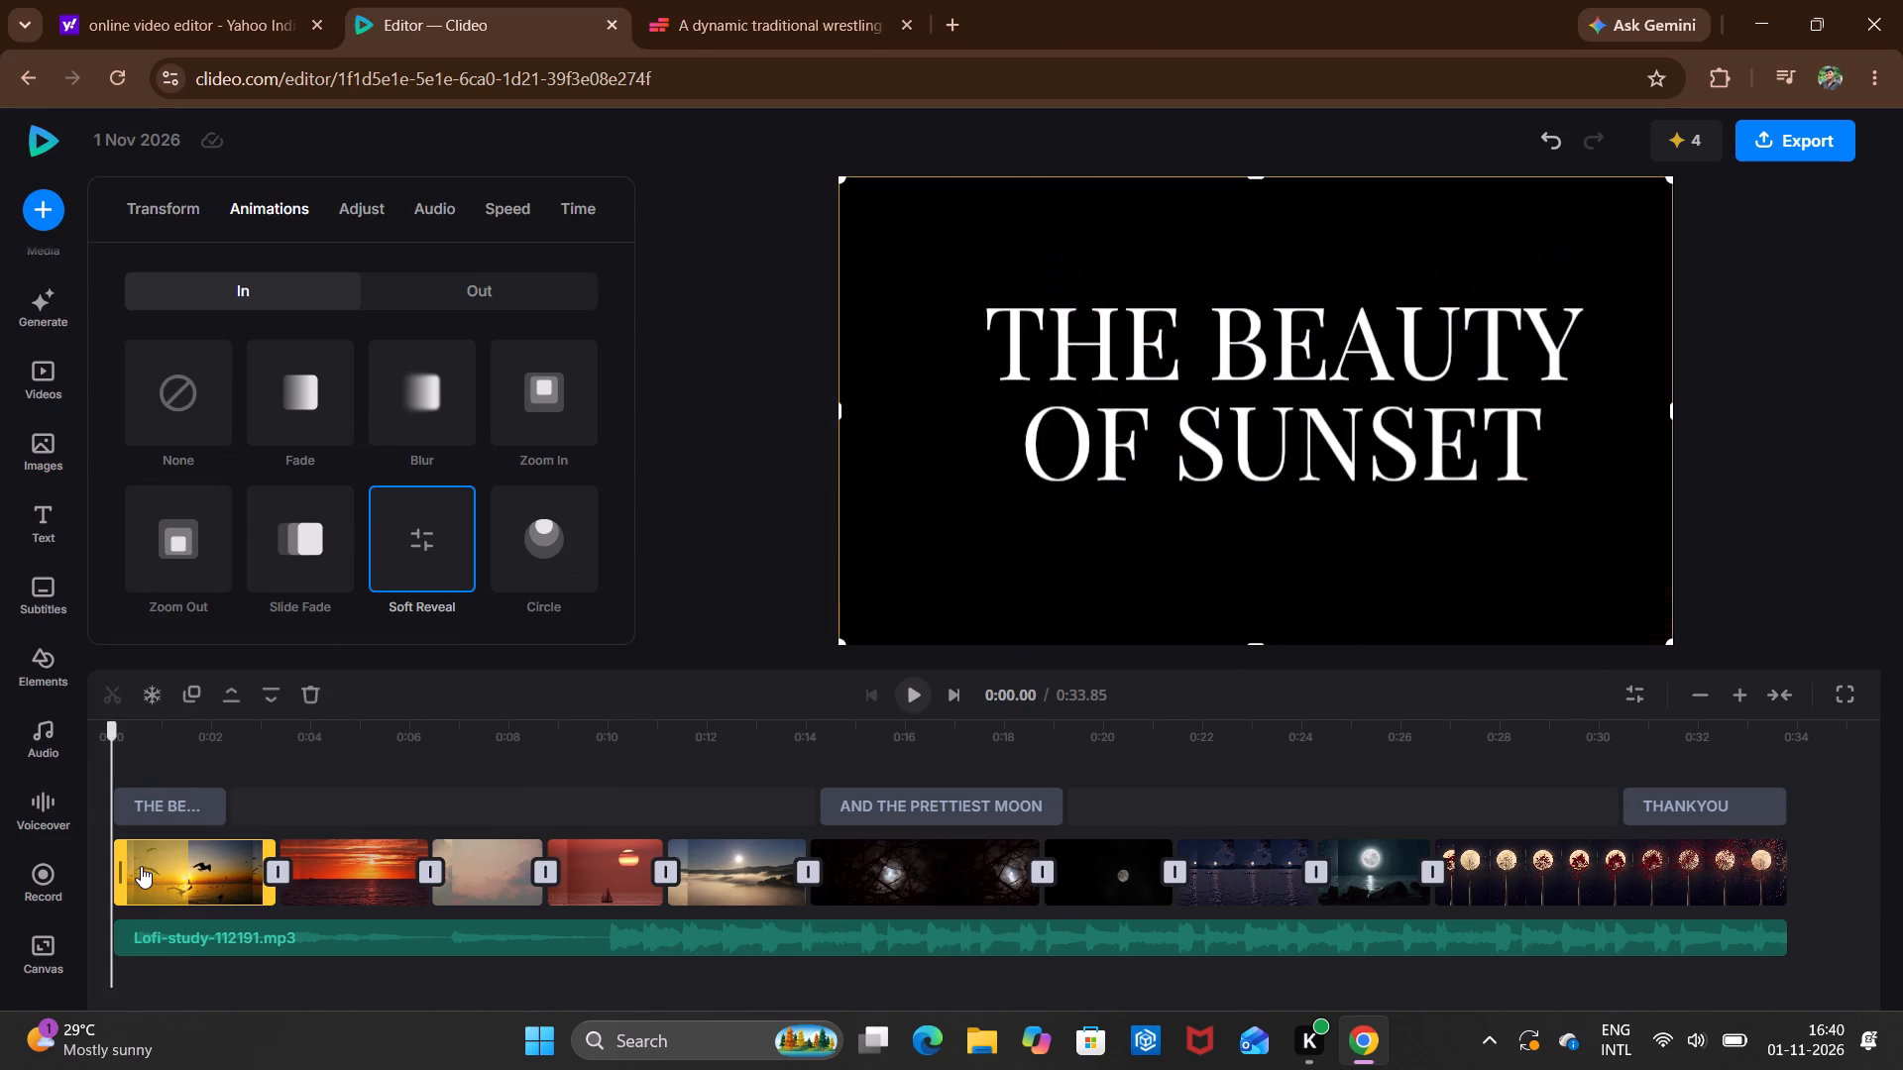
click(593, 555)
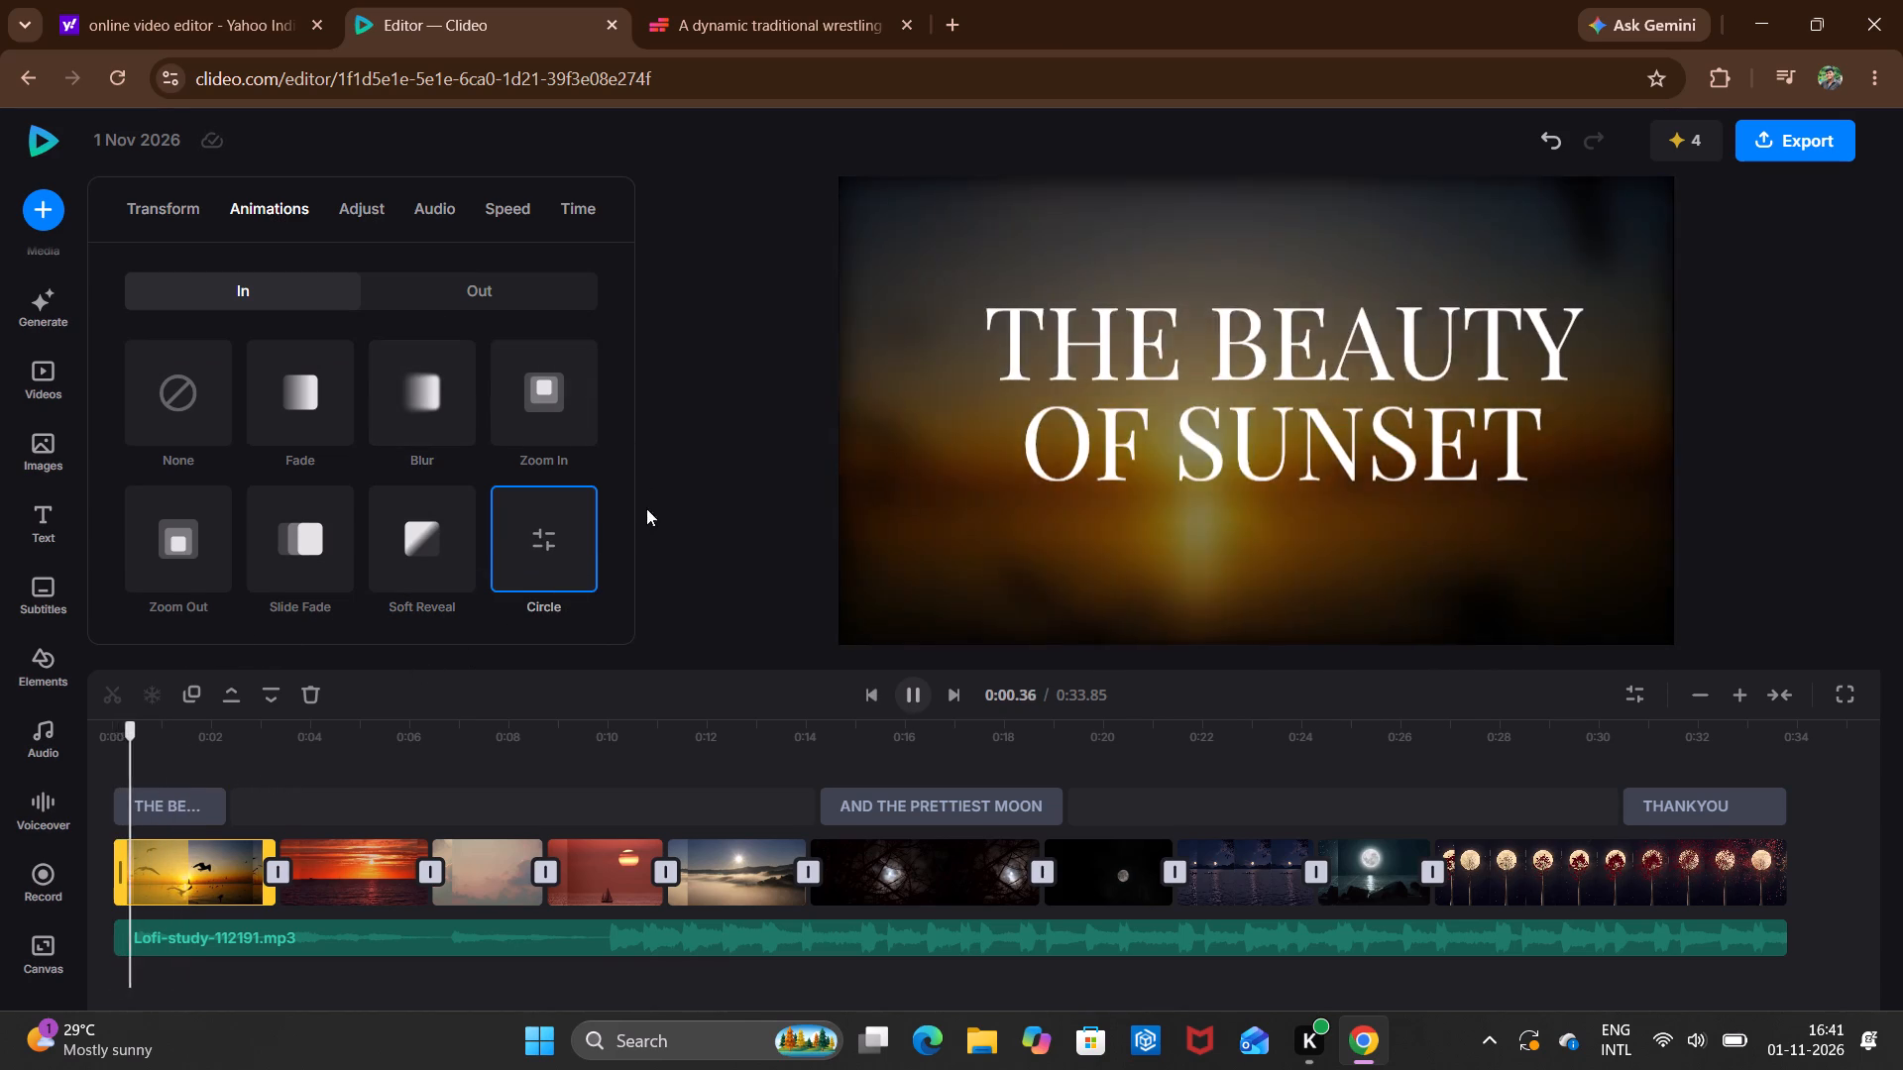
click(715, 610)
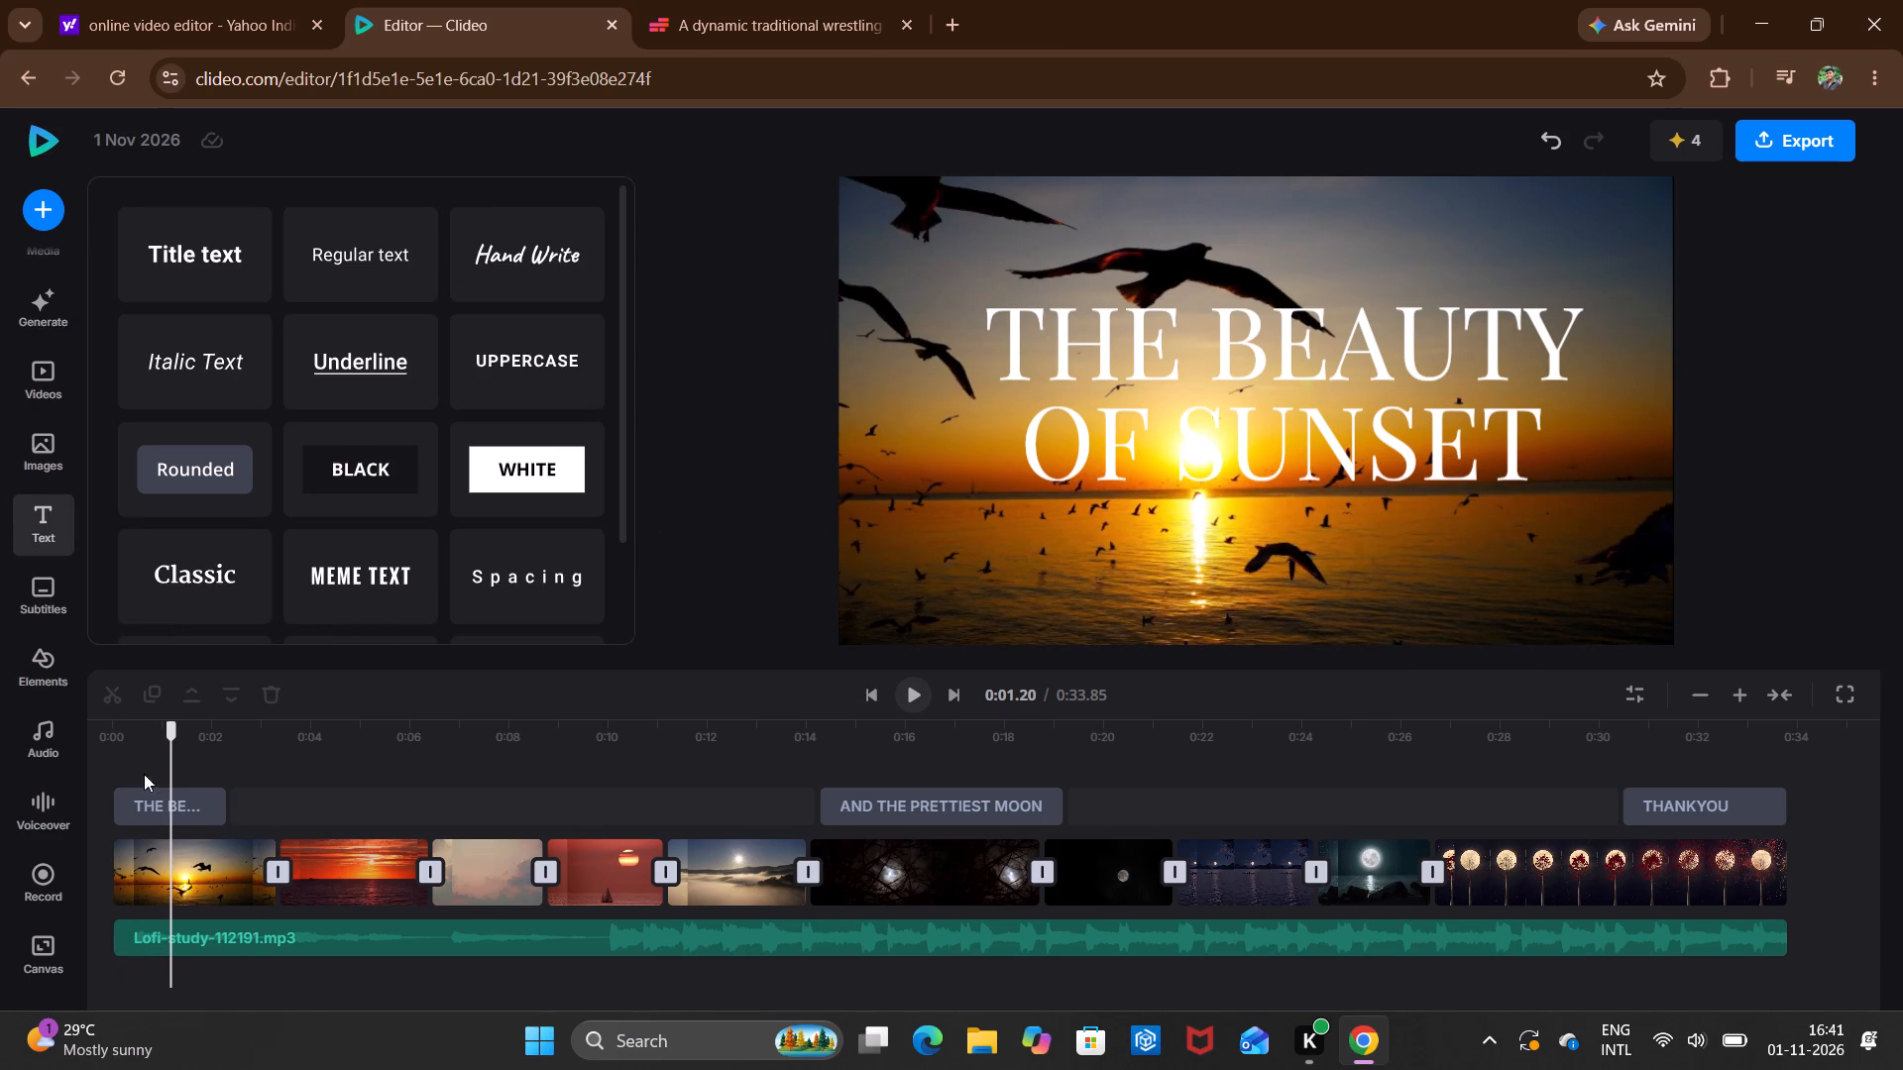
Play the video from near the start into the red sunset clip to check the opening animation.
double_click(105, 764)
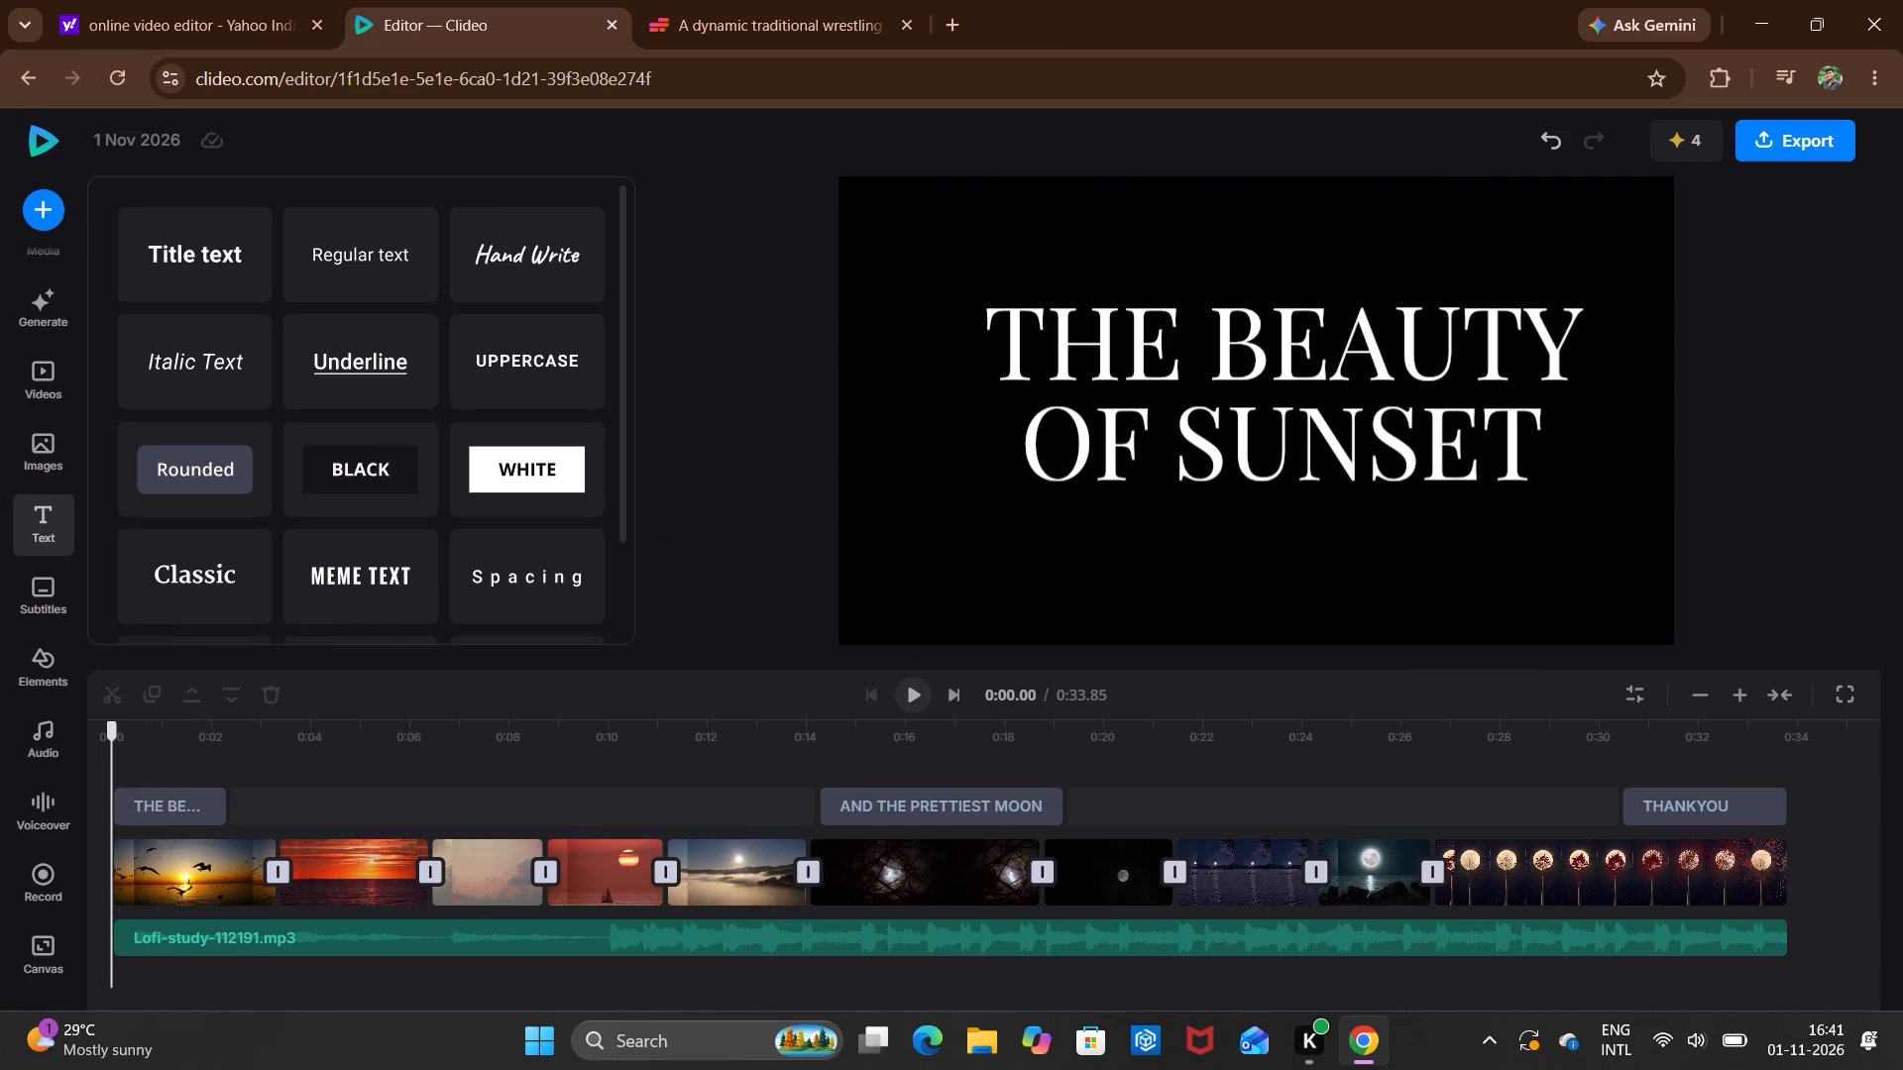
click(913, 722)
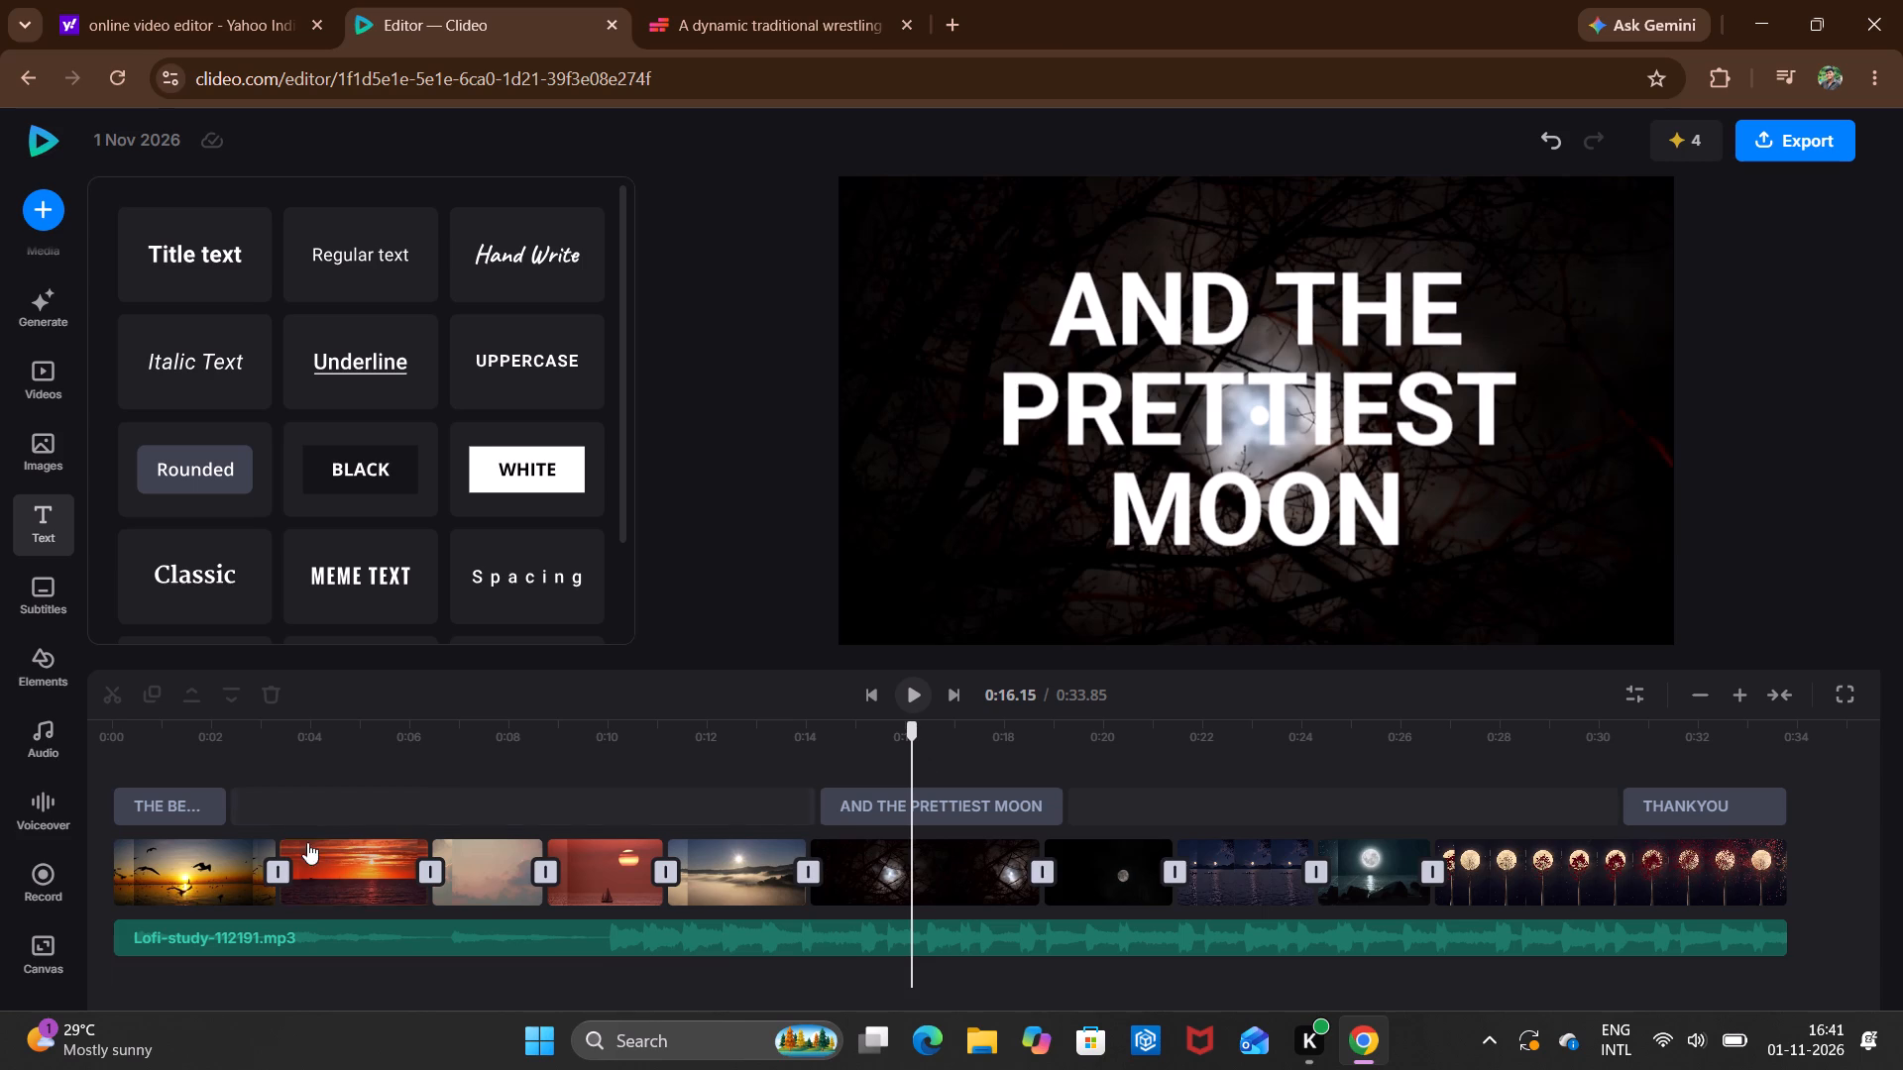
double_click(122, 772)
click(897, 699)
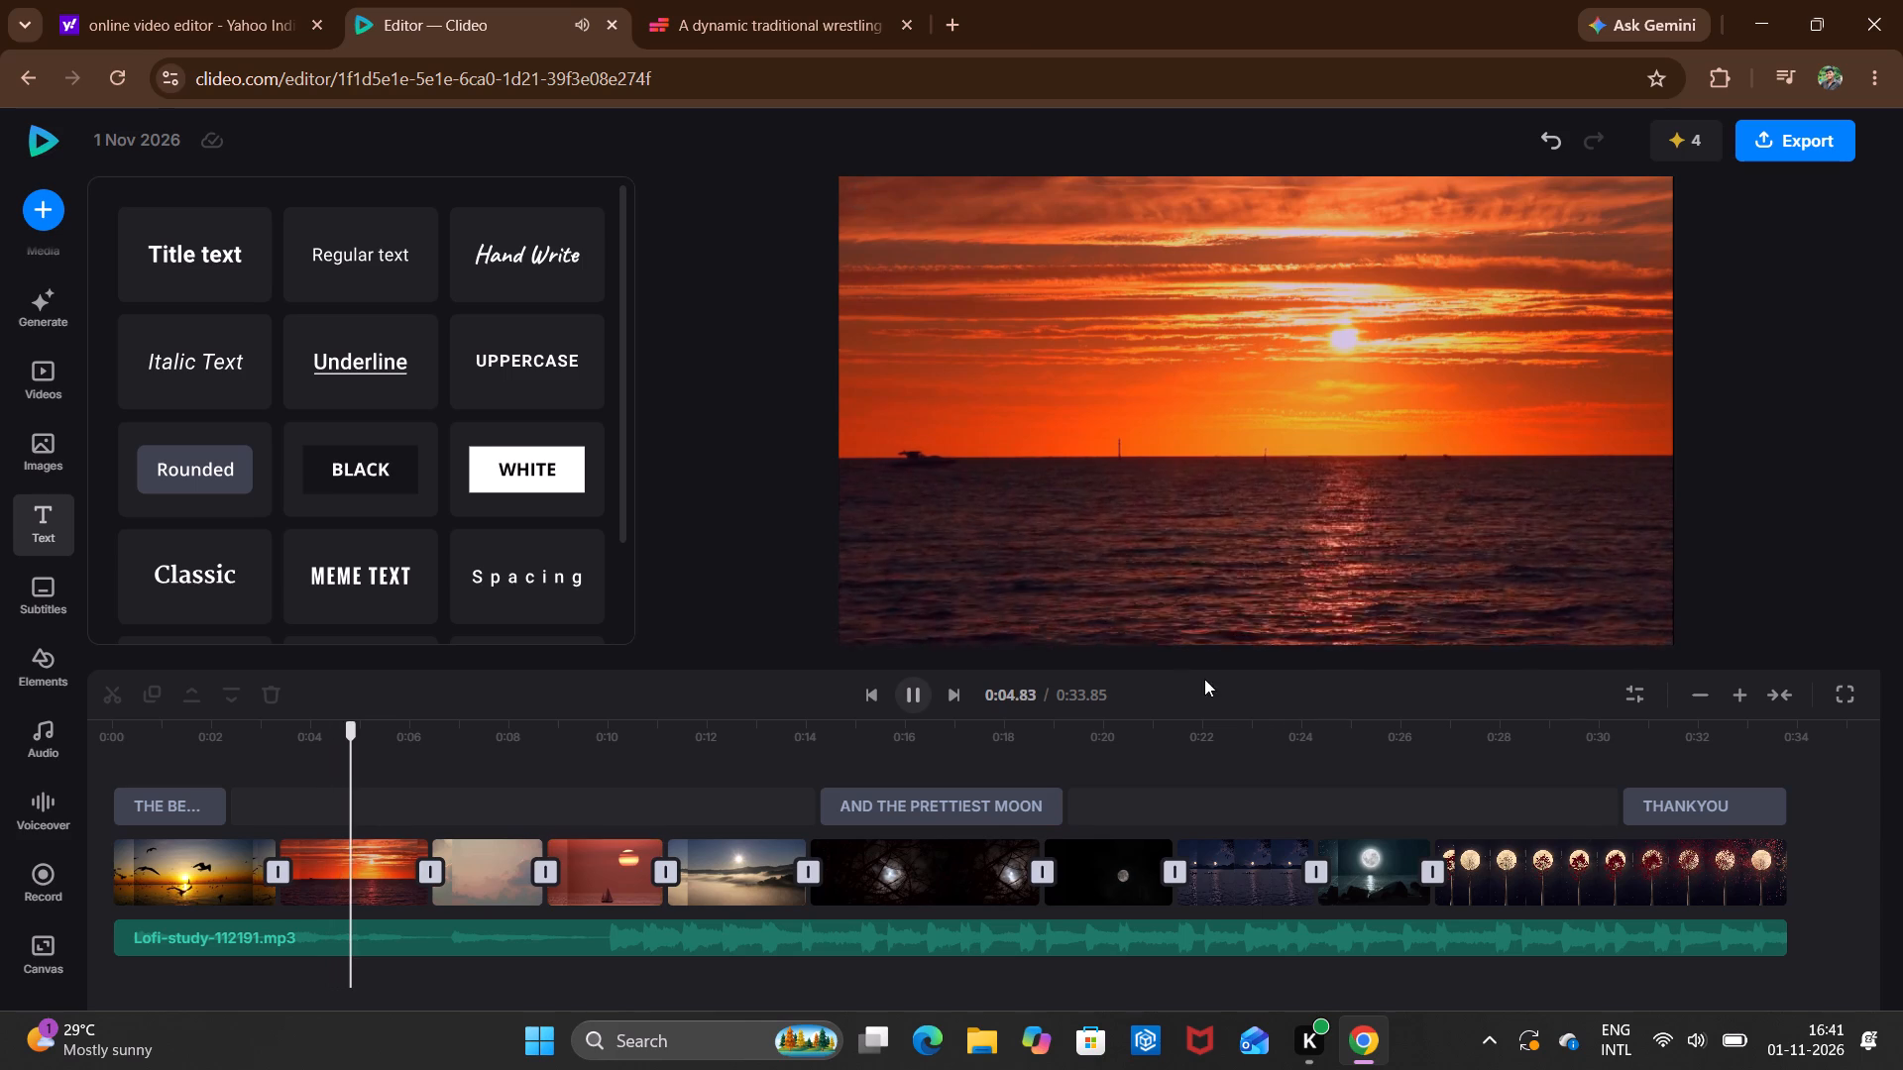
click(926, 690)
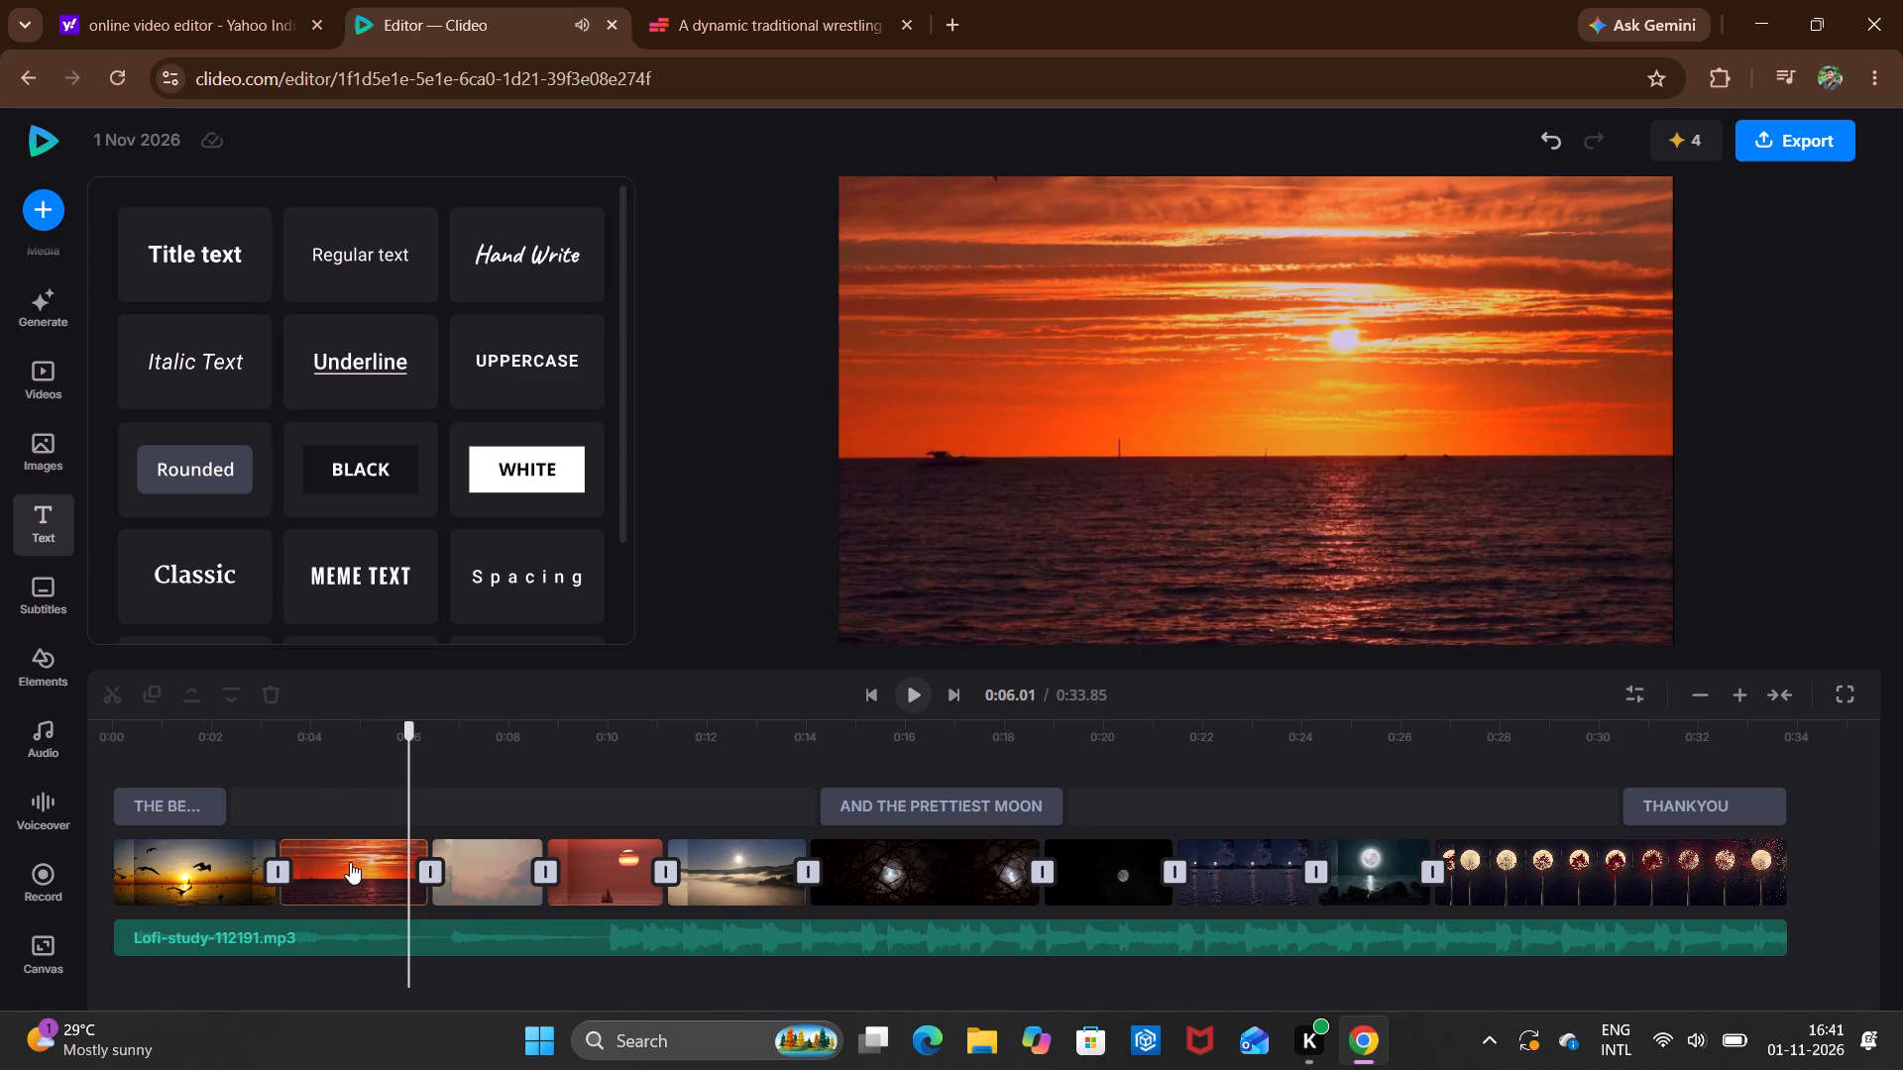
Apply the Soft Reveal entrance animation to the red sunset clip with its duration set to 1.2 s.
click(350, 862)
scroll(423, 439, down, 1)
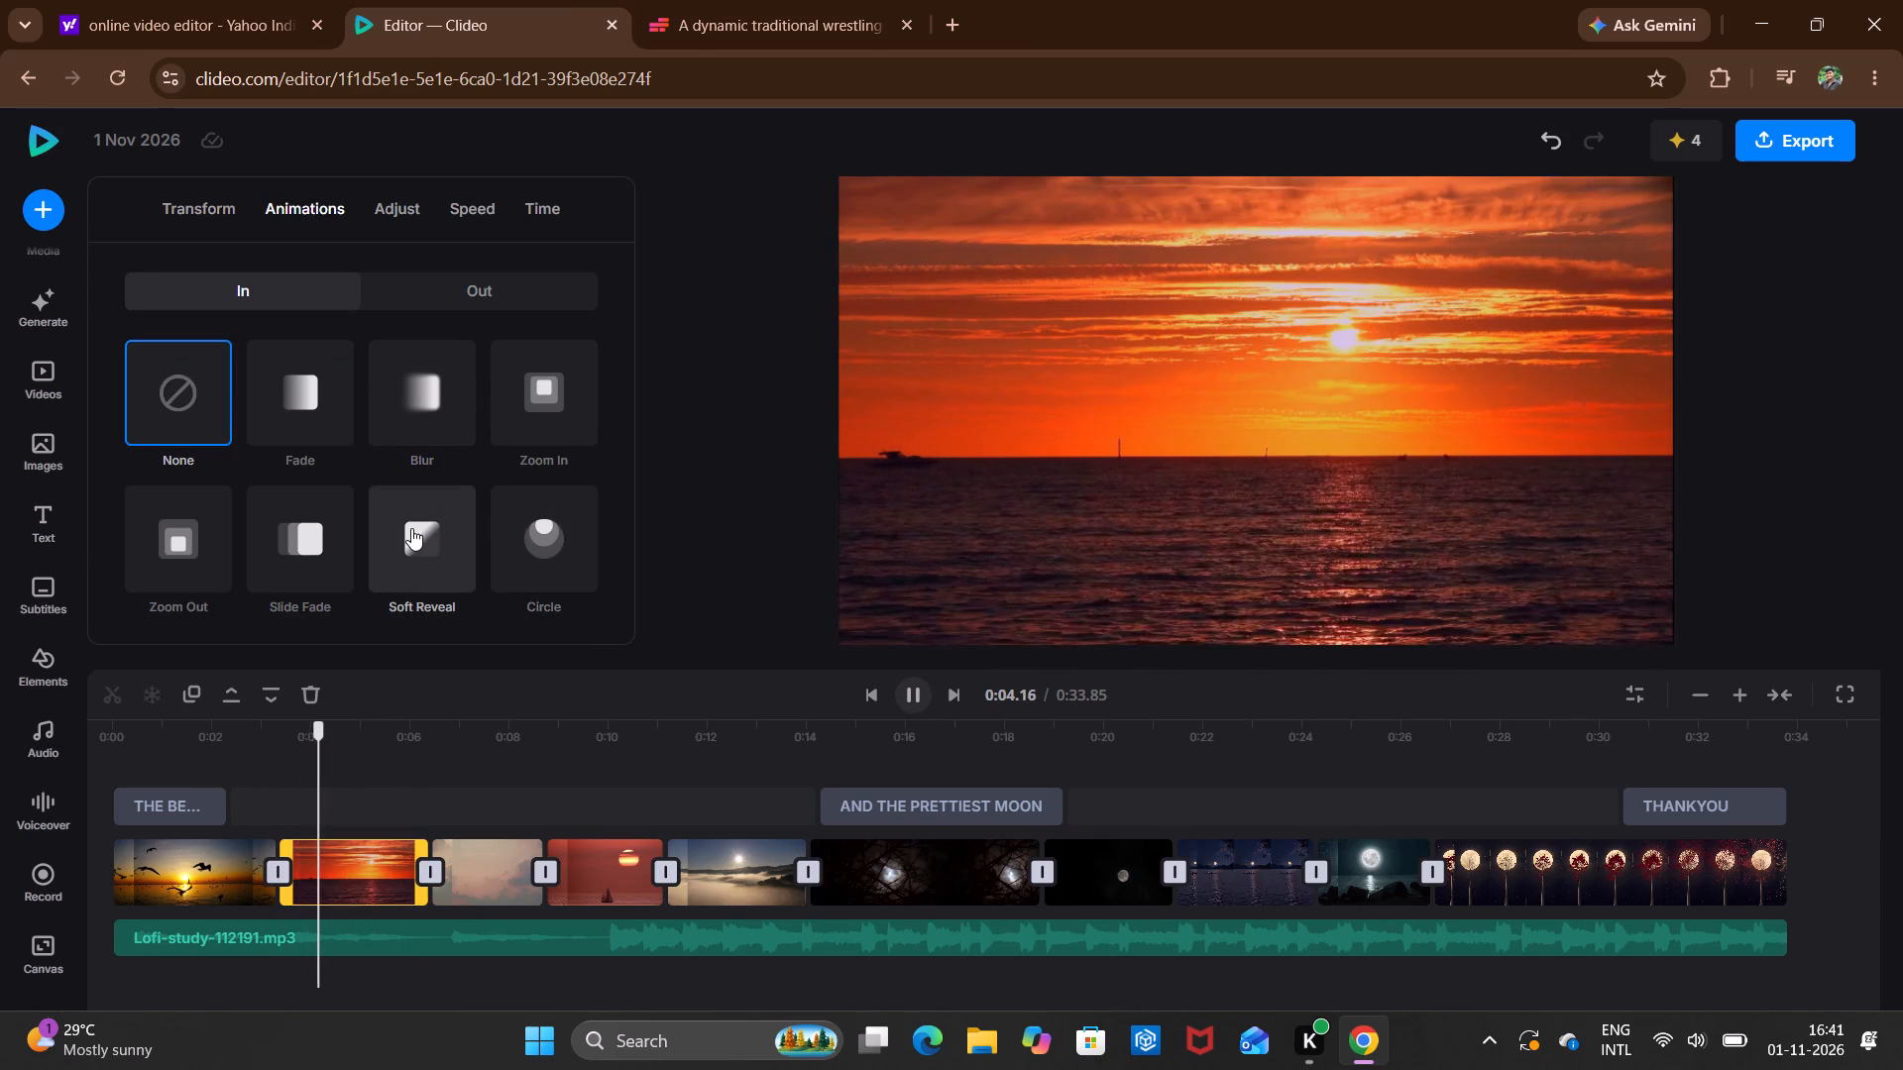
click(411, 528)
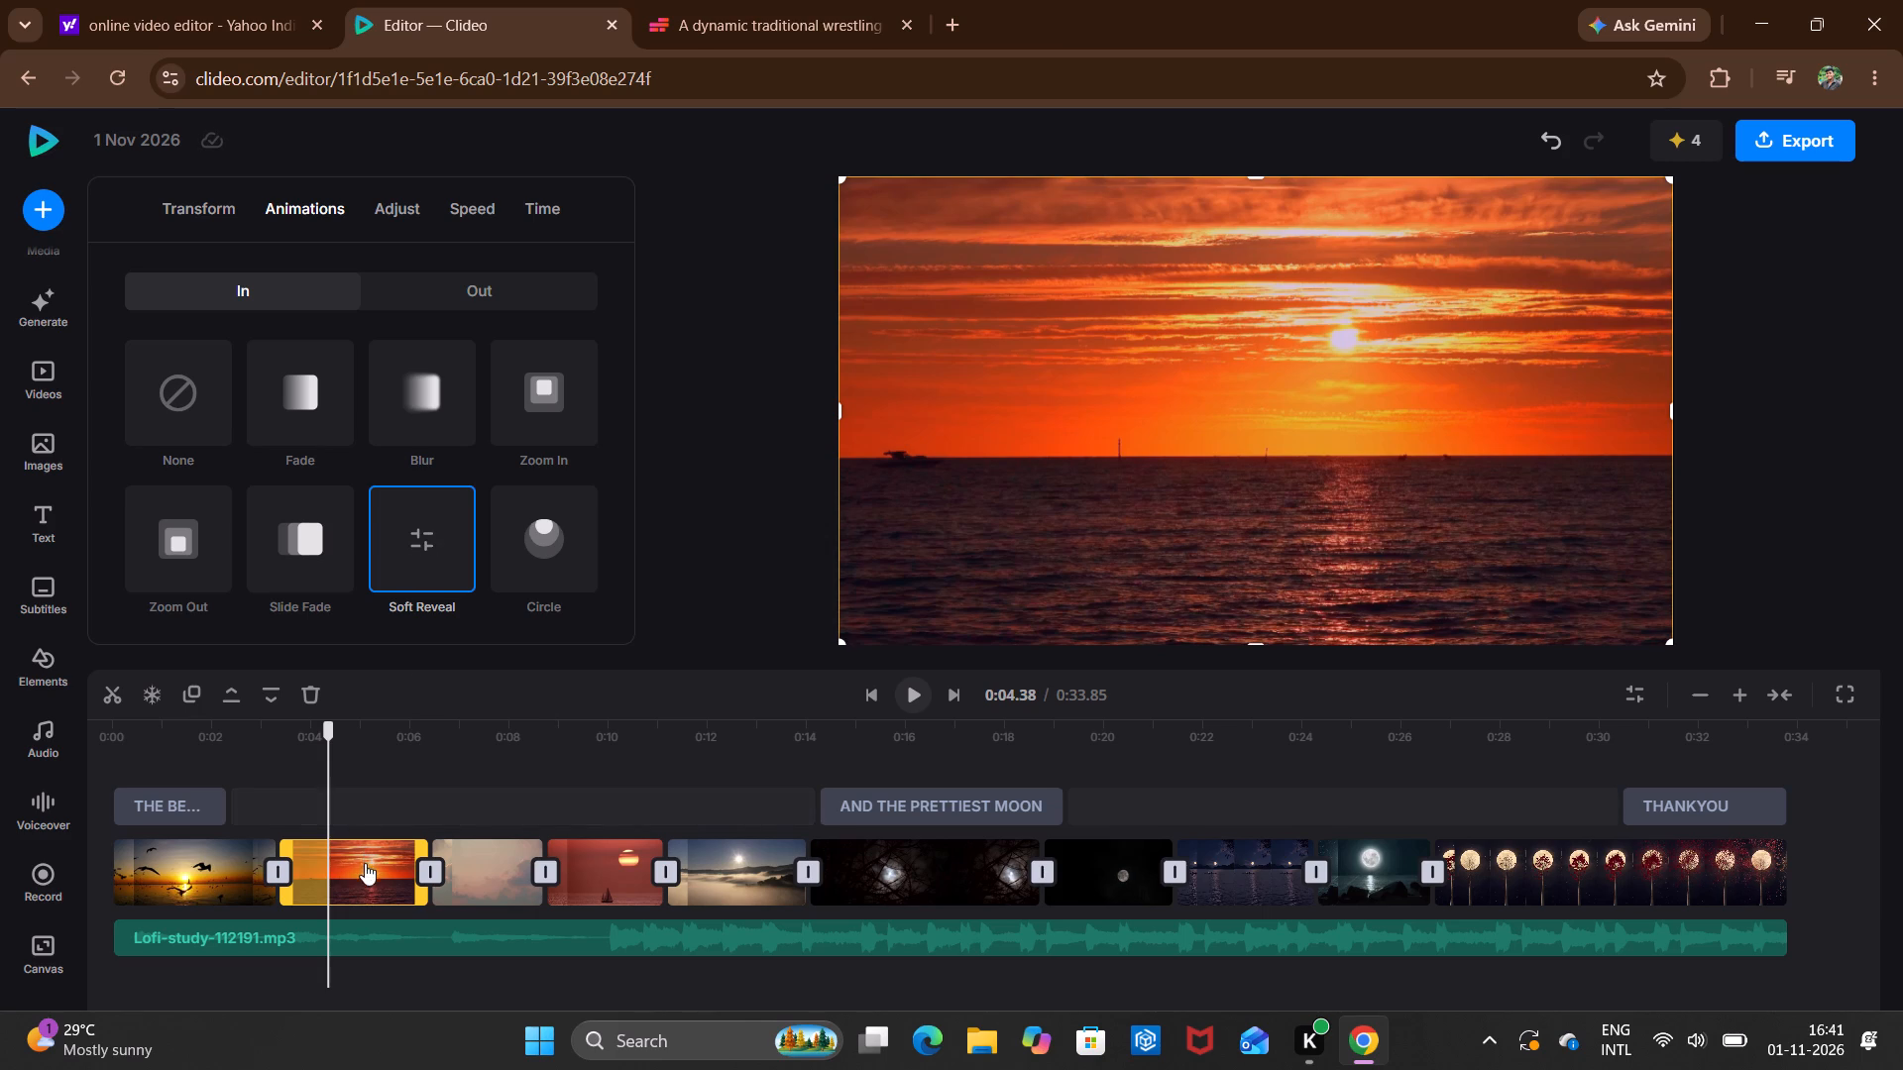
click(423, 558)
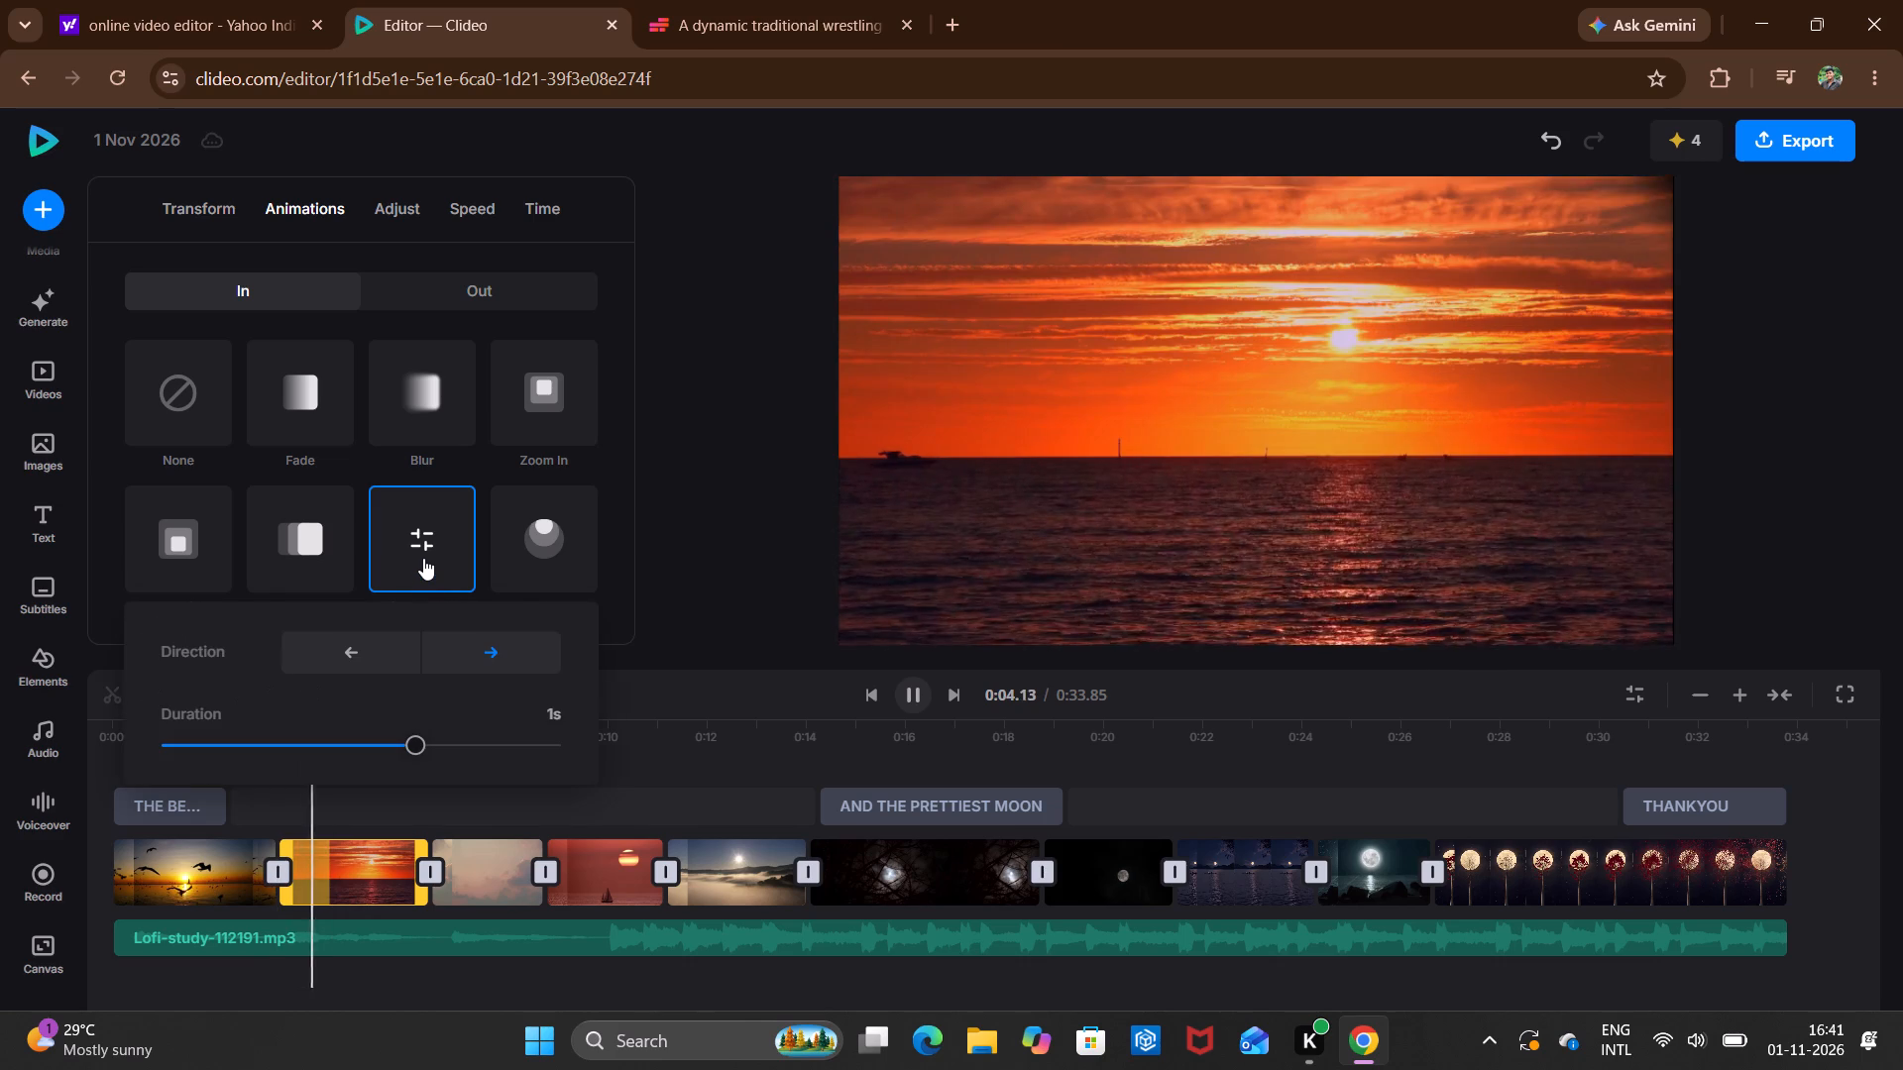
click(466, 739)
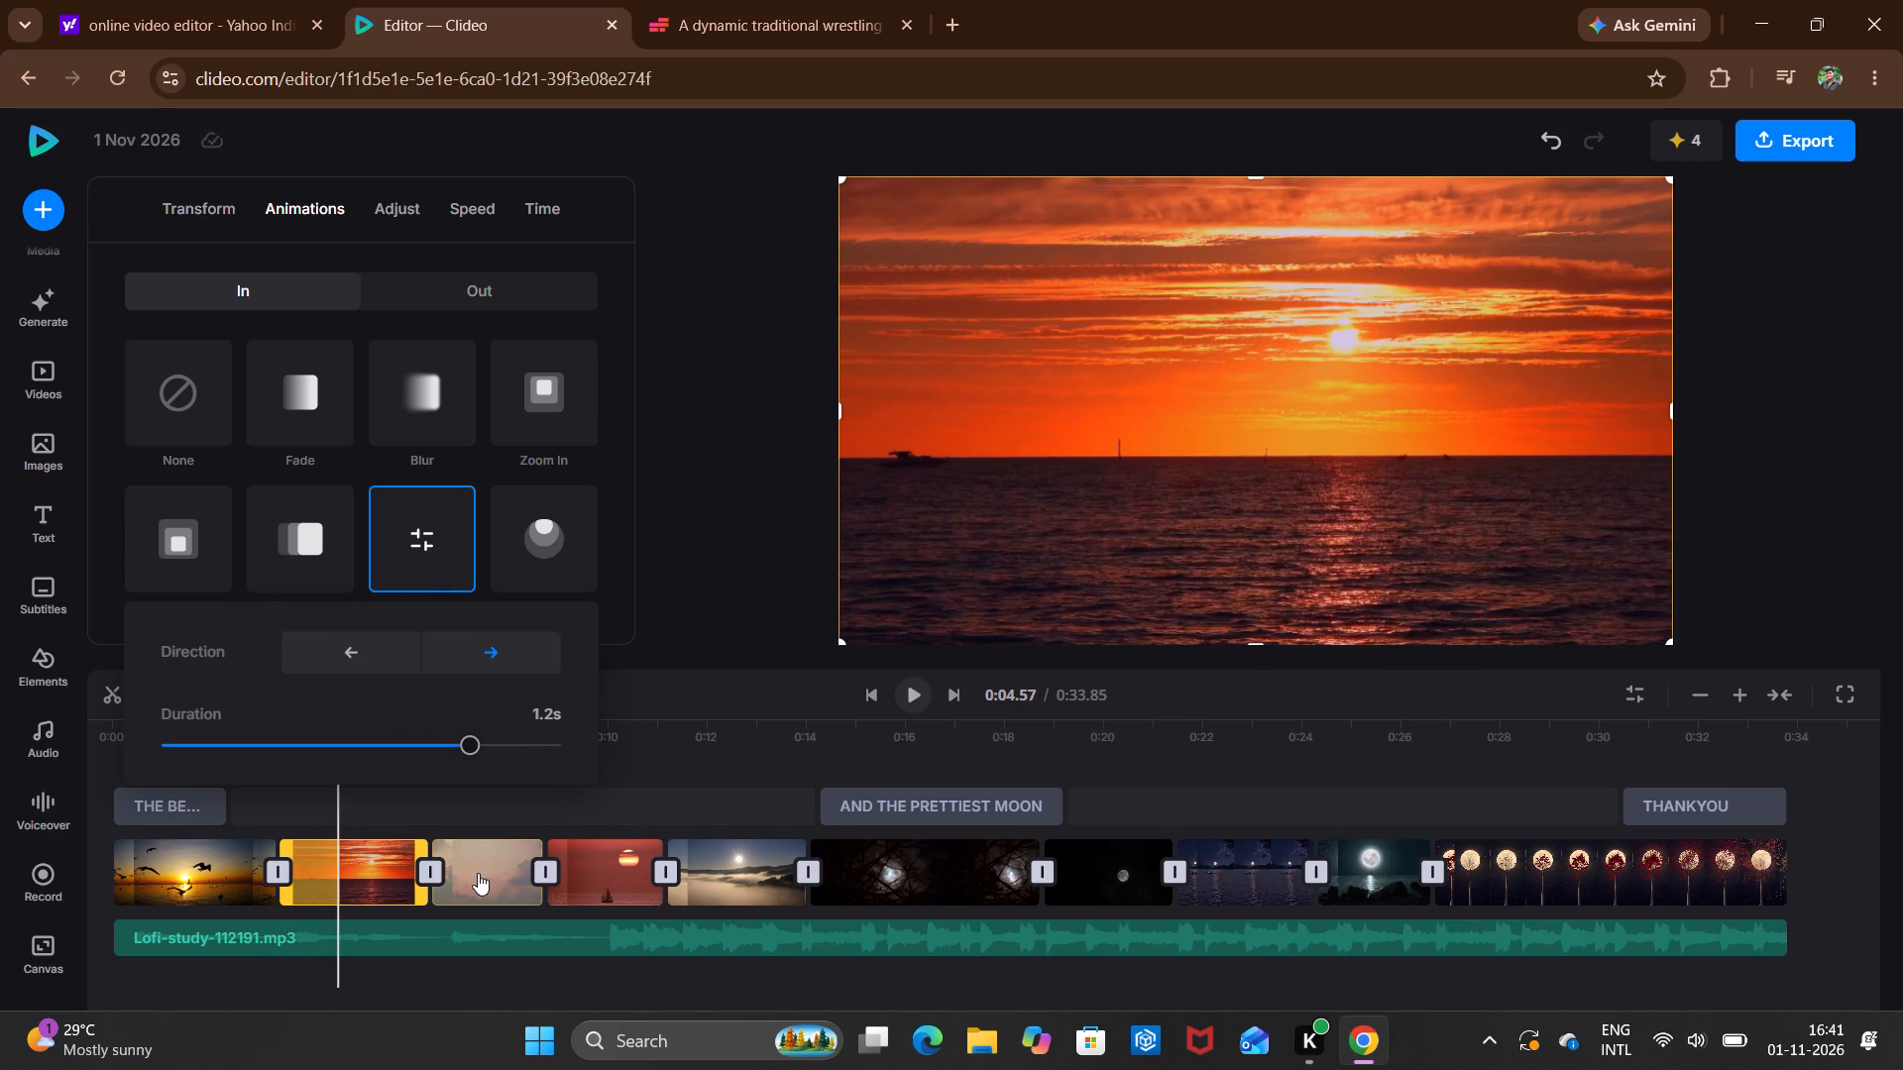
click(686, 630)
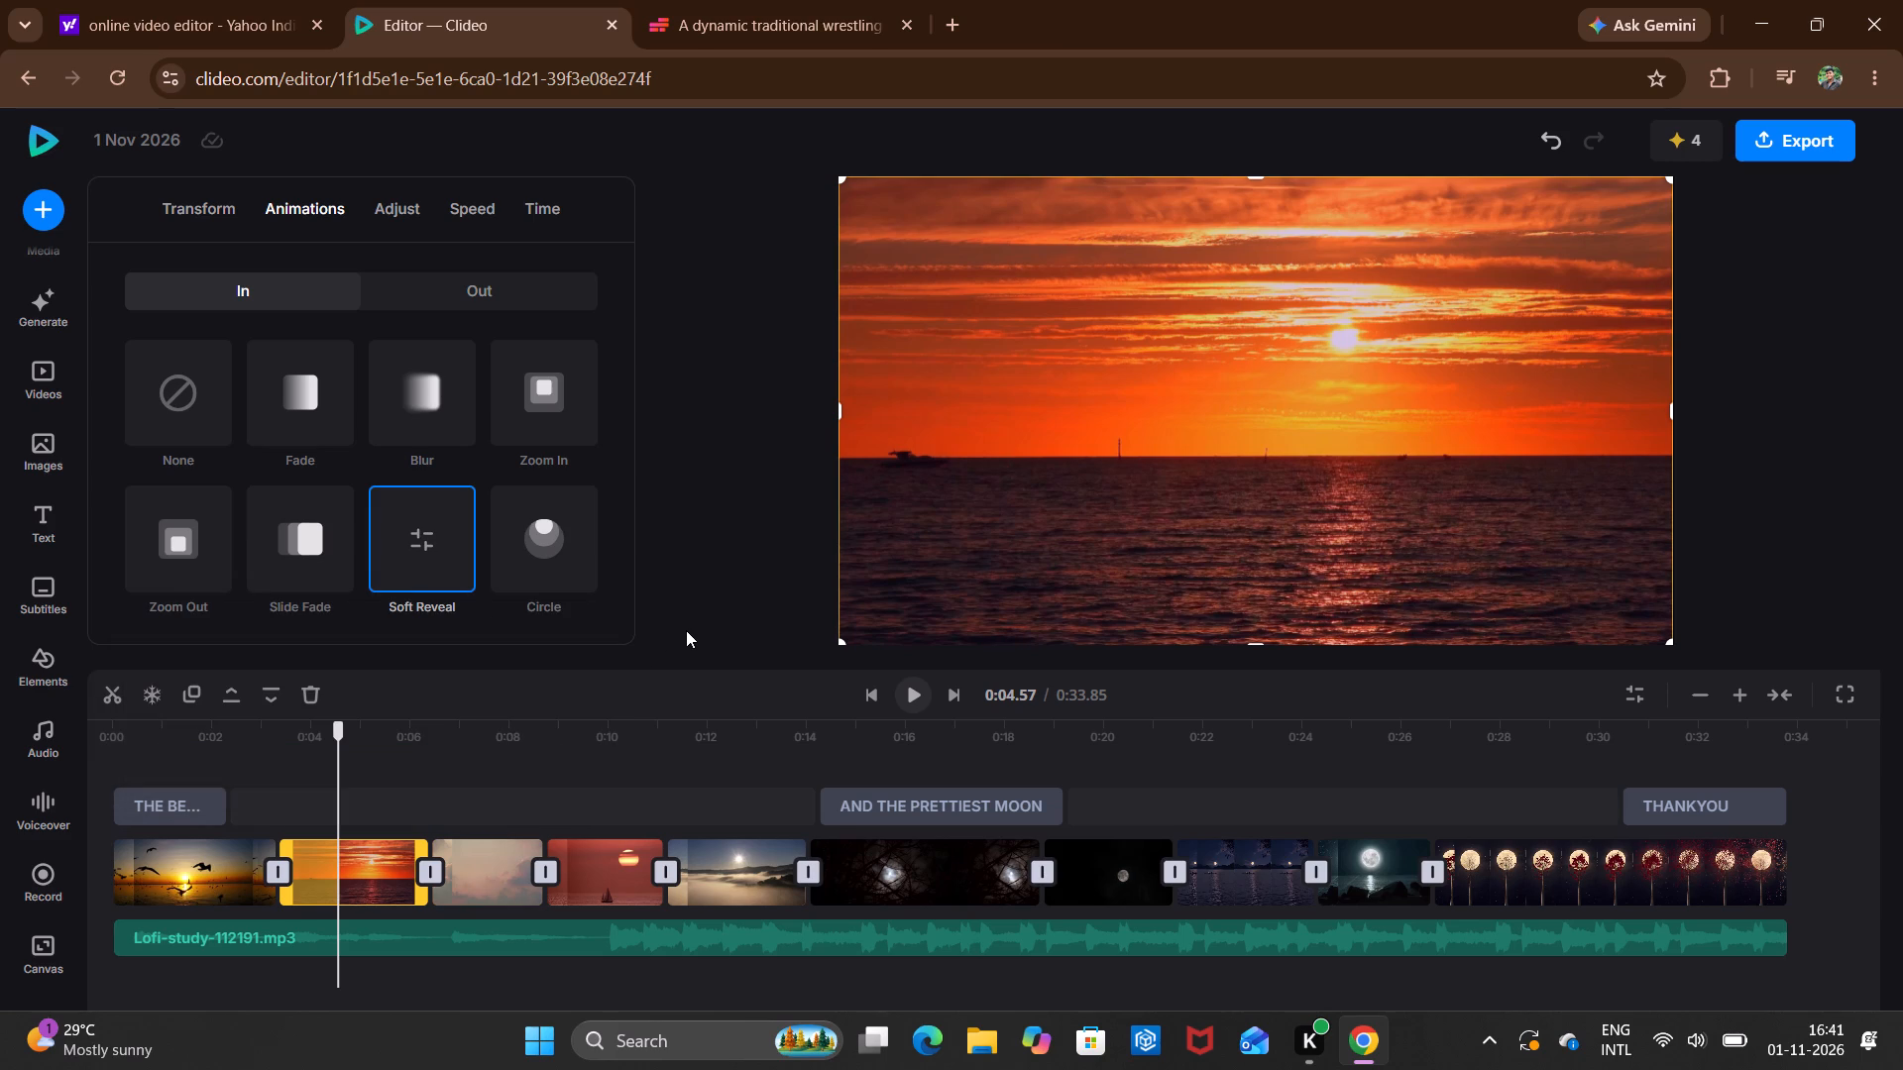
Try the Fade and Blur entrance animations on the pink clouds clip and settle on Zoom In.
click(479, 852)
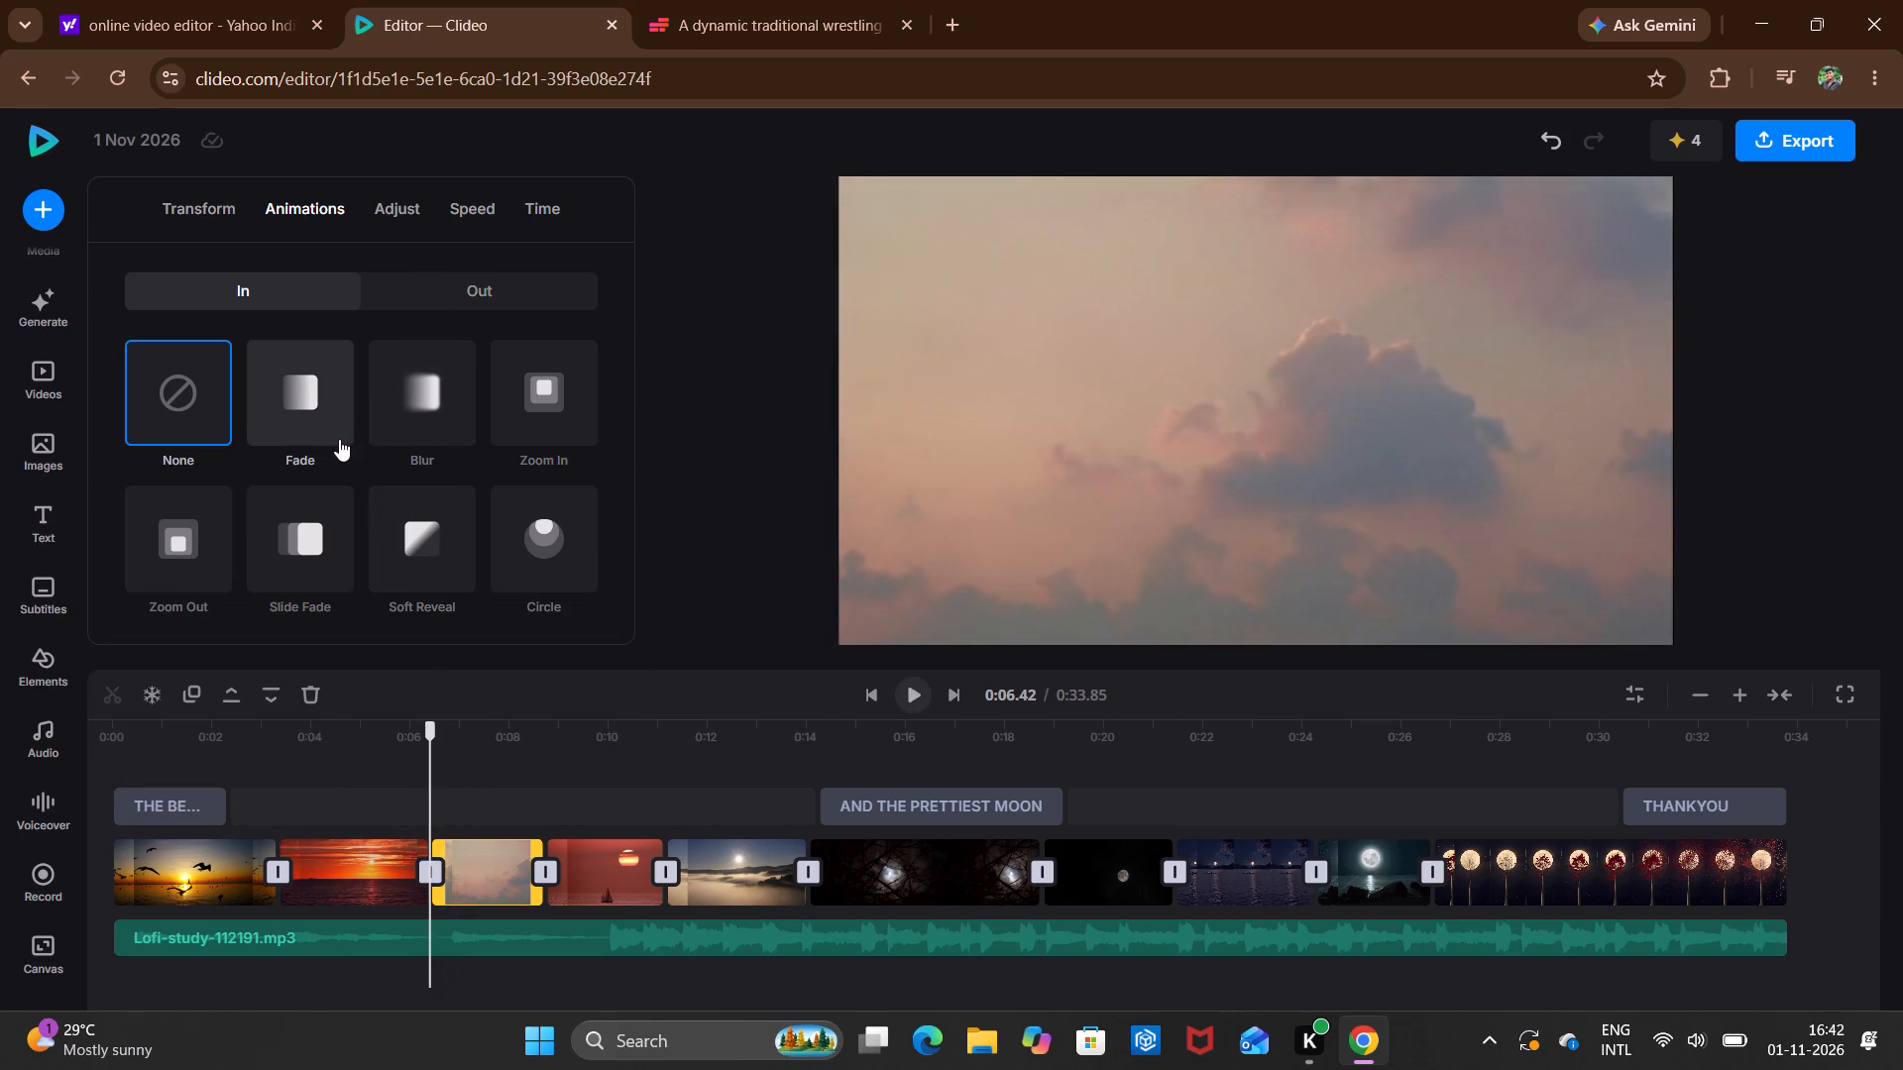
click(297, 394)
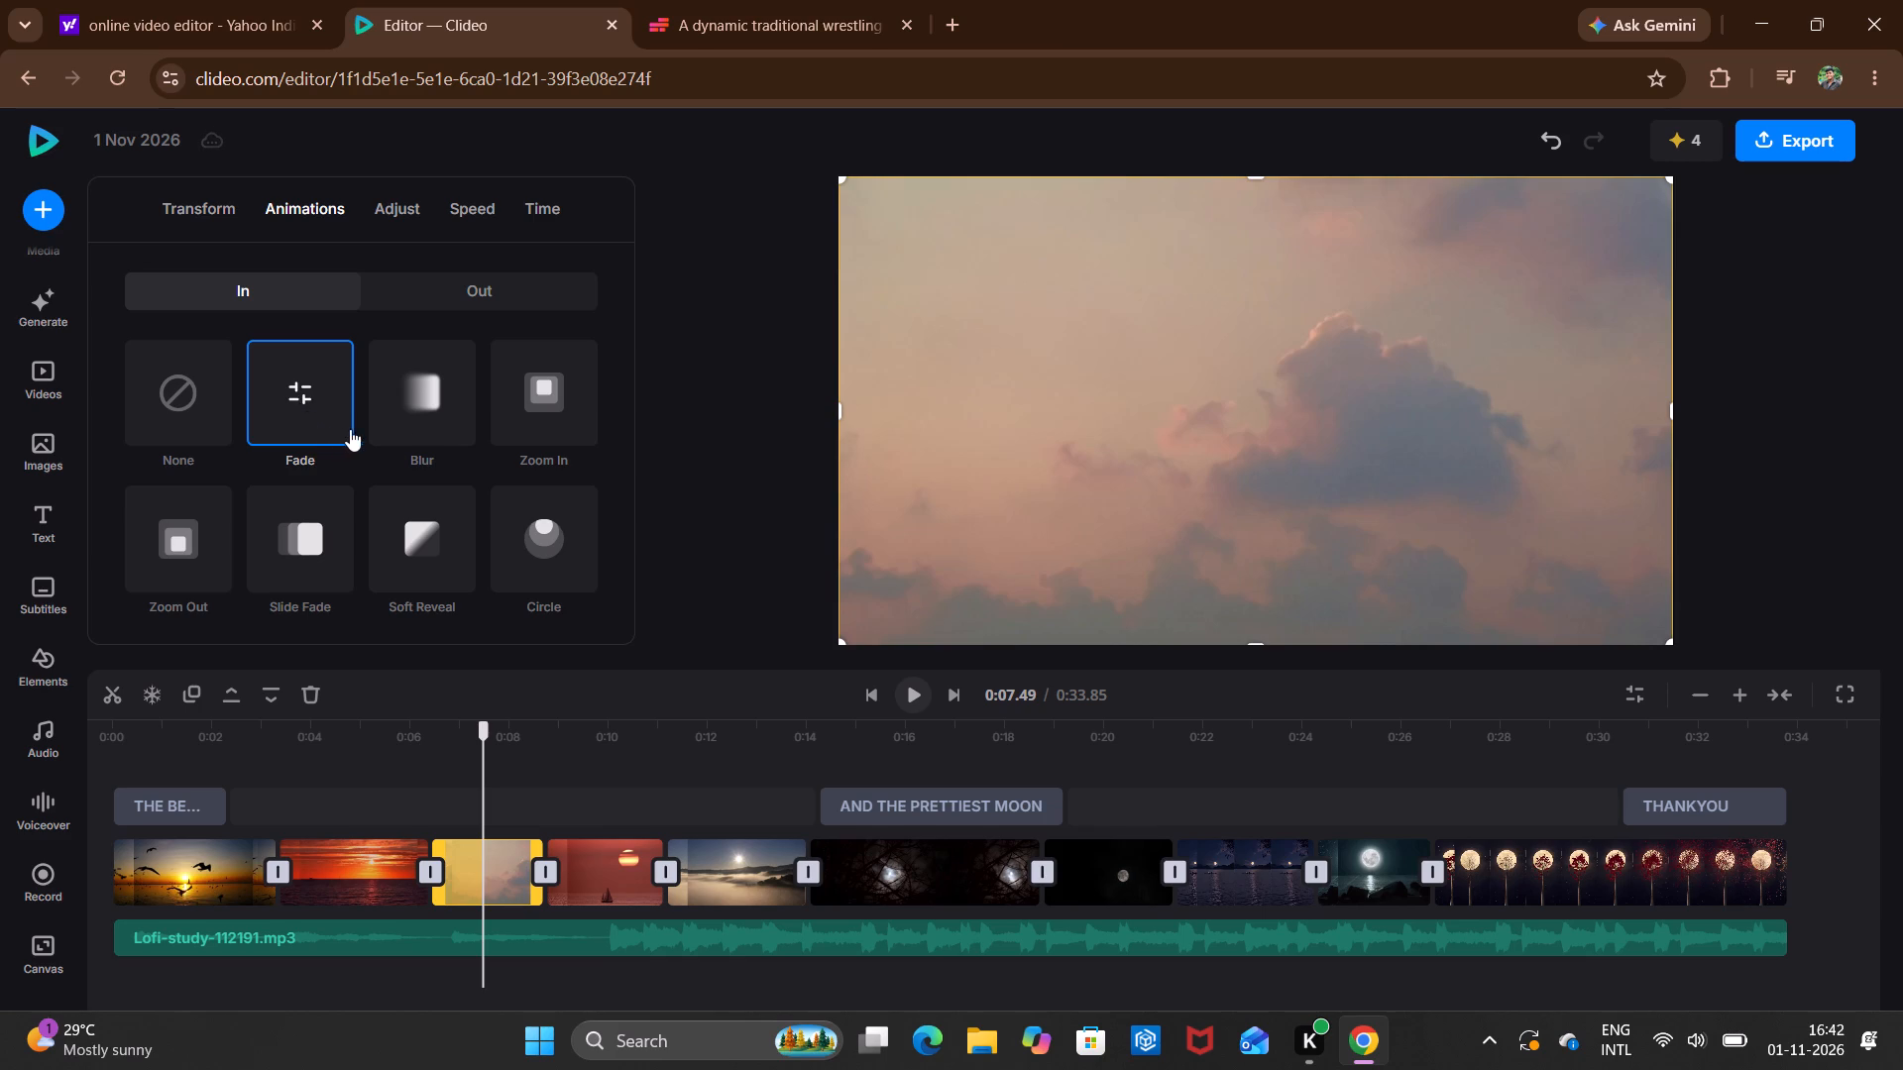
click(421, 412)
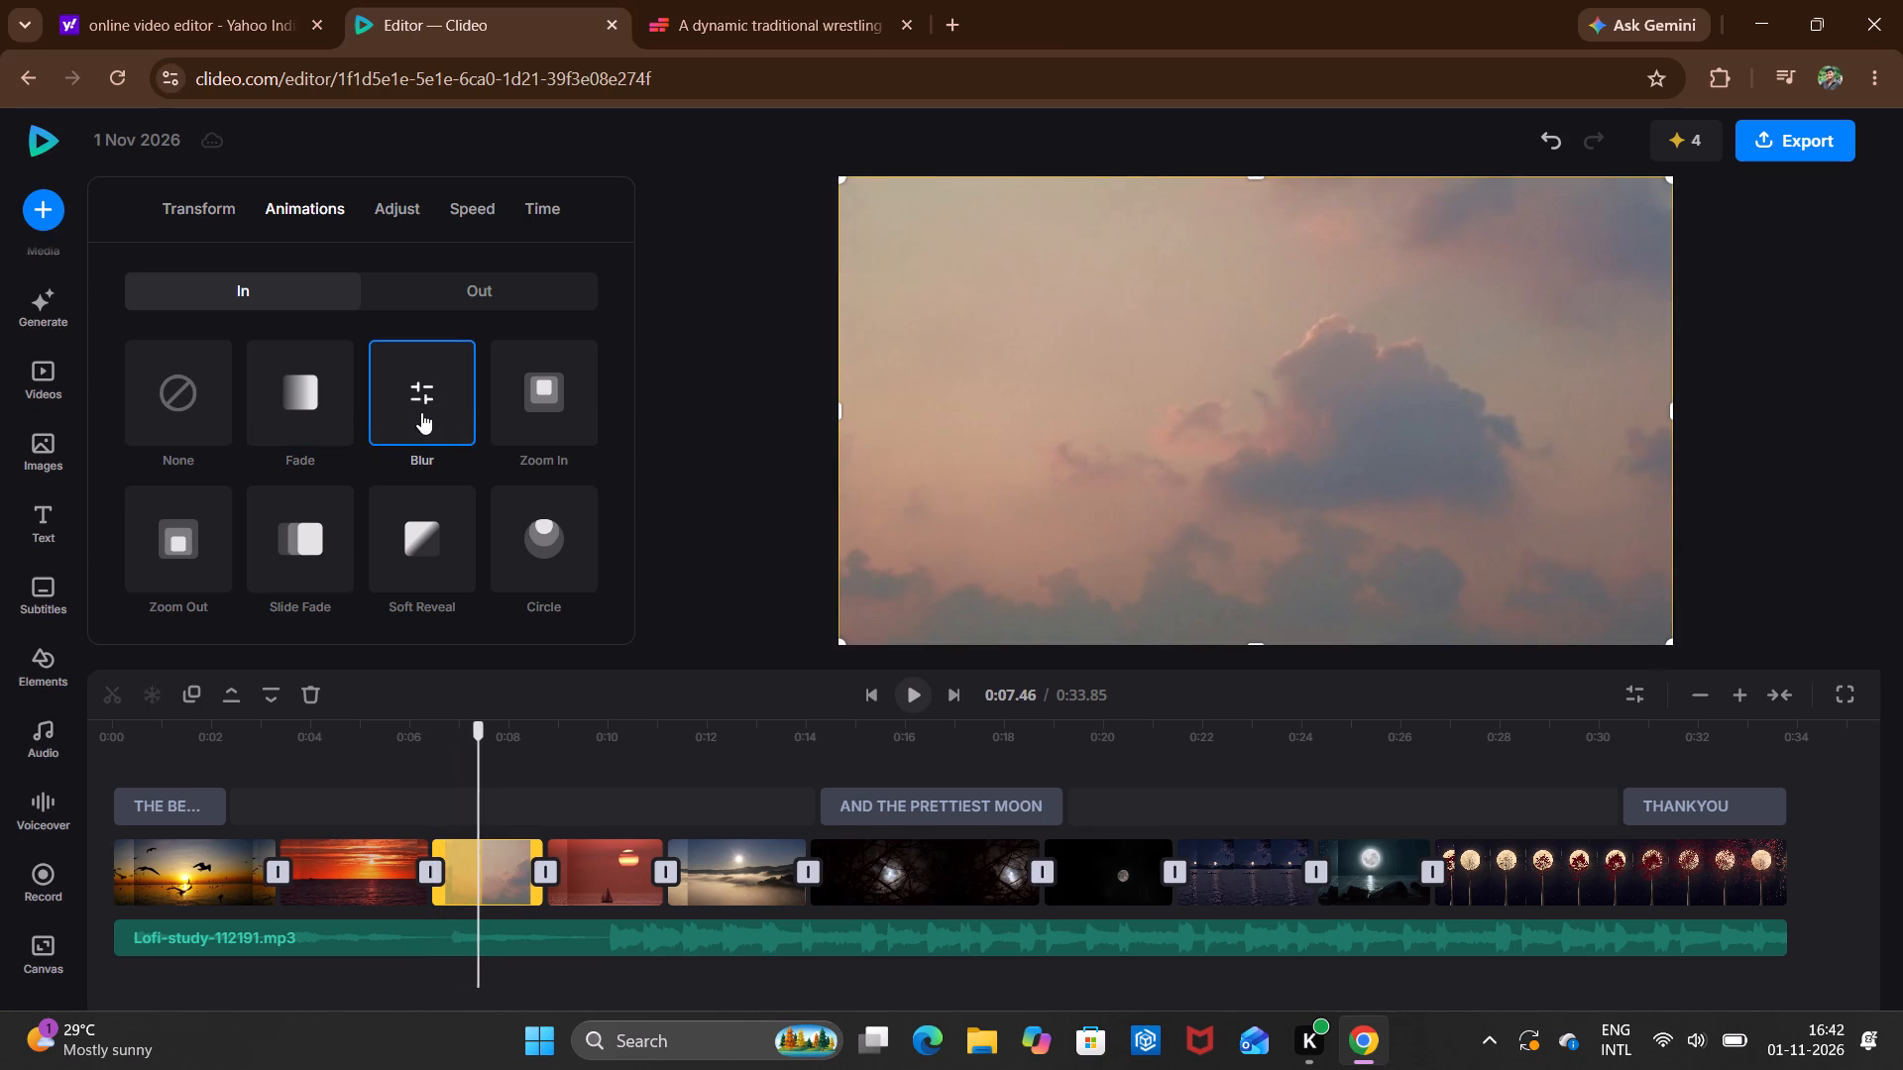
click(553, 387)
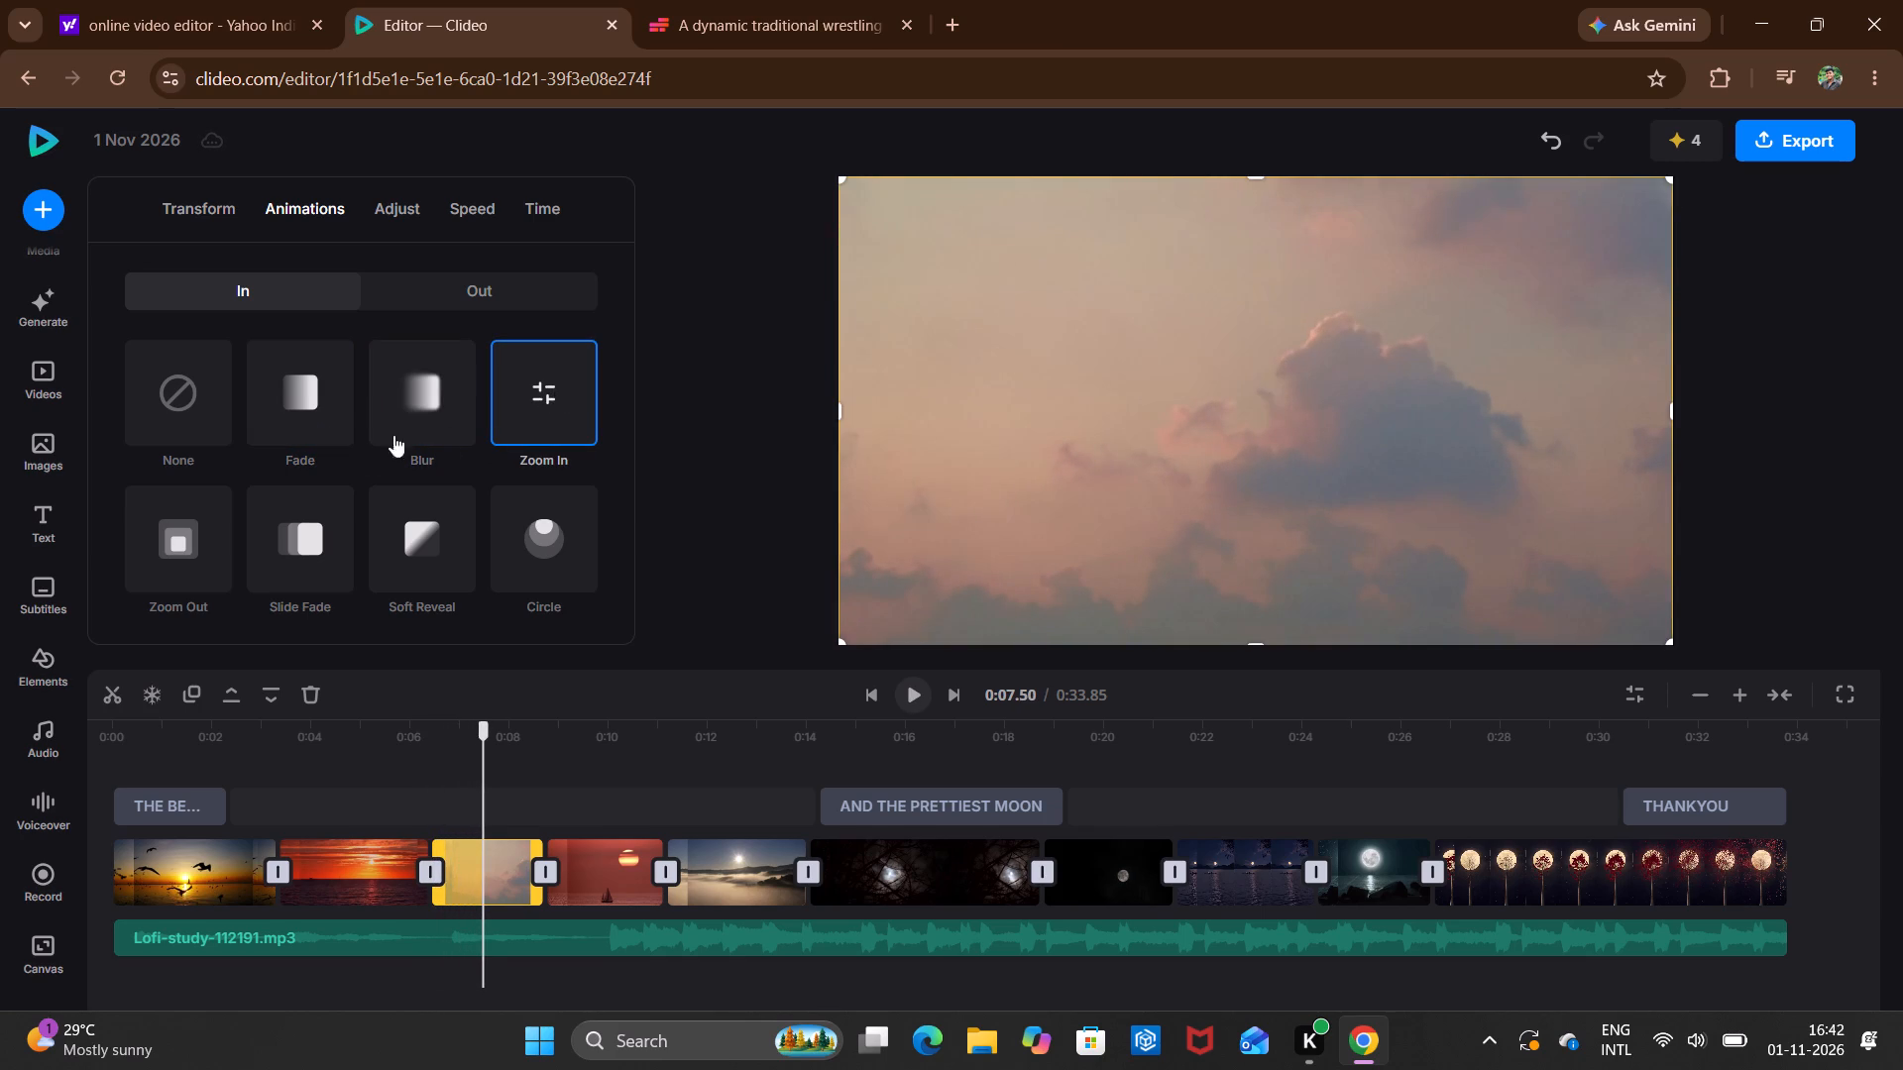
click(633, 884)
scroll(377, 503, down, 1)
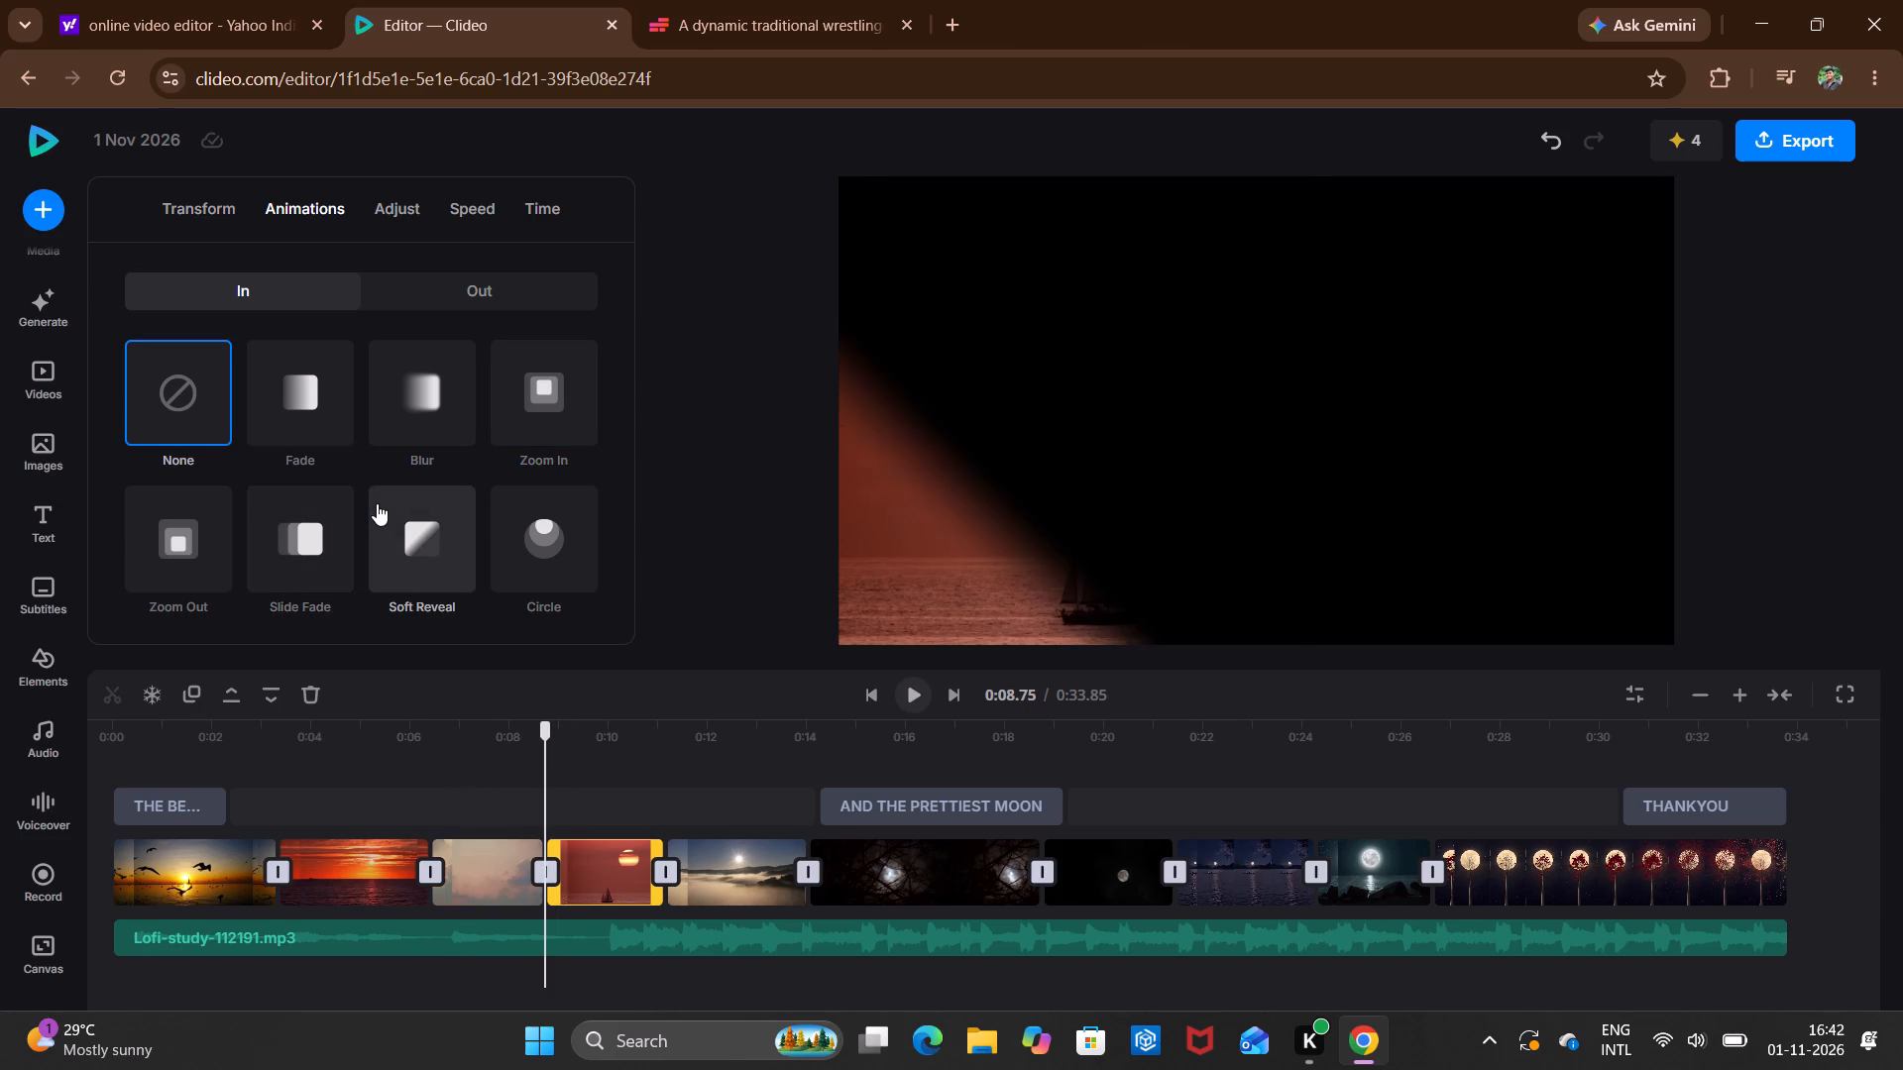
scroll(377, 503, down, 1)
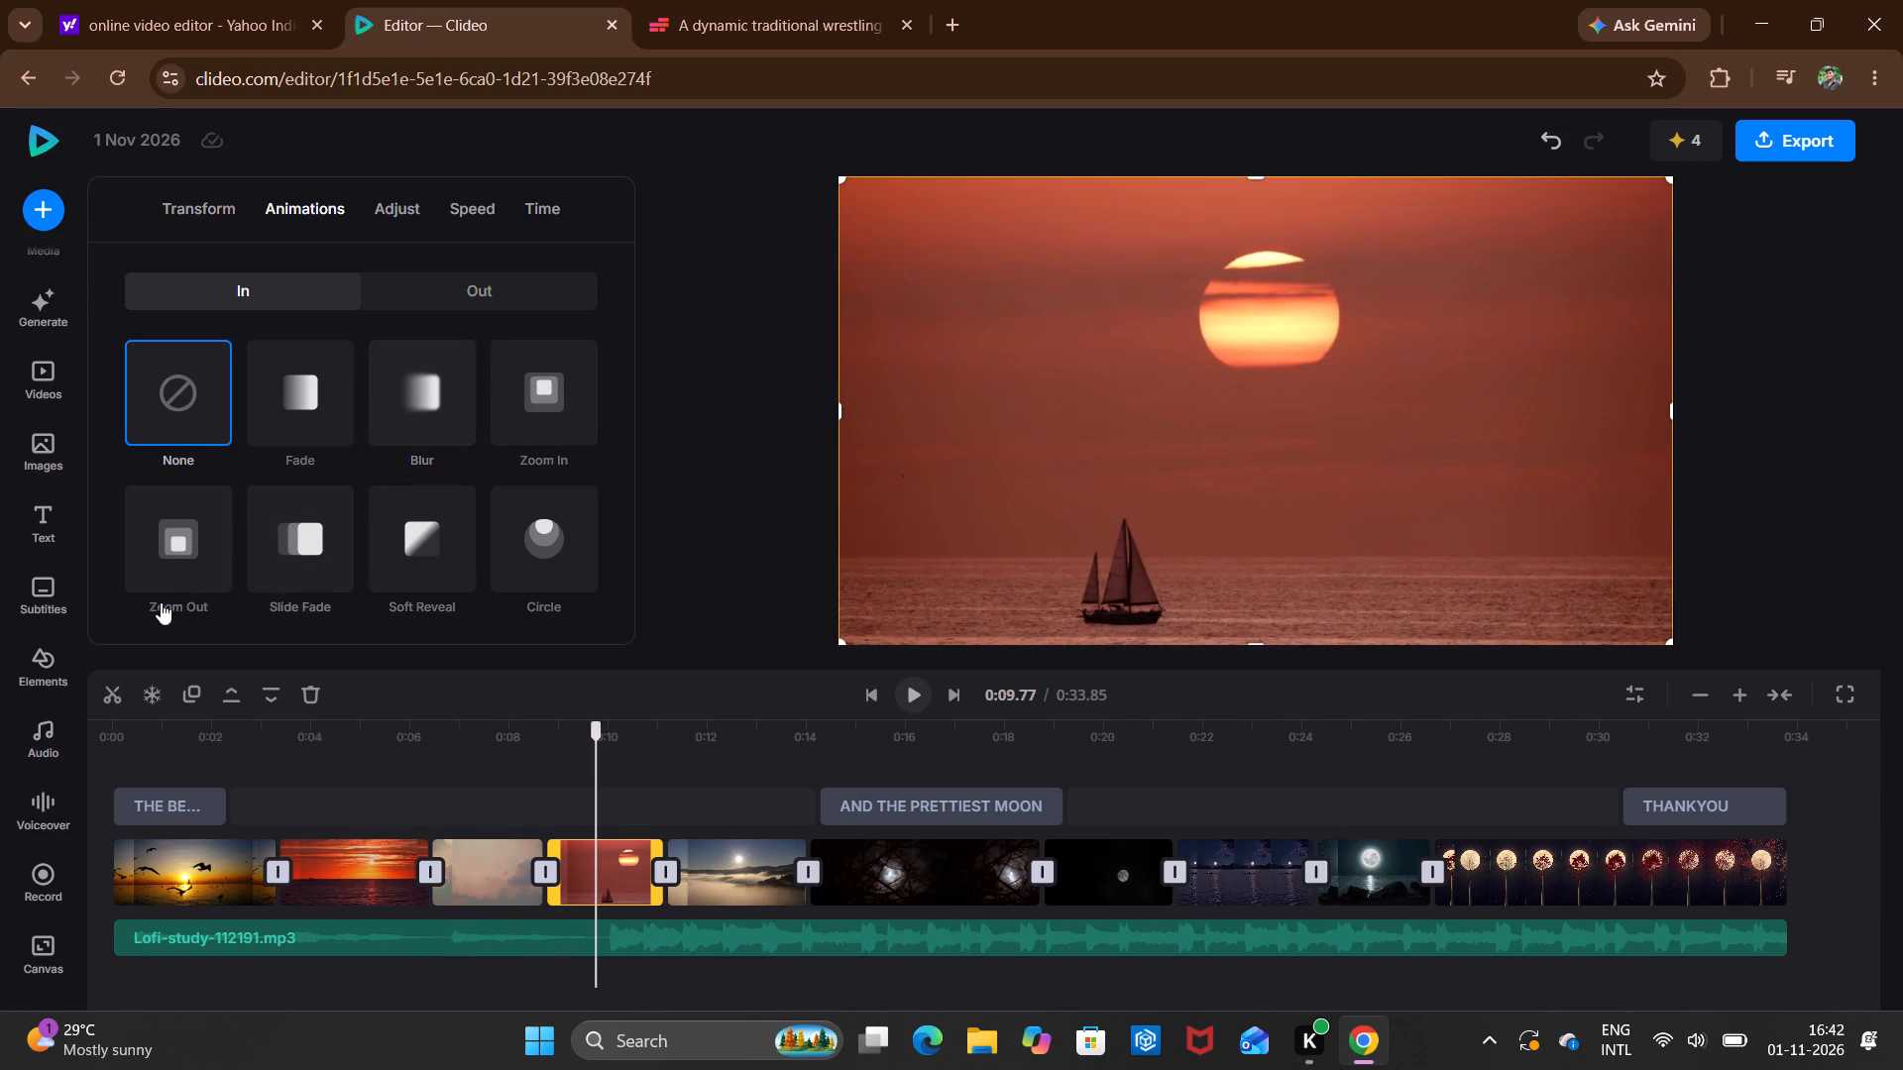
Play the video from near the start into the sailboat clip to check the entrance animations.
click(321, 857)
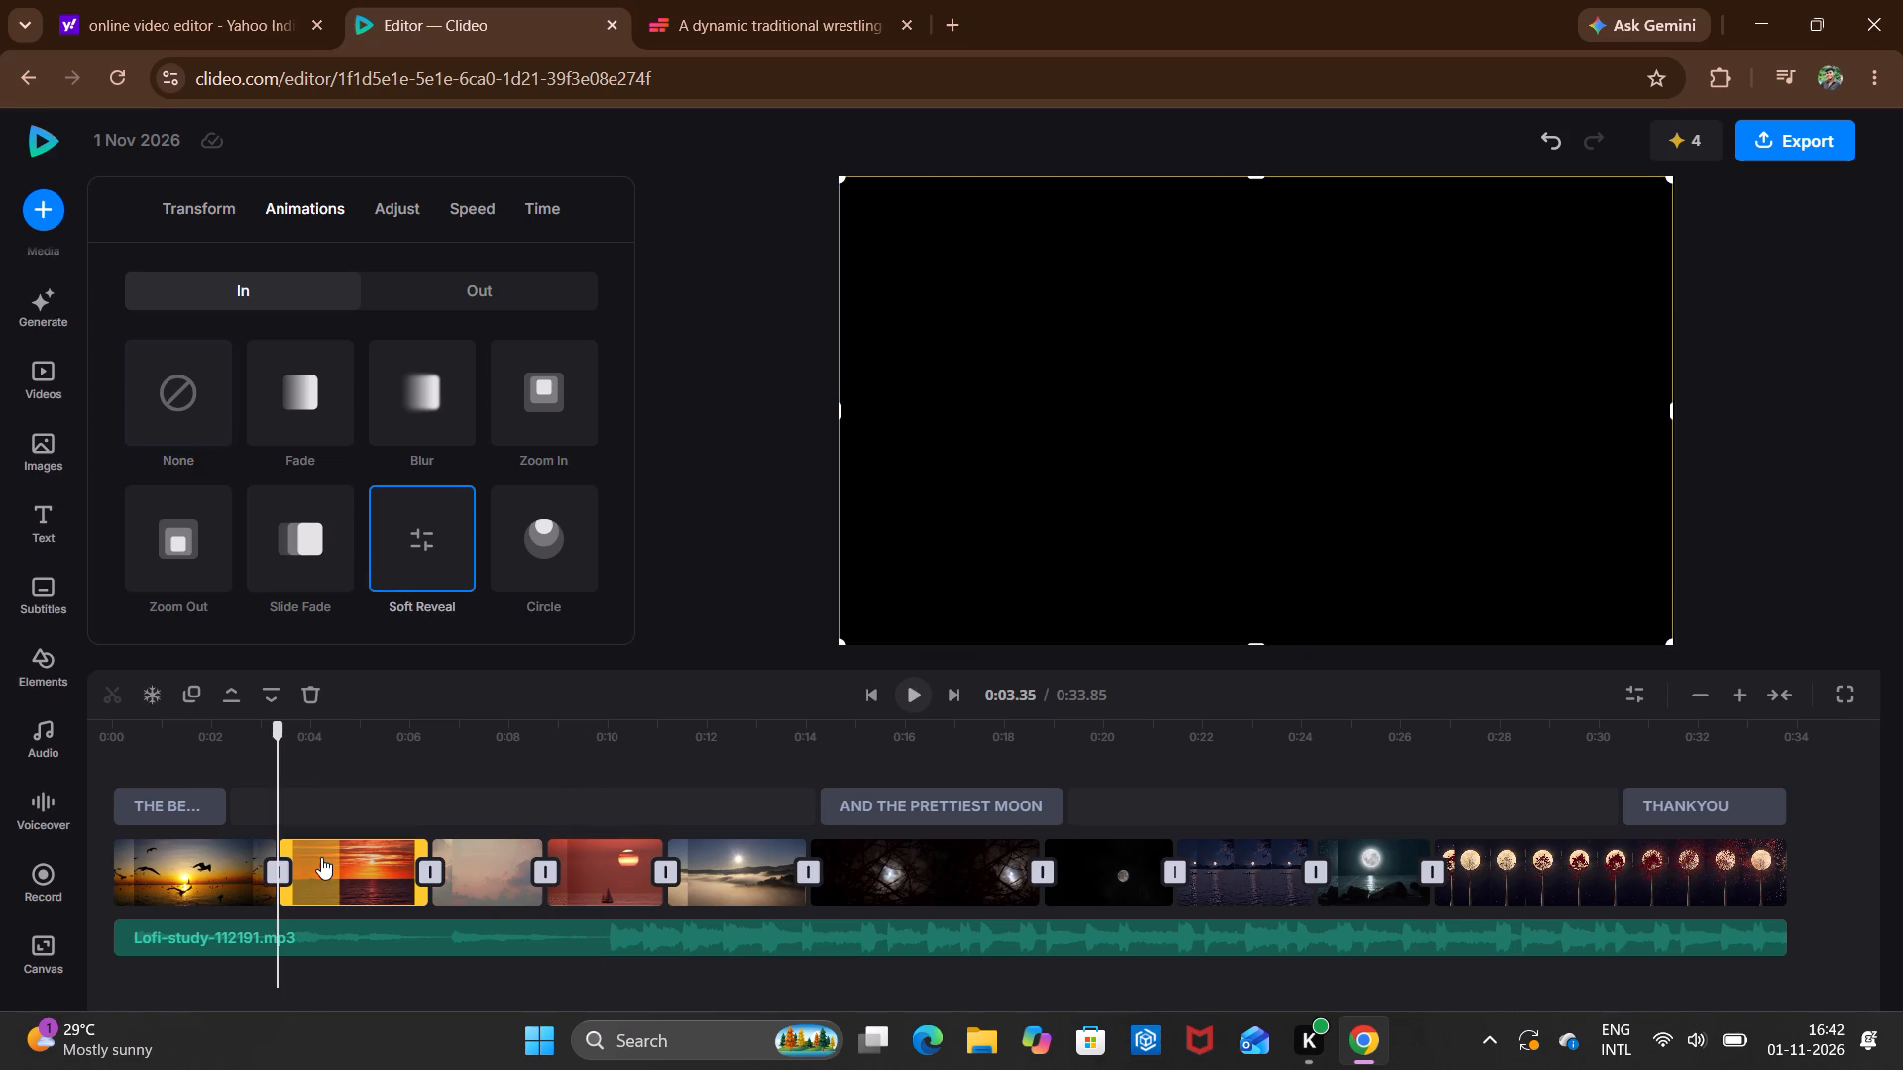
double_click(125, 756)
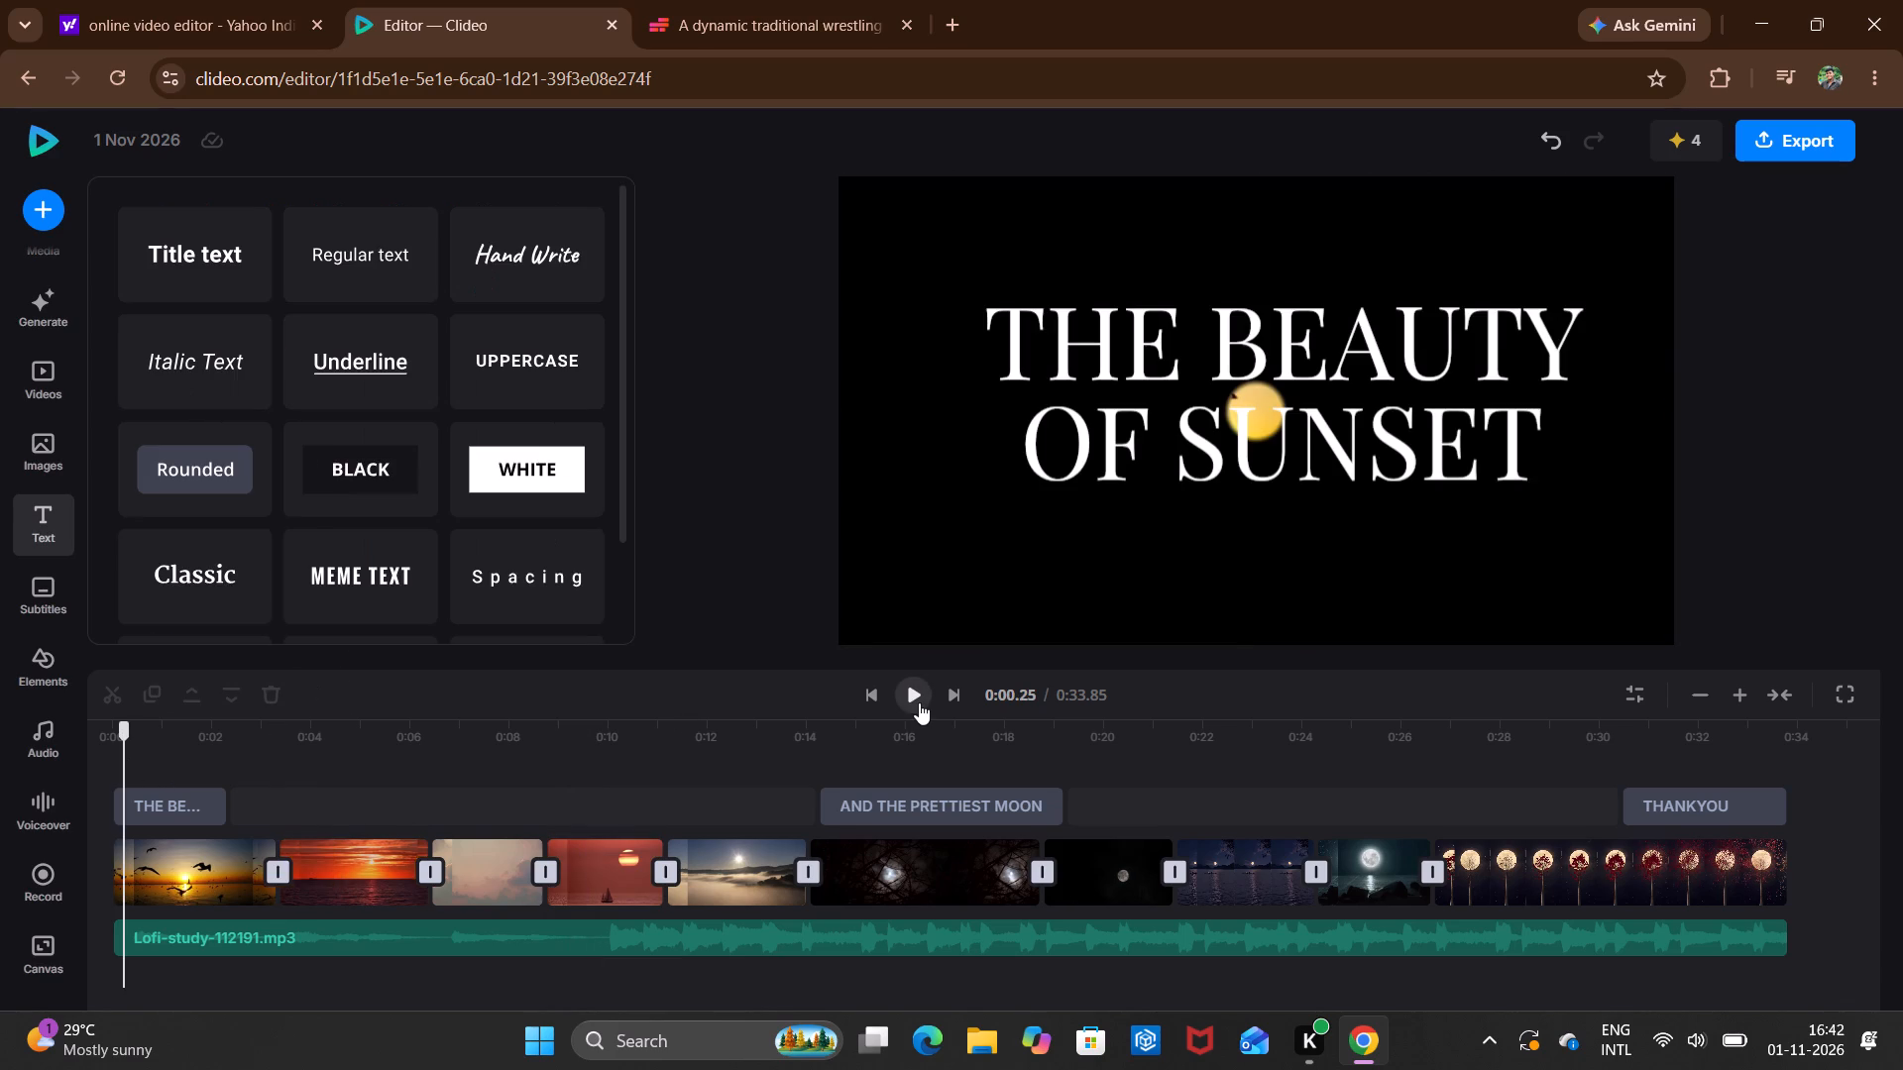
click(921, 701)
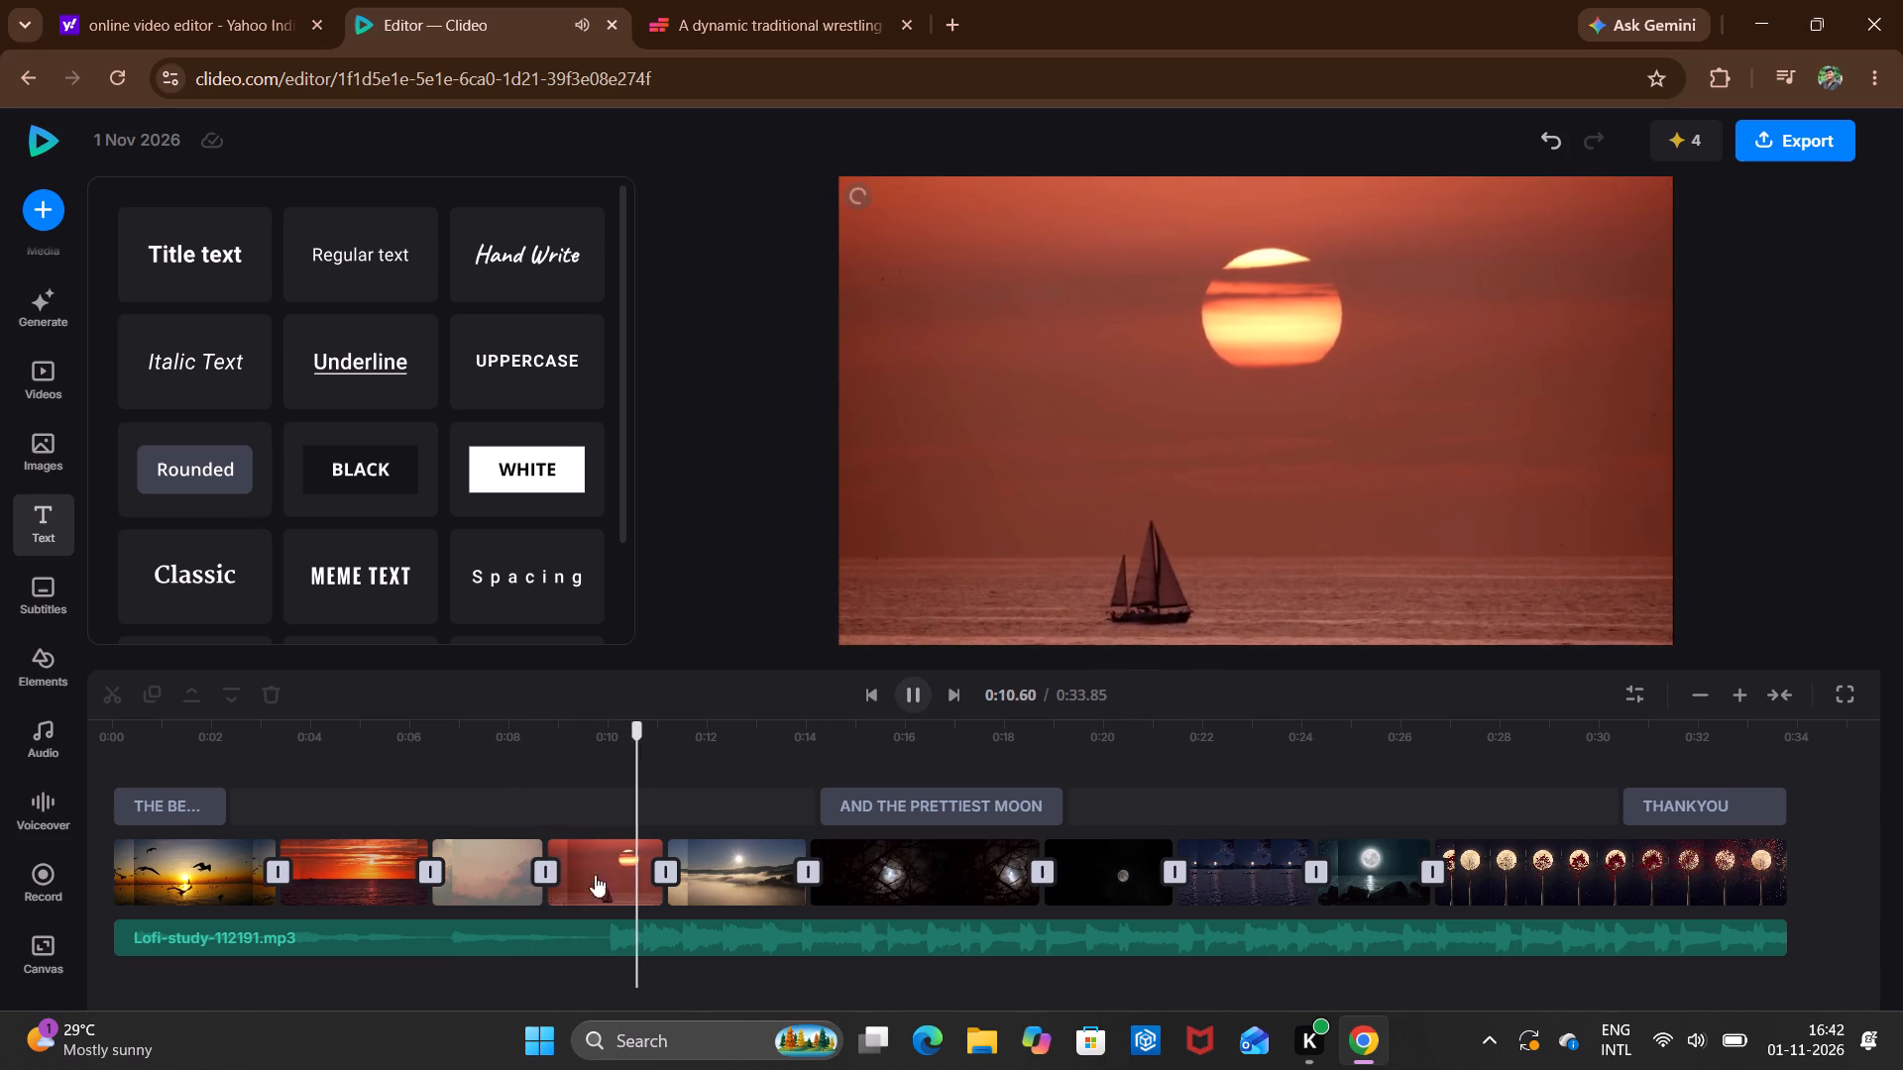
Try the Soft Reveal entrance animation on the sailboat sunset clip, replace it with Slide Fade and open its settings.
click(606, 848)
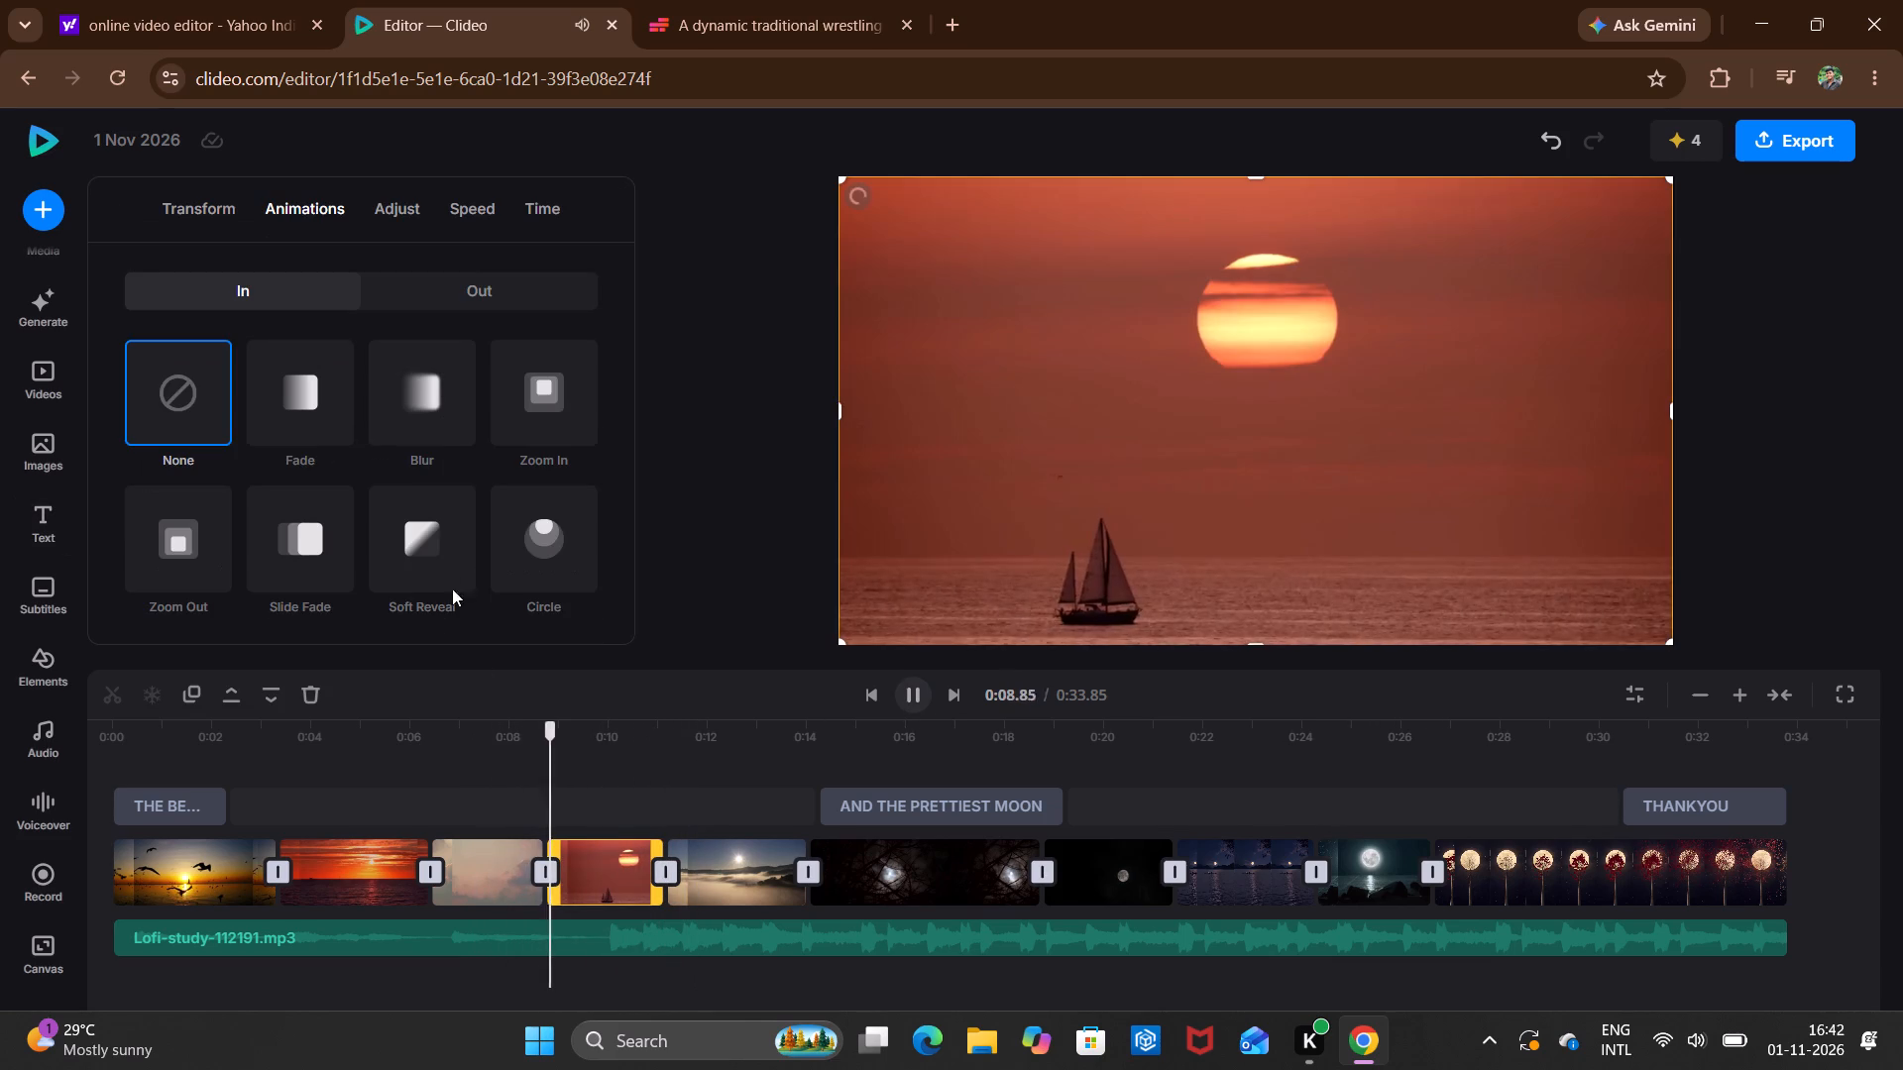
click(438, 540)
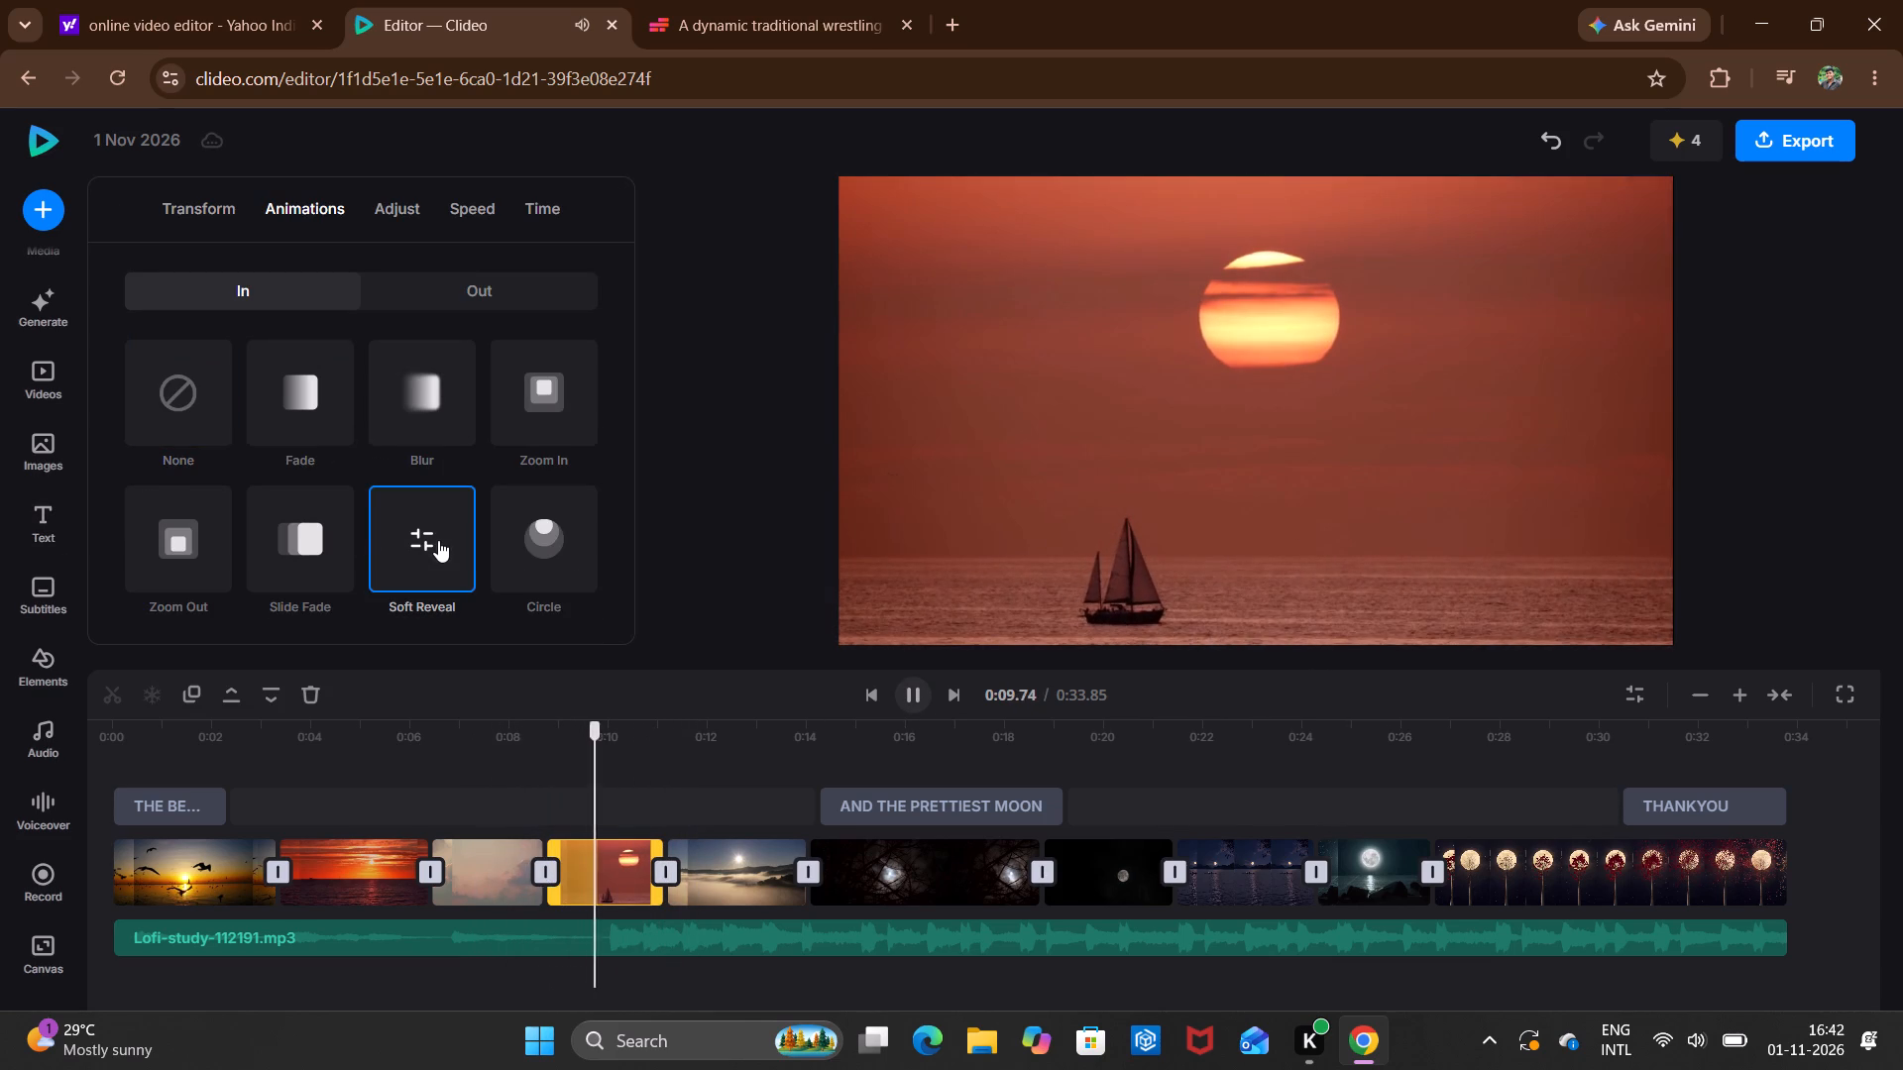
click(323, 539)
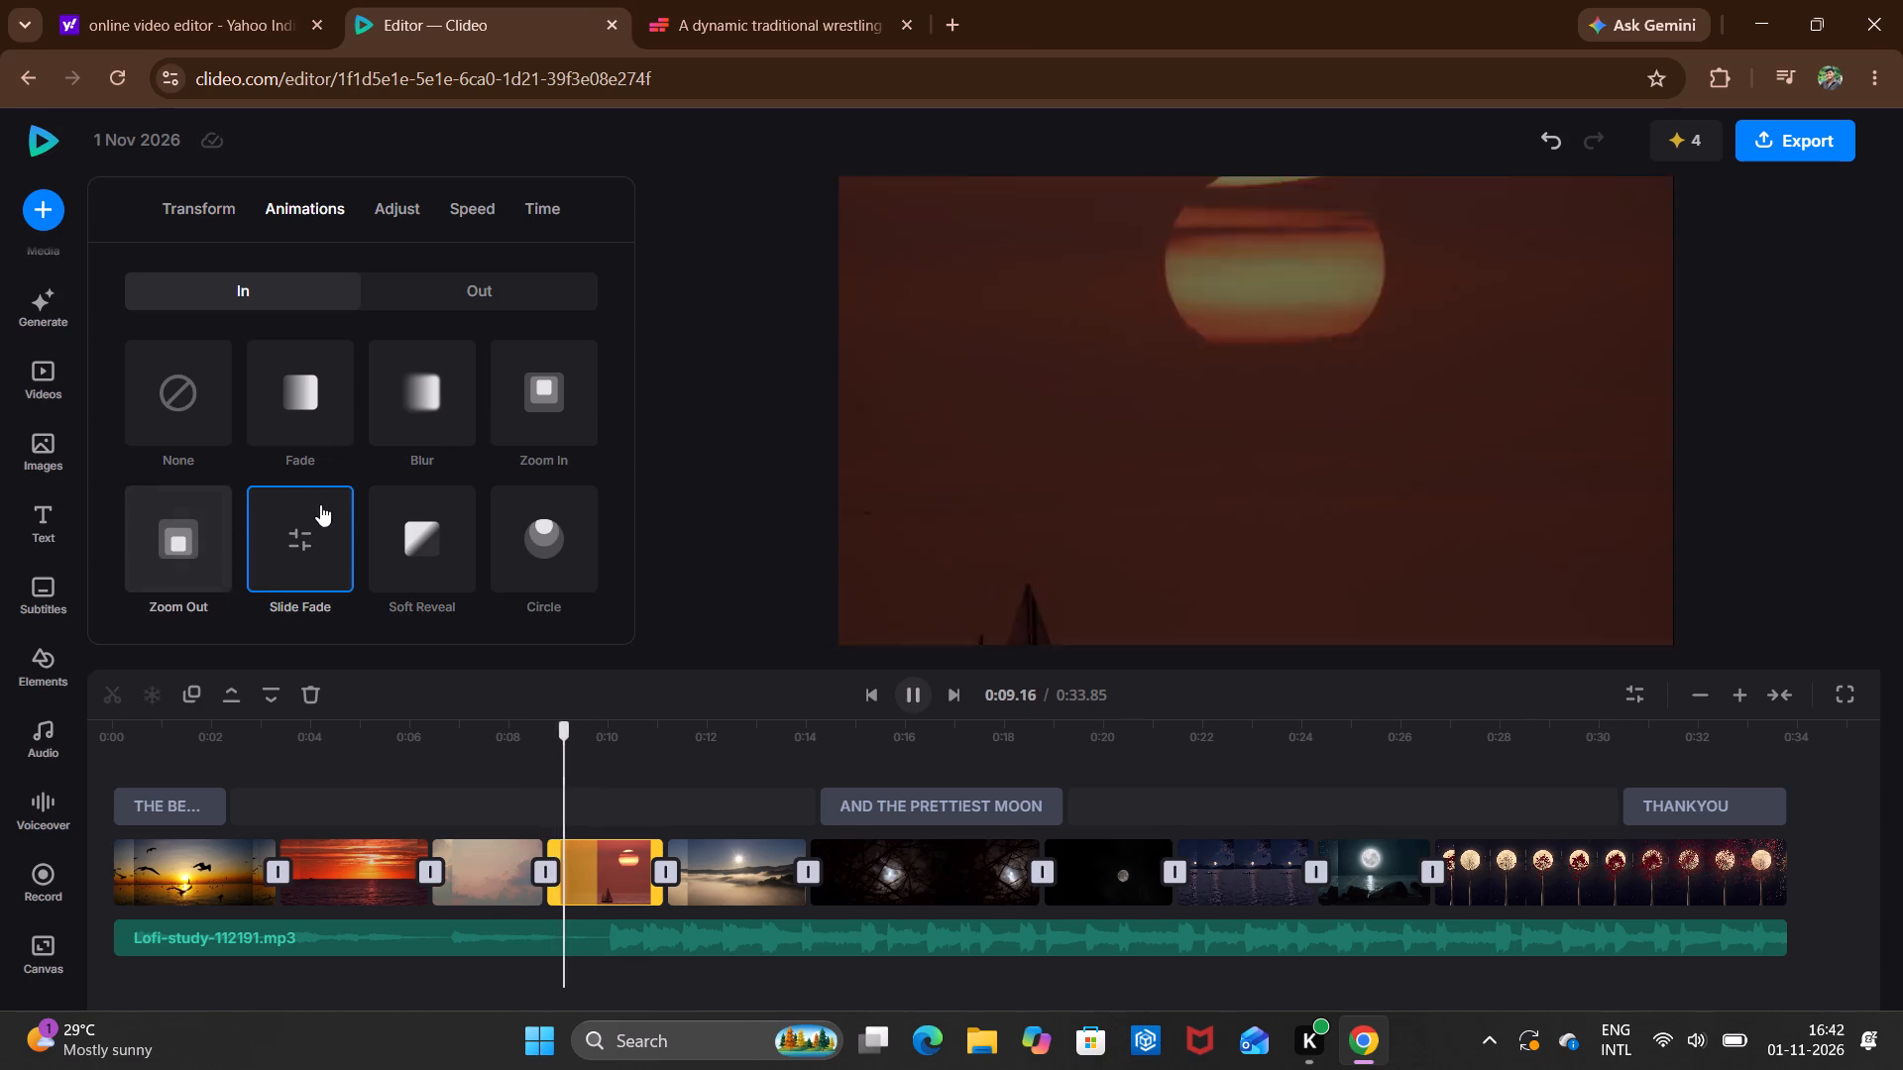
click(317, 525)
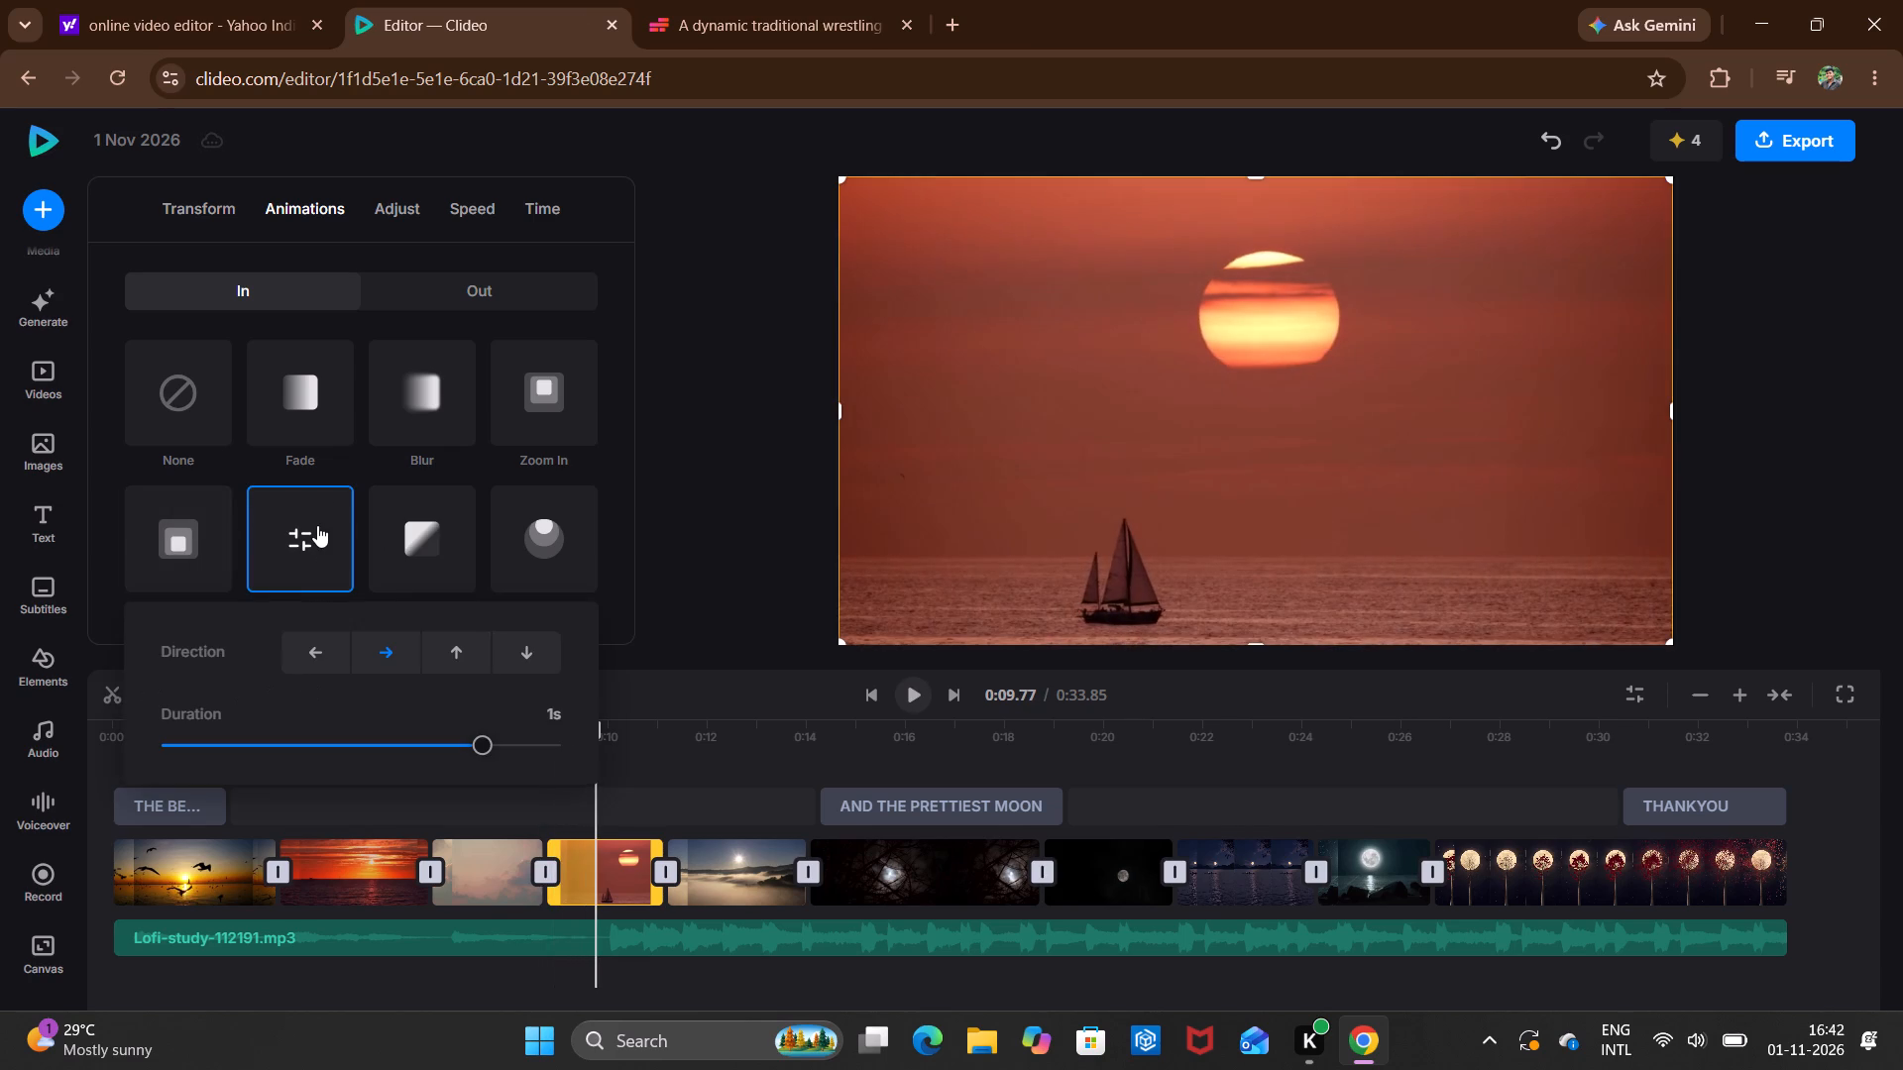
Apply the Soft Reveal entrance animation to the clip of the sun over misty mountains.
click(742, 888)
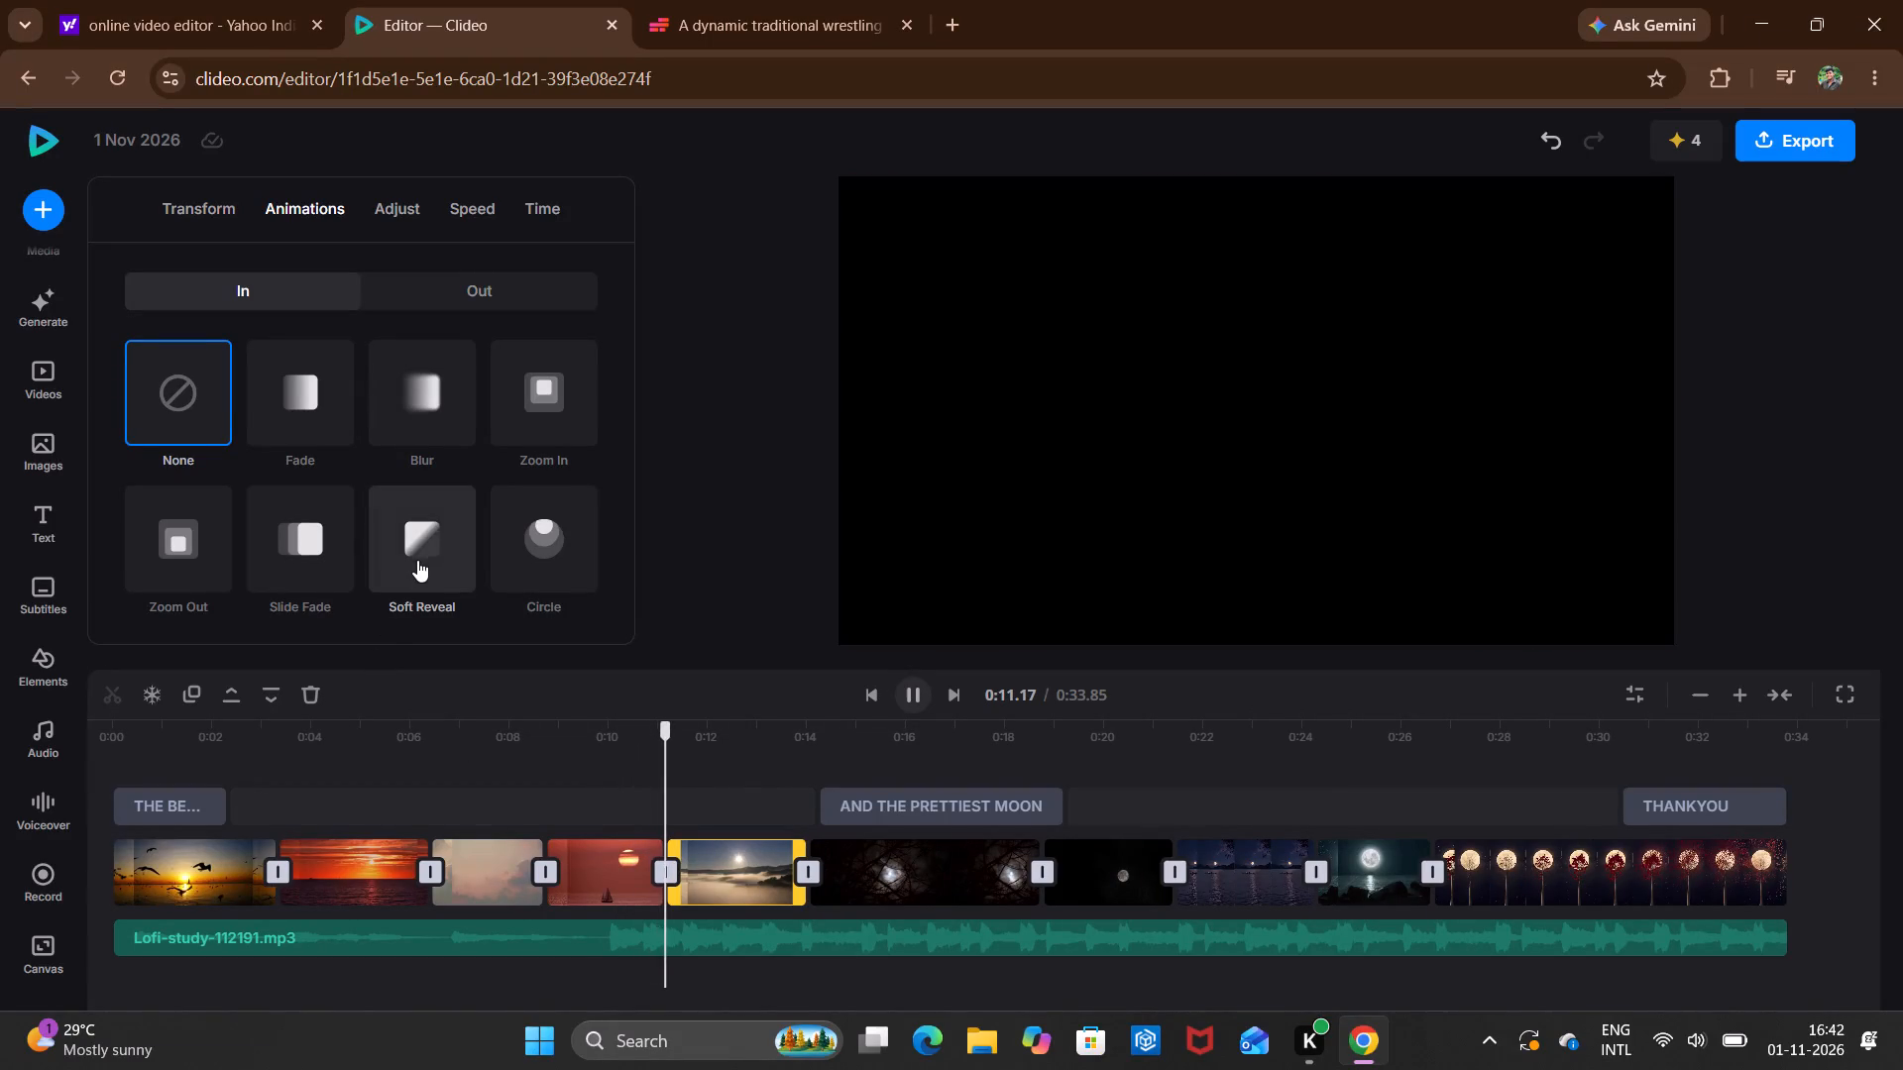
scroll(435, 532, down, 1)
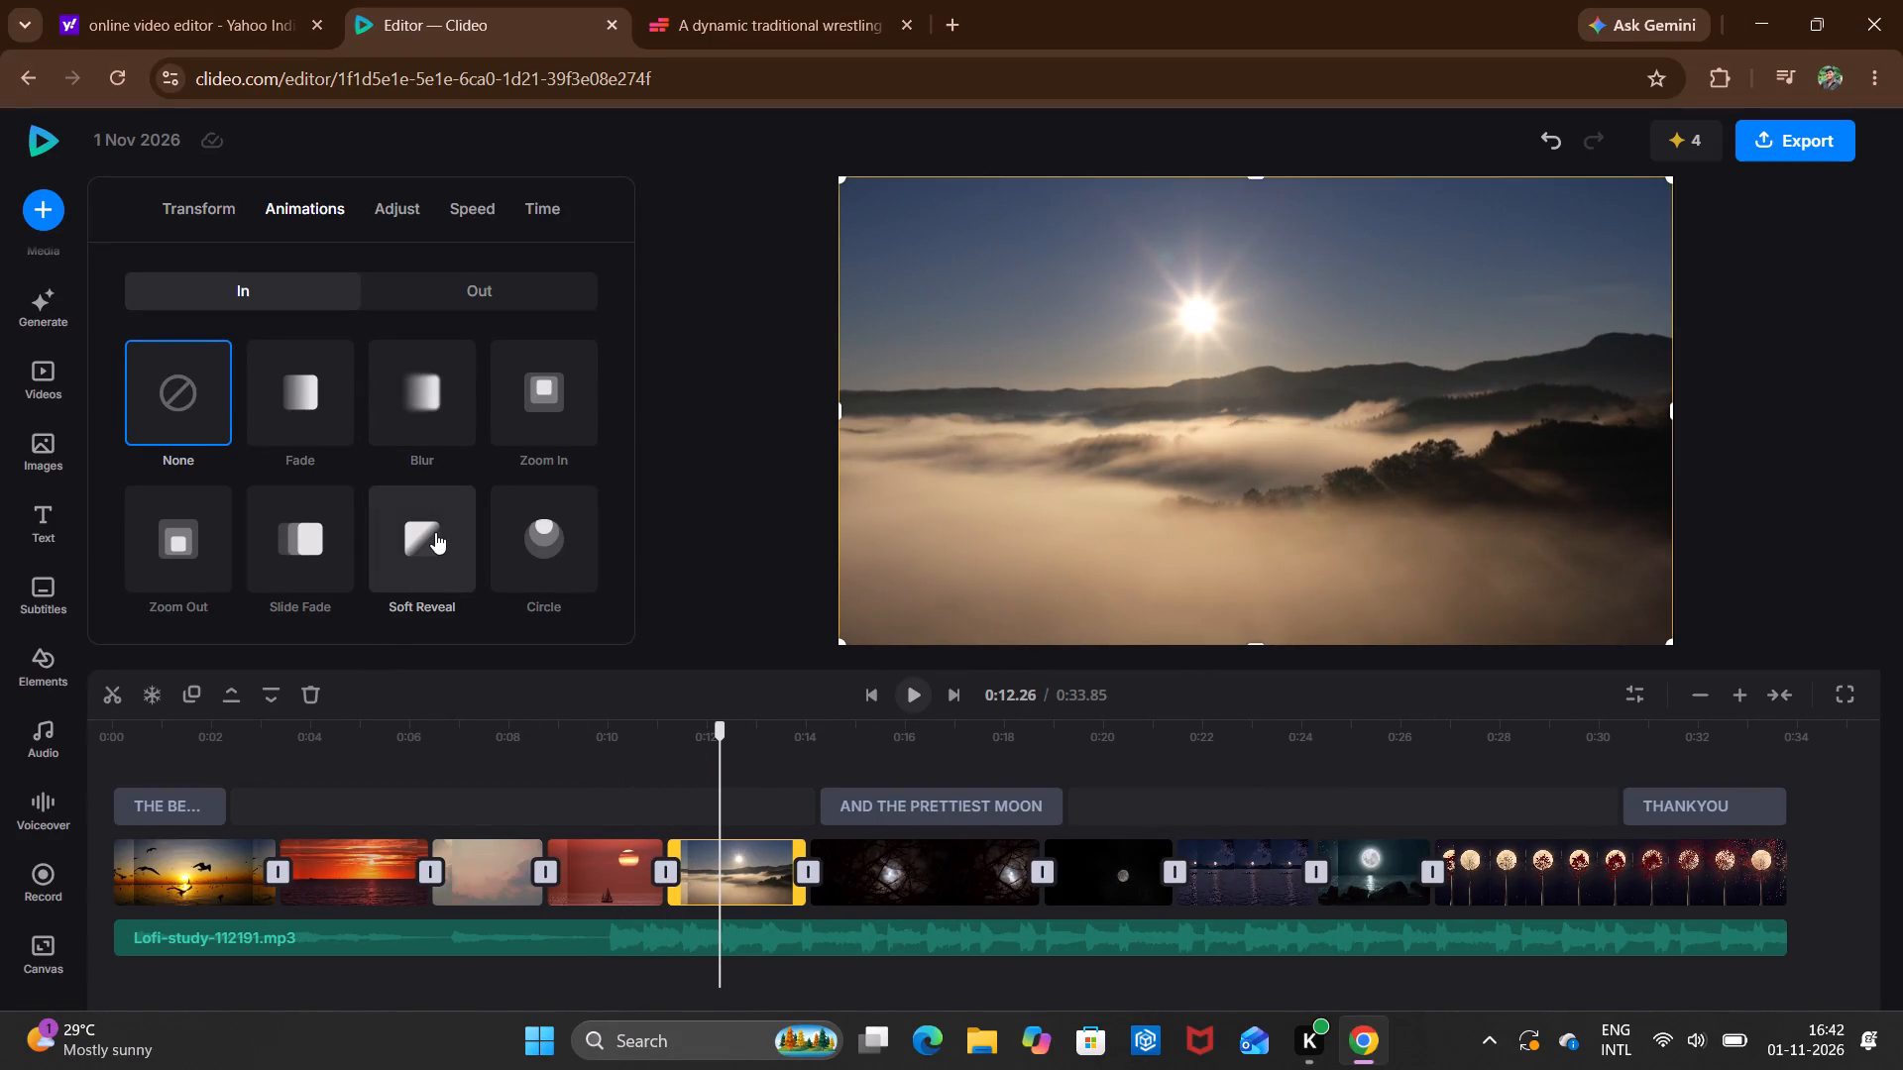
scroll(435, 532, down, 4)
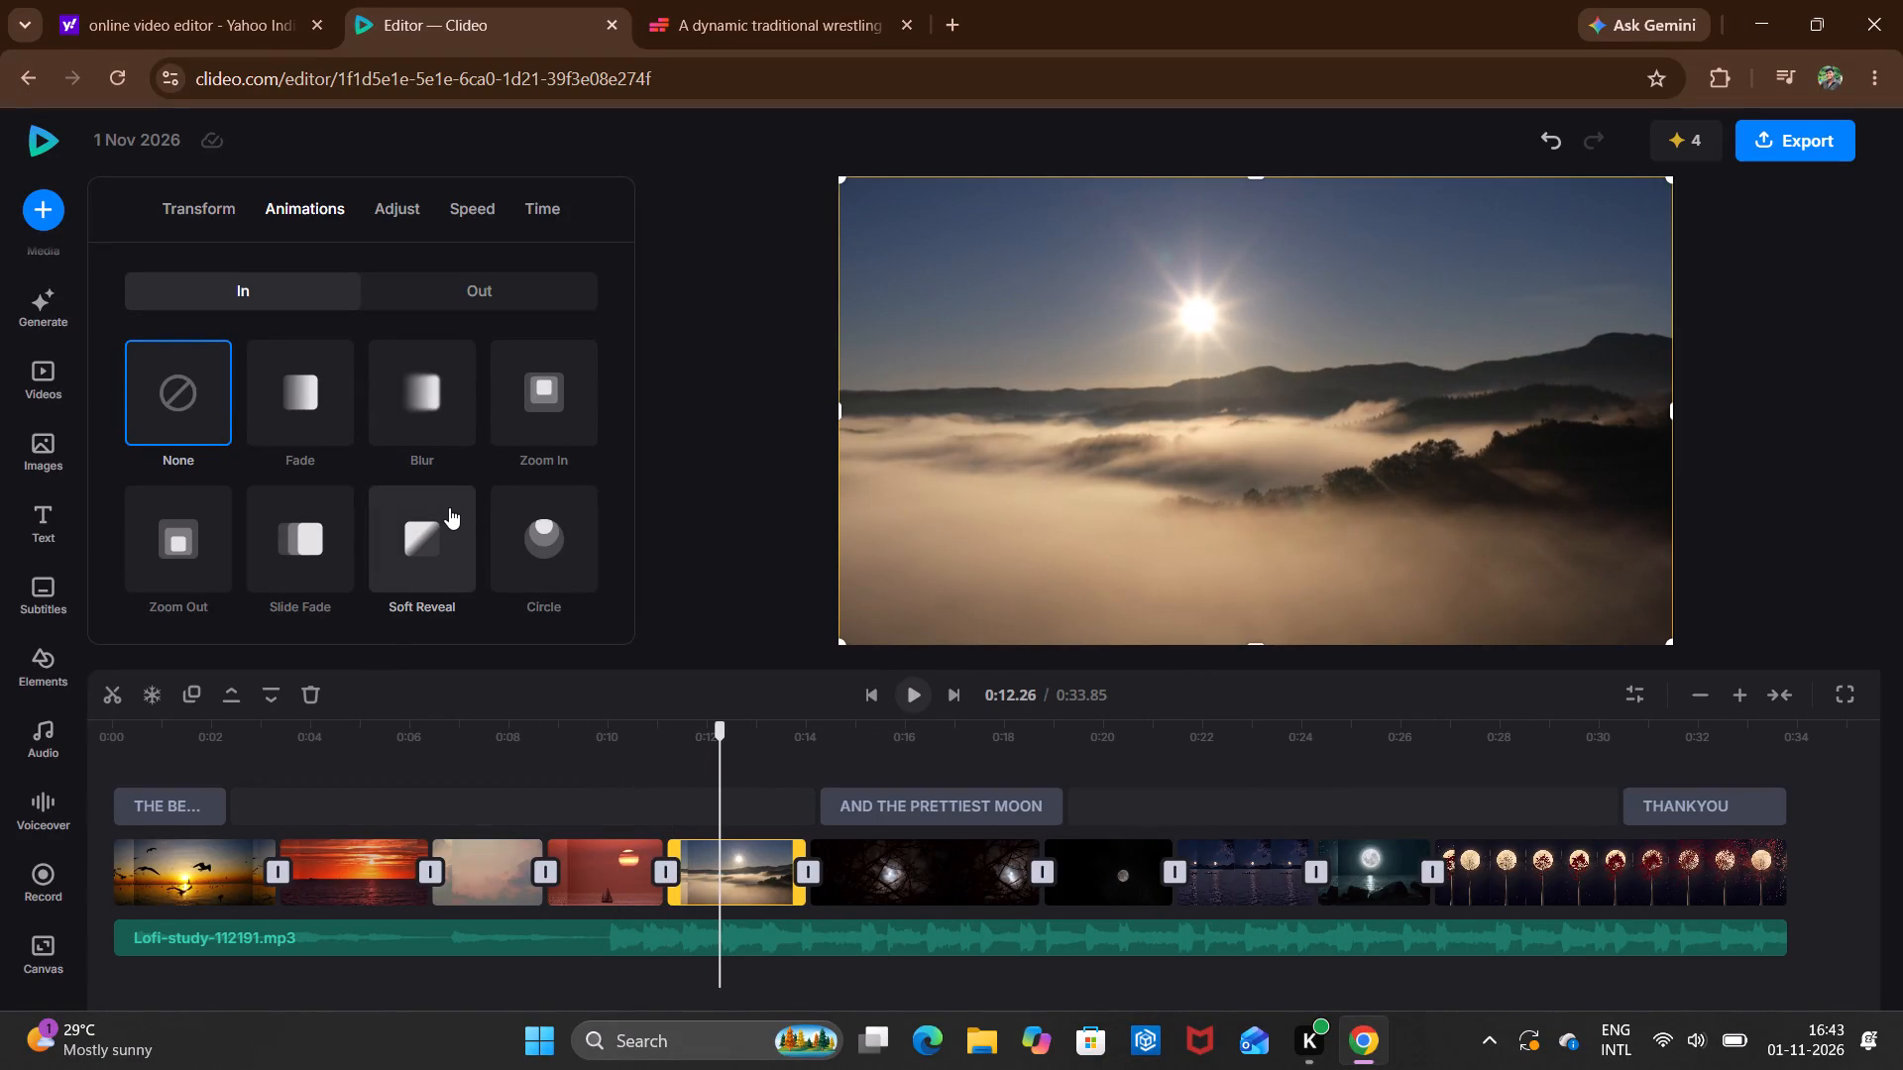
scroll(449, 507, down, 1)
click(449, 507)
scroll(449, 507, down, 1)
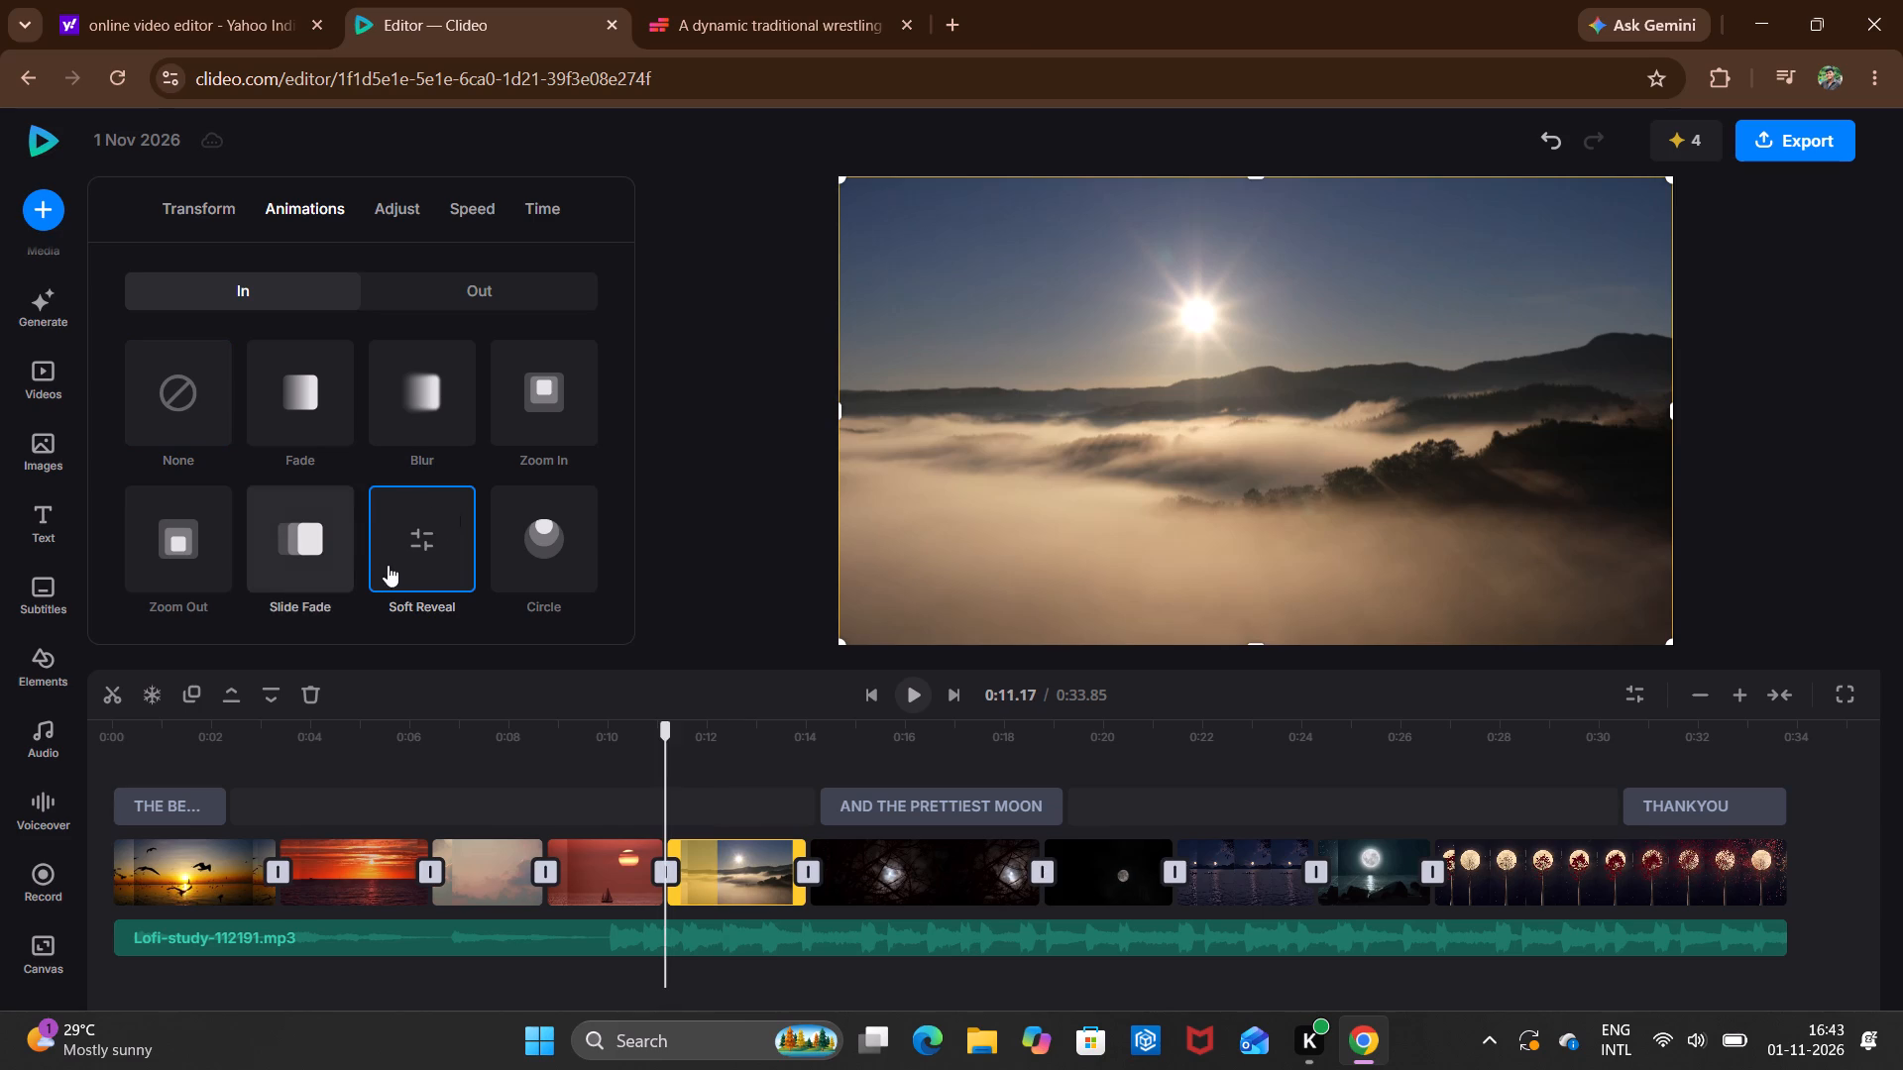
Try the Fade, Blur and Zoom In entrance animations on the clip of the moon behind branches and settle on Blur.
click(874, 874)
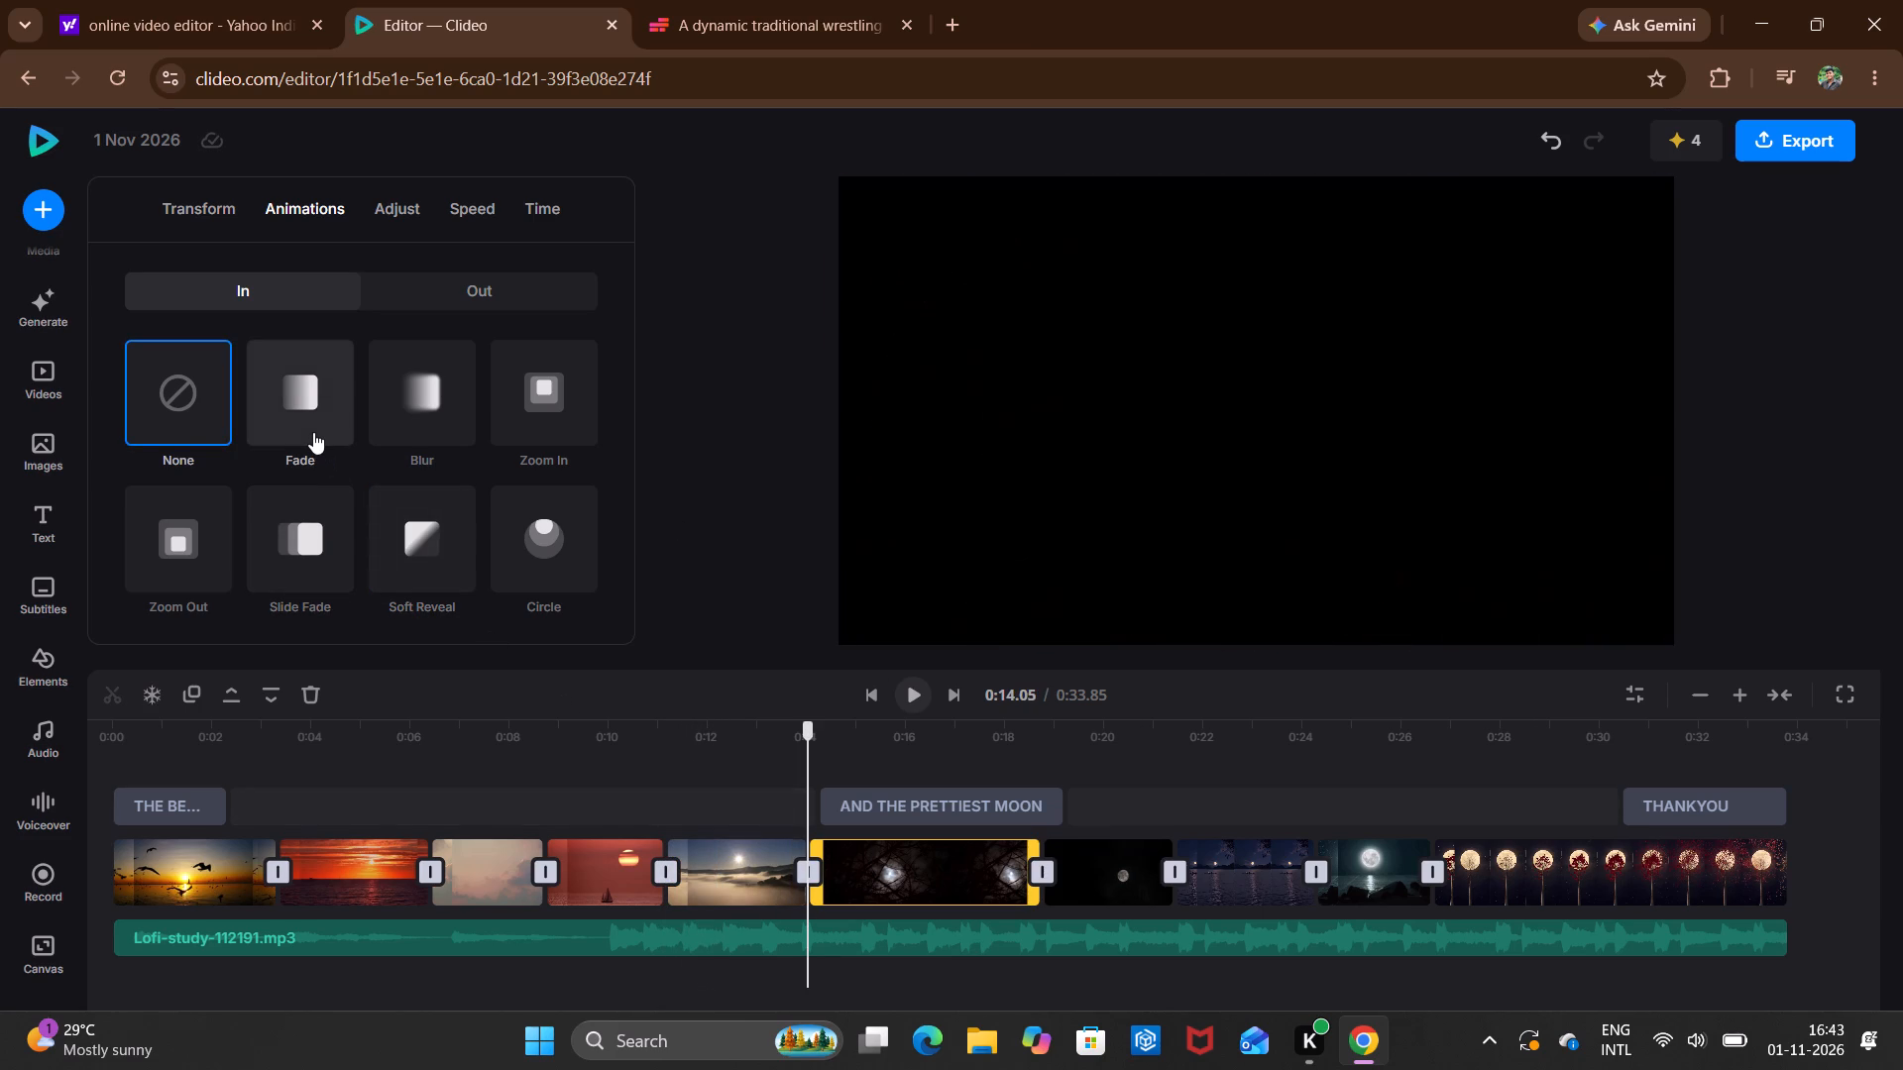
click(313, 432)
click(313, 432)
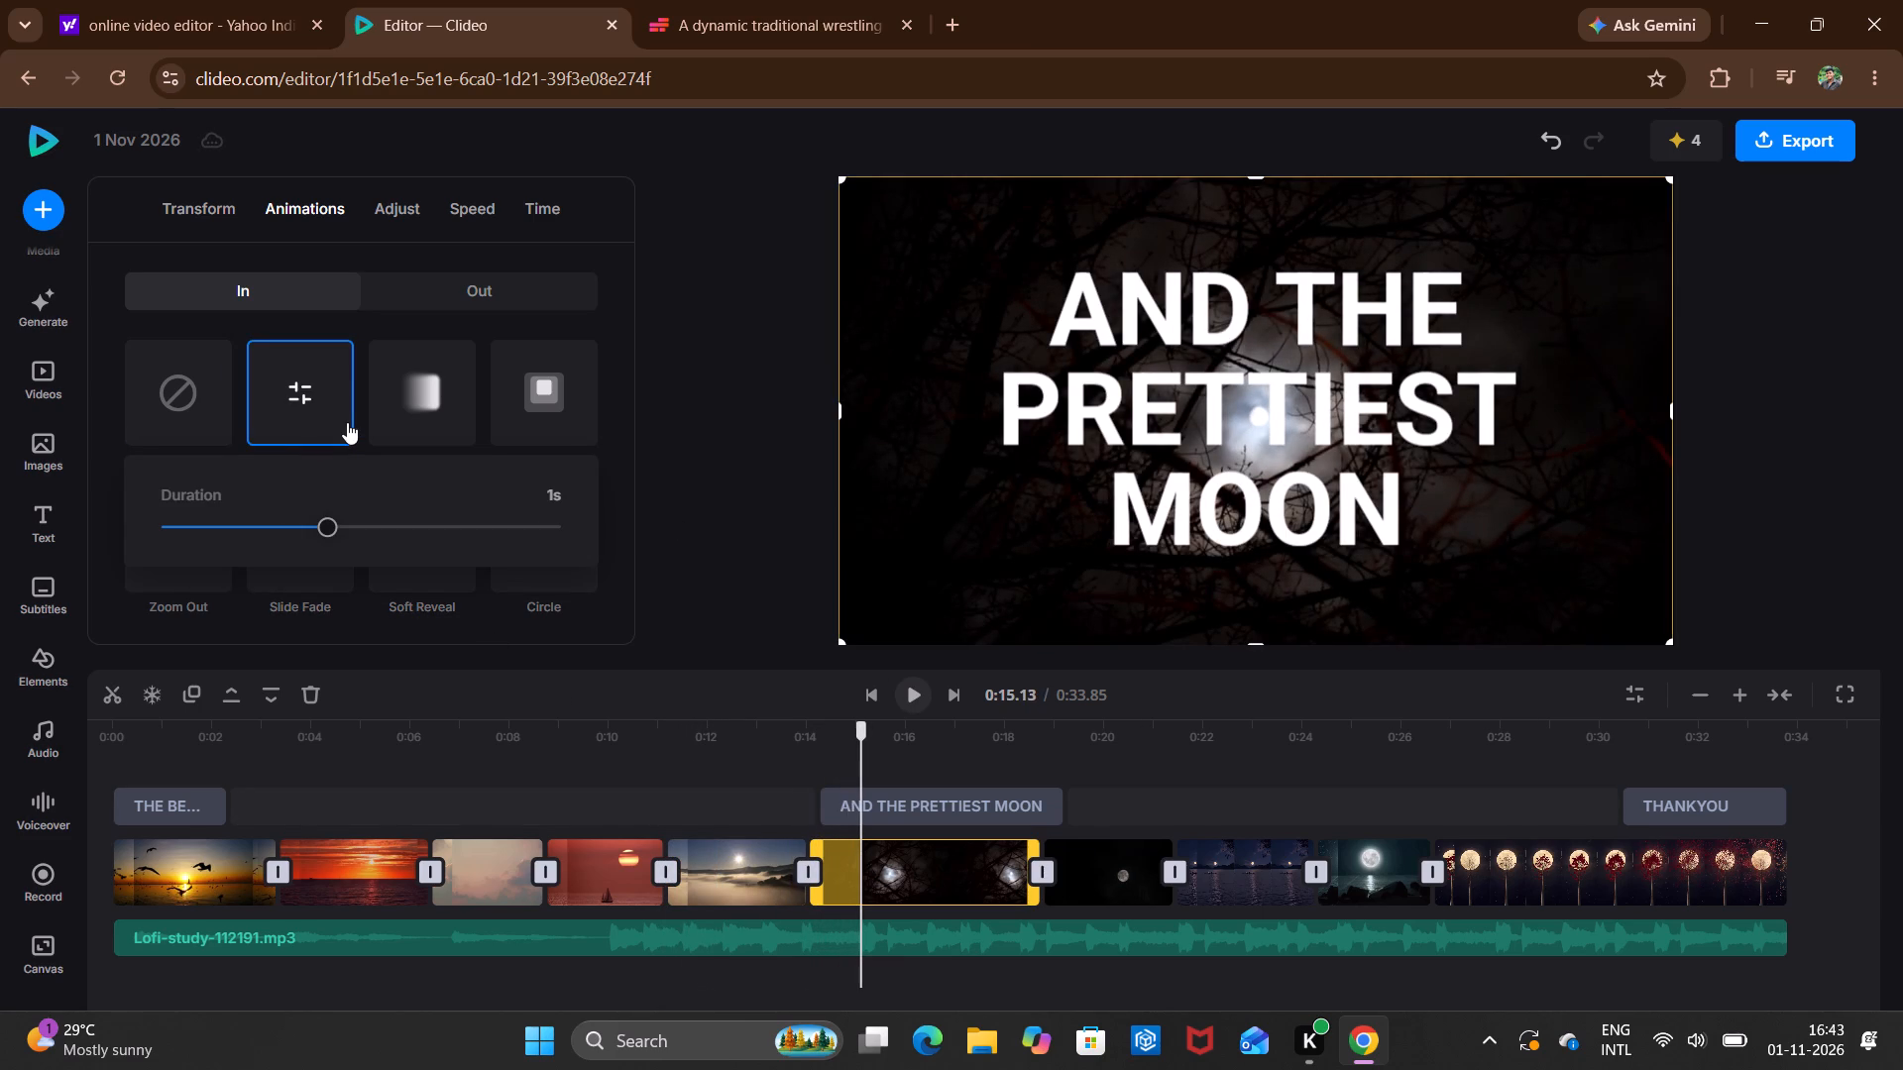
click(347, 420)
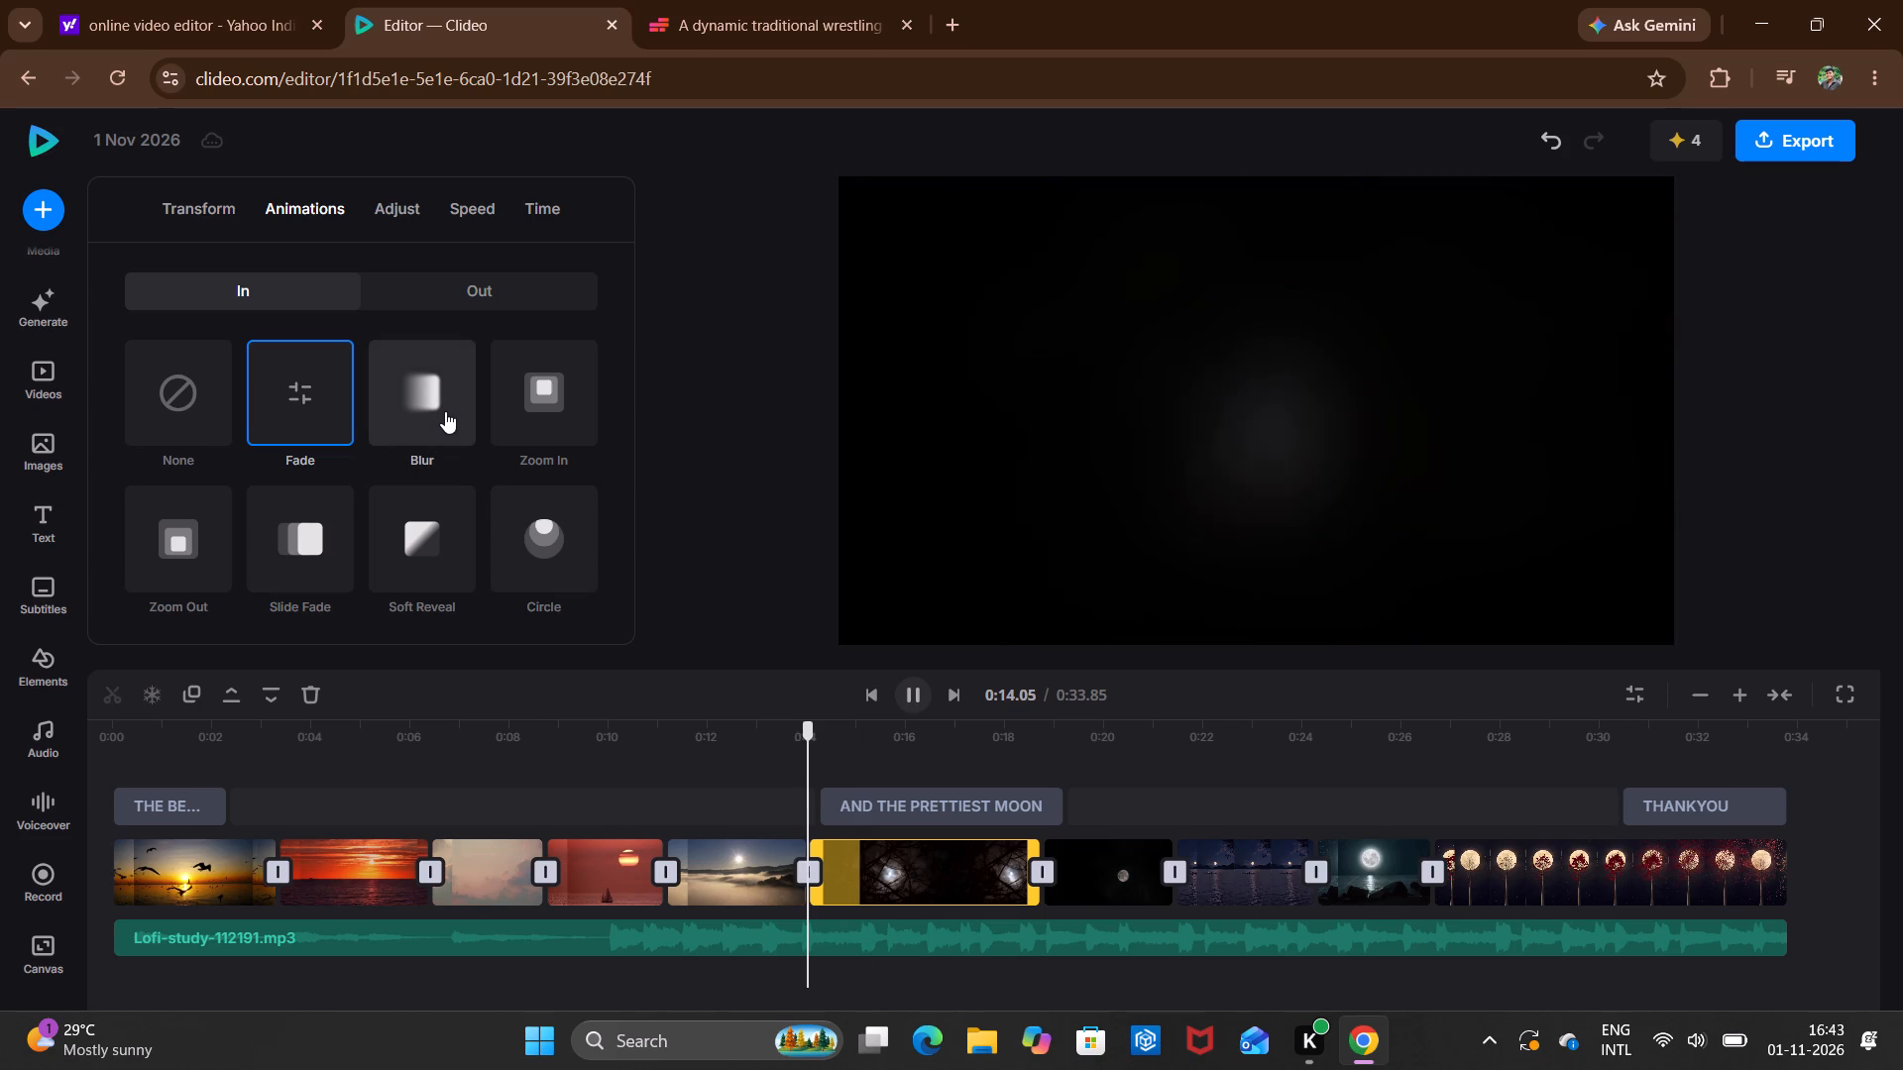
click(477, 389)
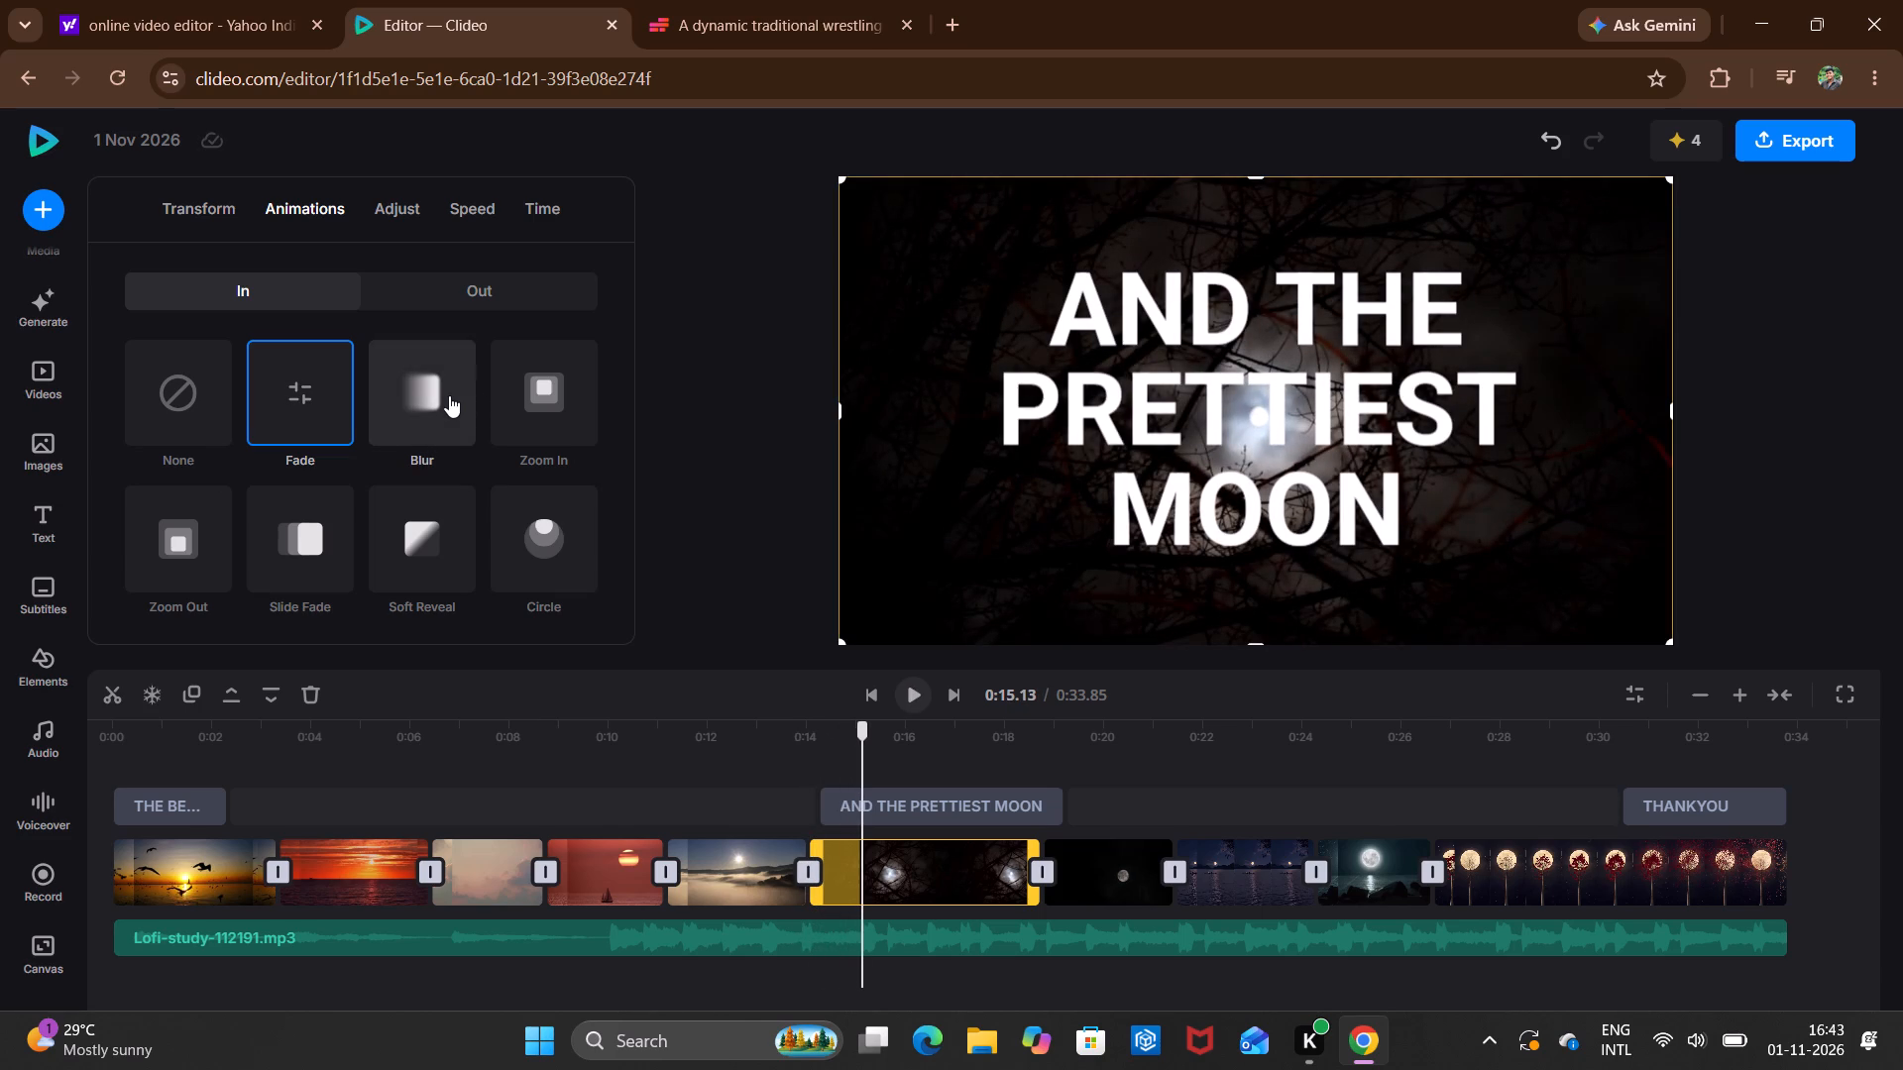
click(449, 395)
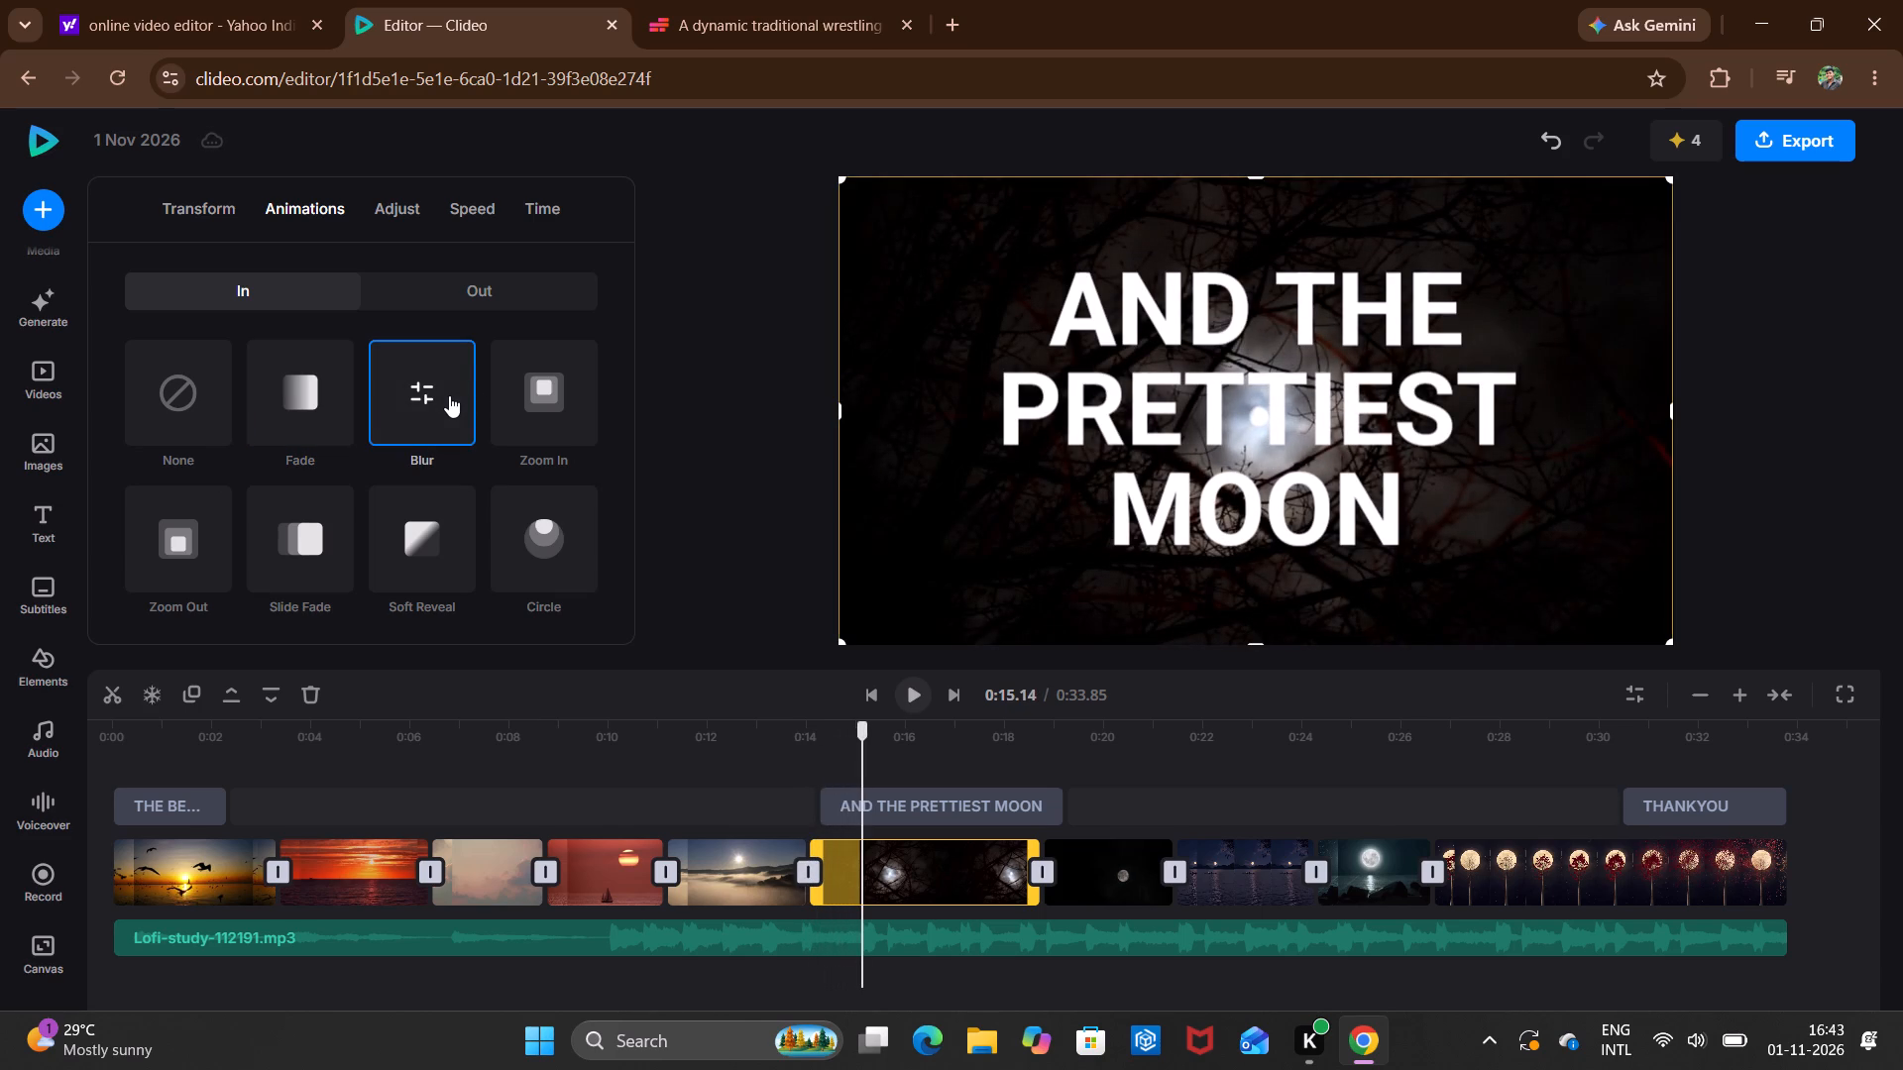
click(567, 405)
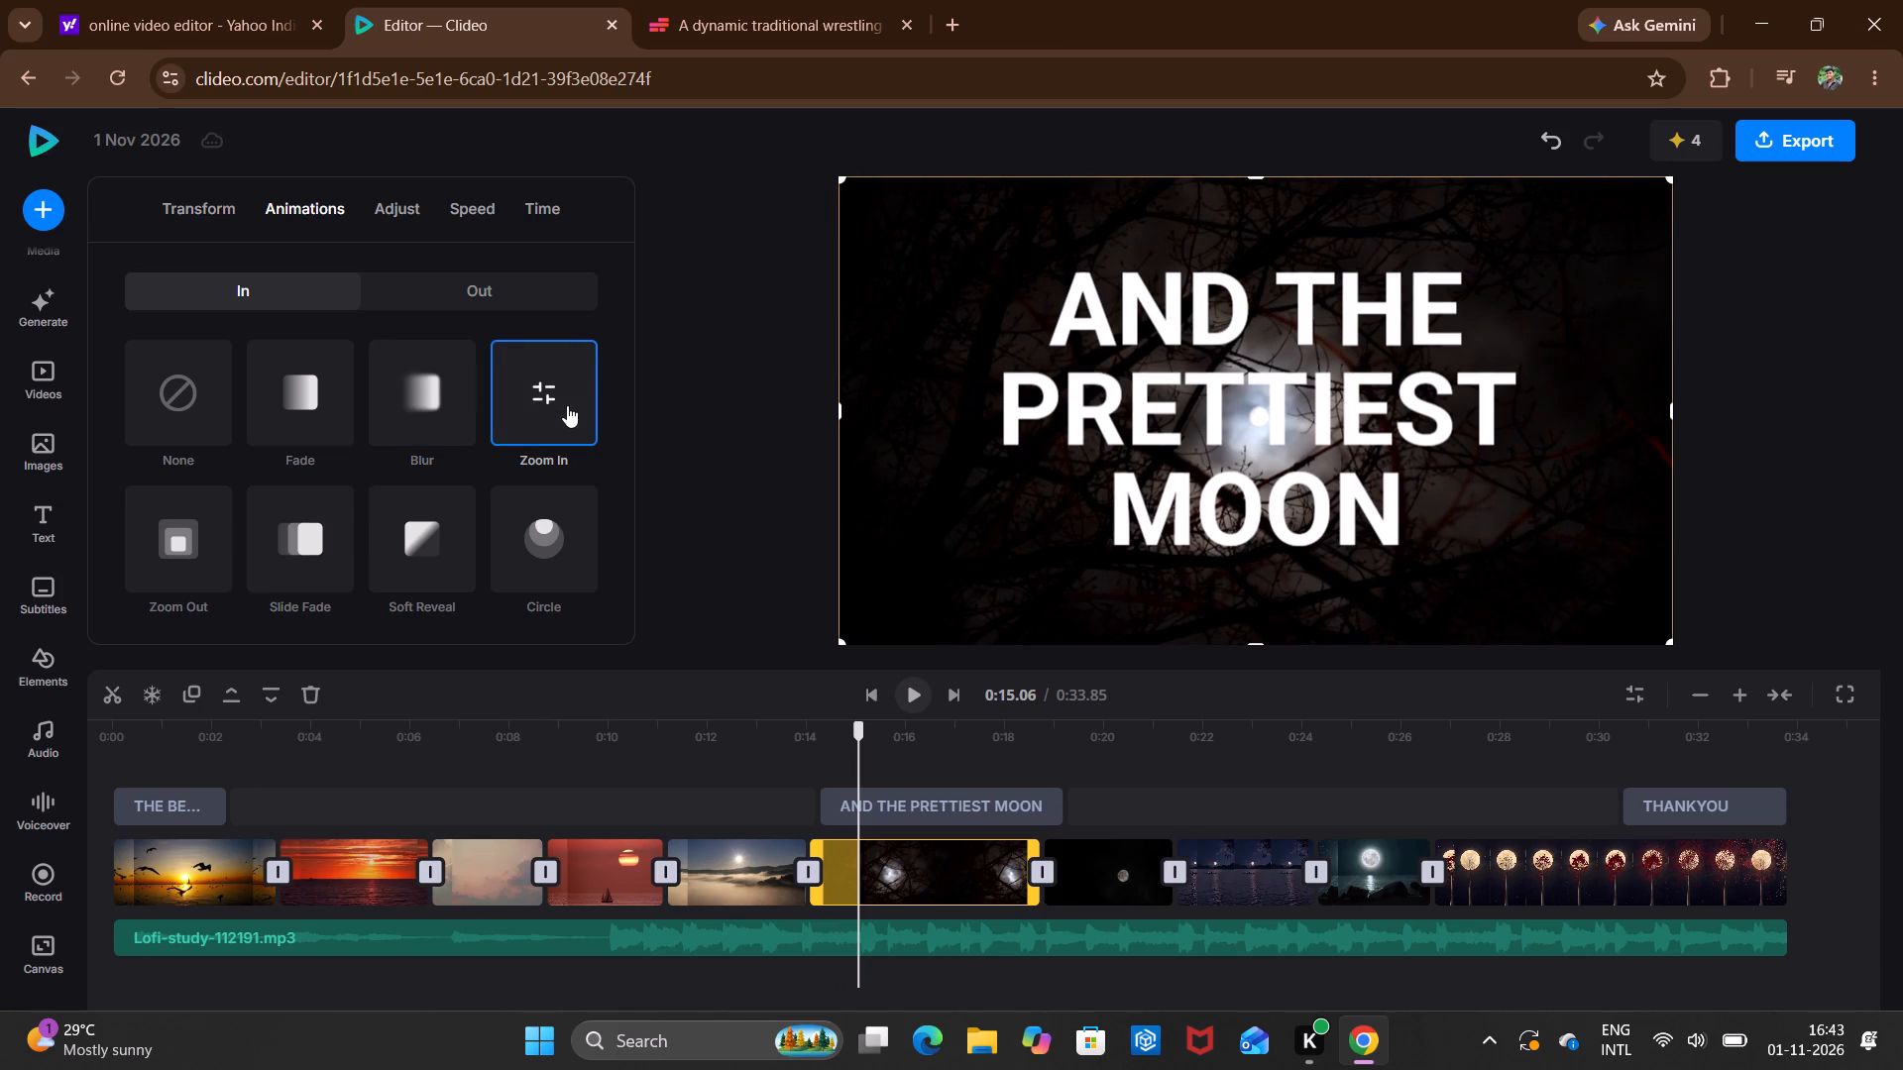
scroll(460, 422, down, 1)
click(450, 413)
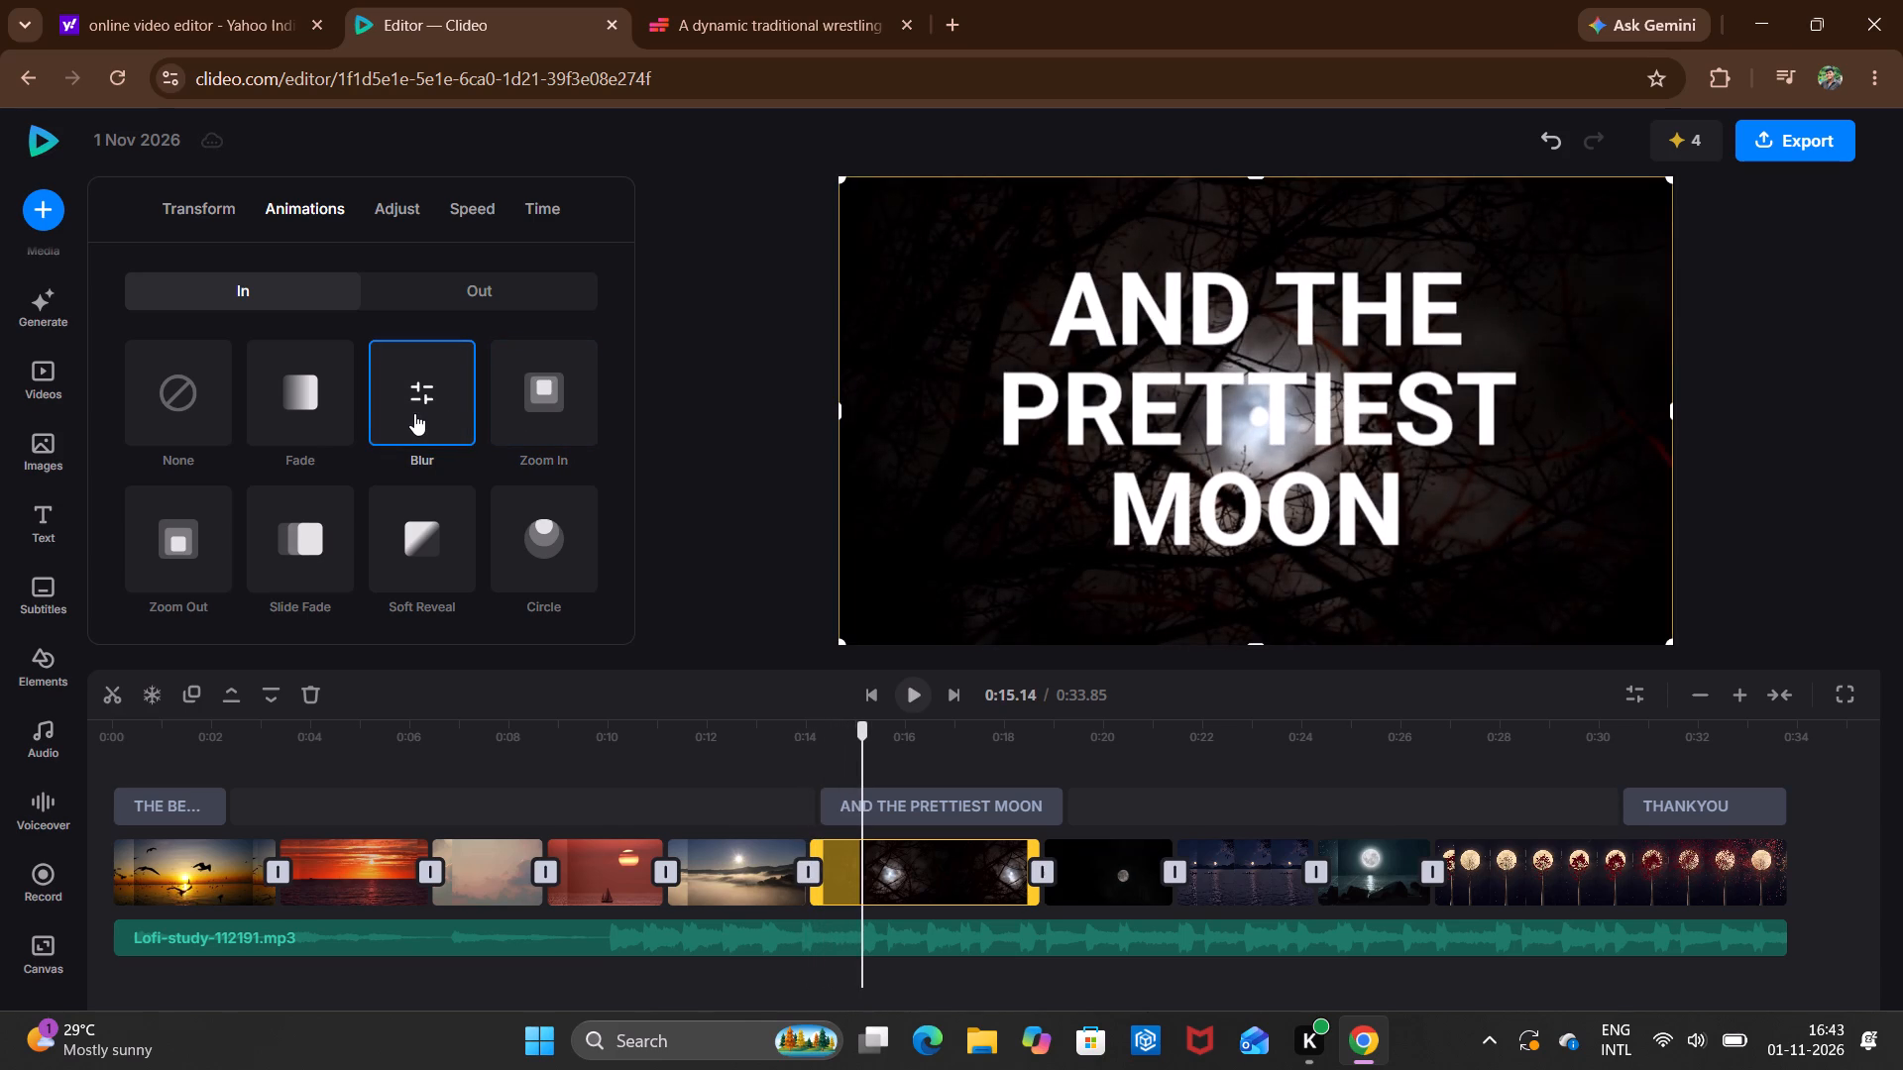
Apply the Fade exit animation to the full moon clip that follows the moon behind branches.
click(1117, 884)
scroll(531, 523, down, 1)
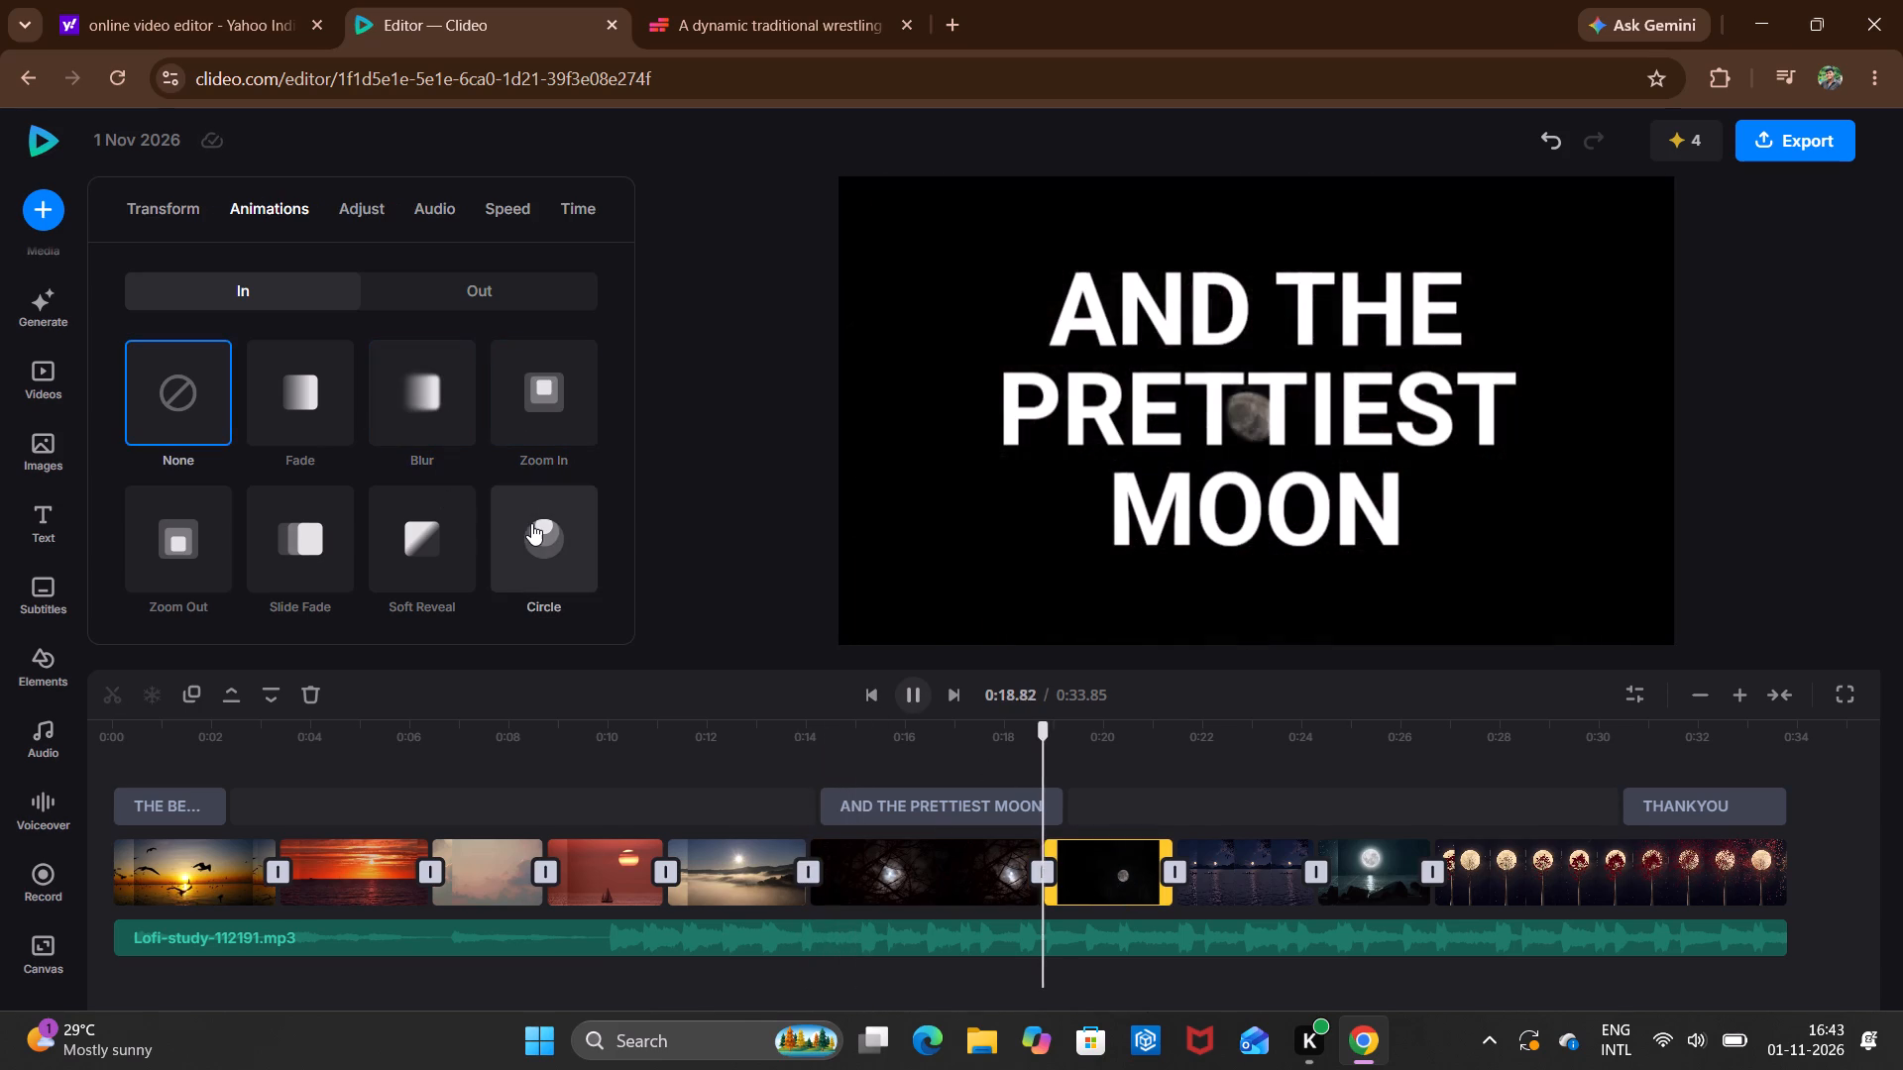
scroll(531, 523, down, 1)
click(526, 291)
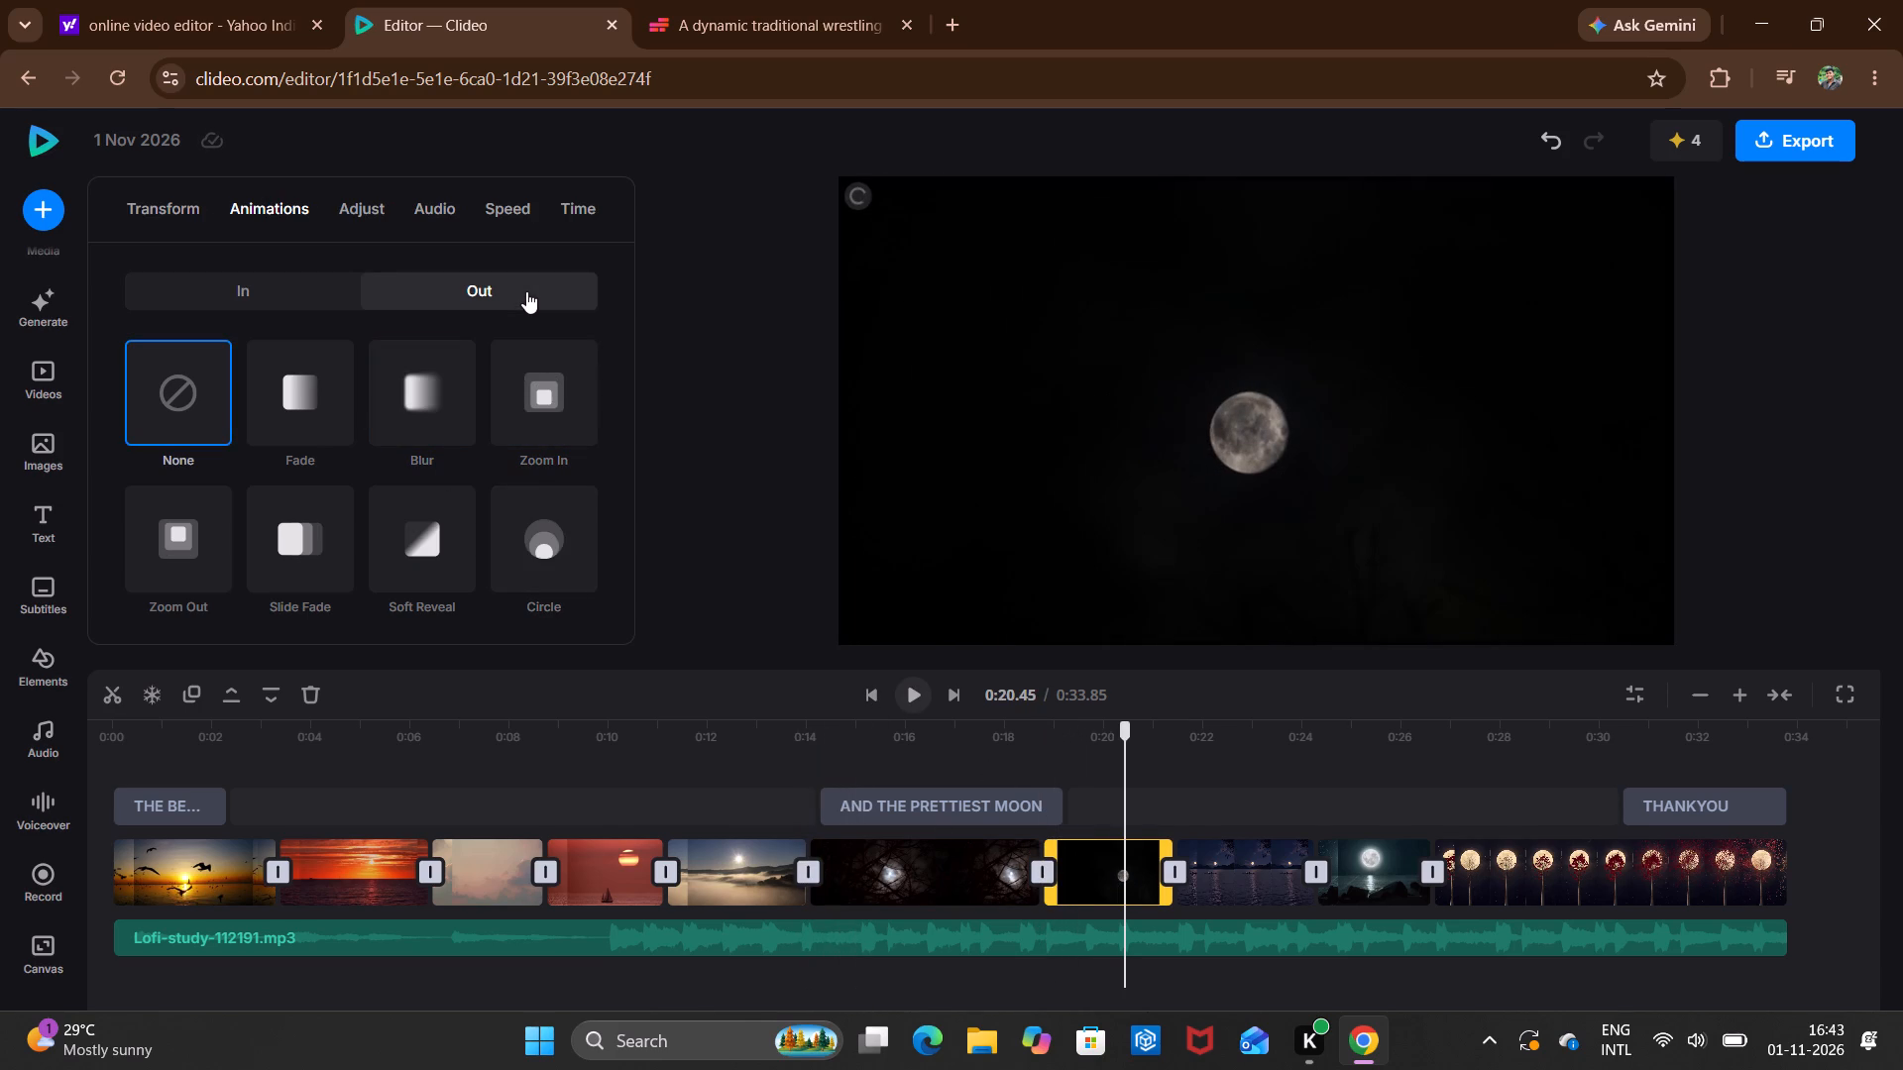
click(319, 391)
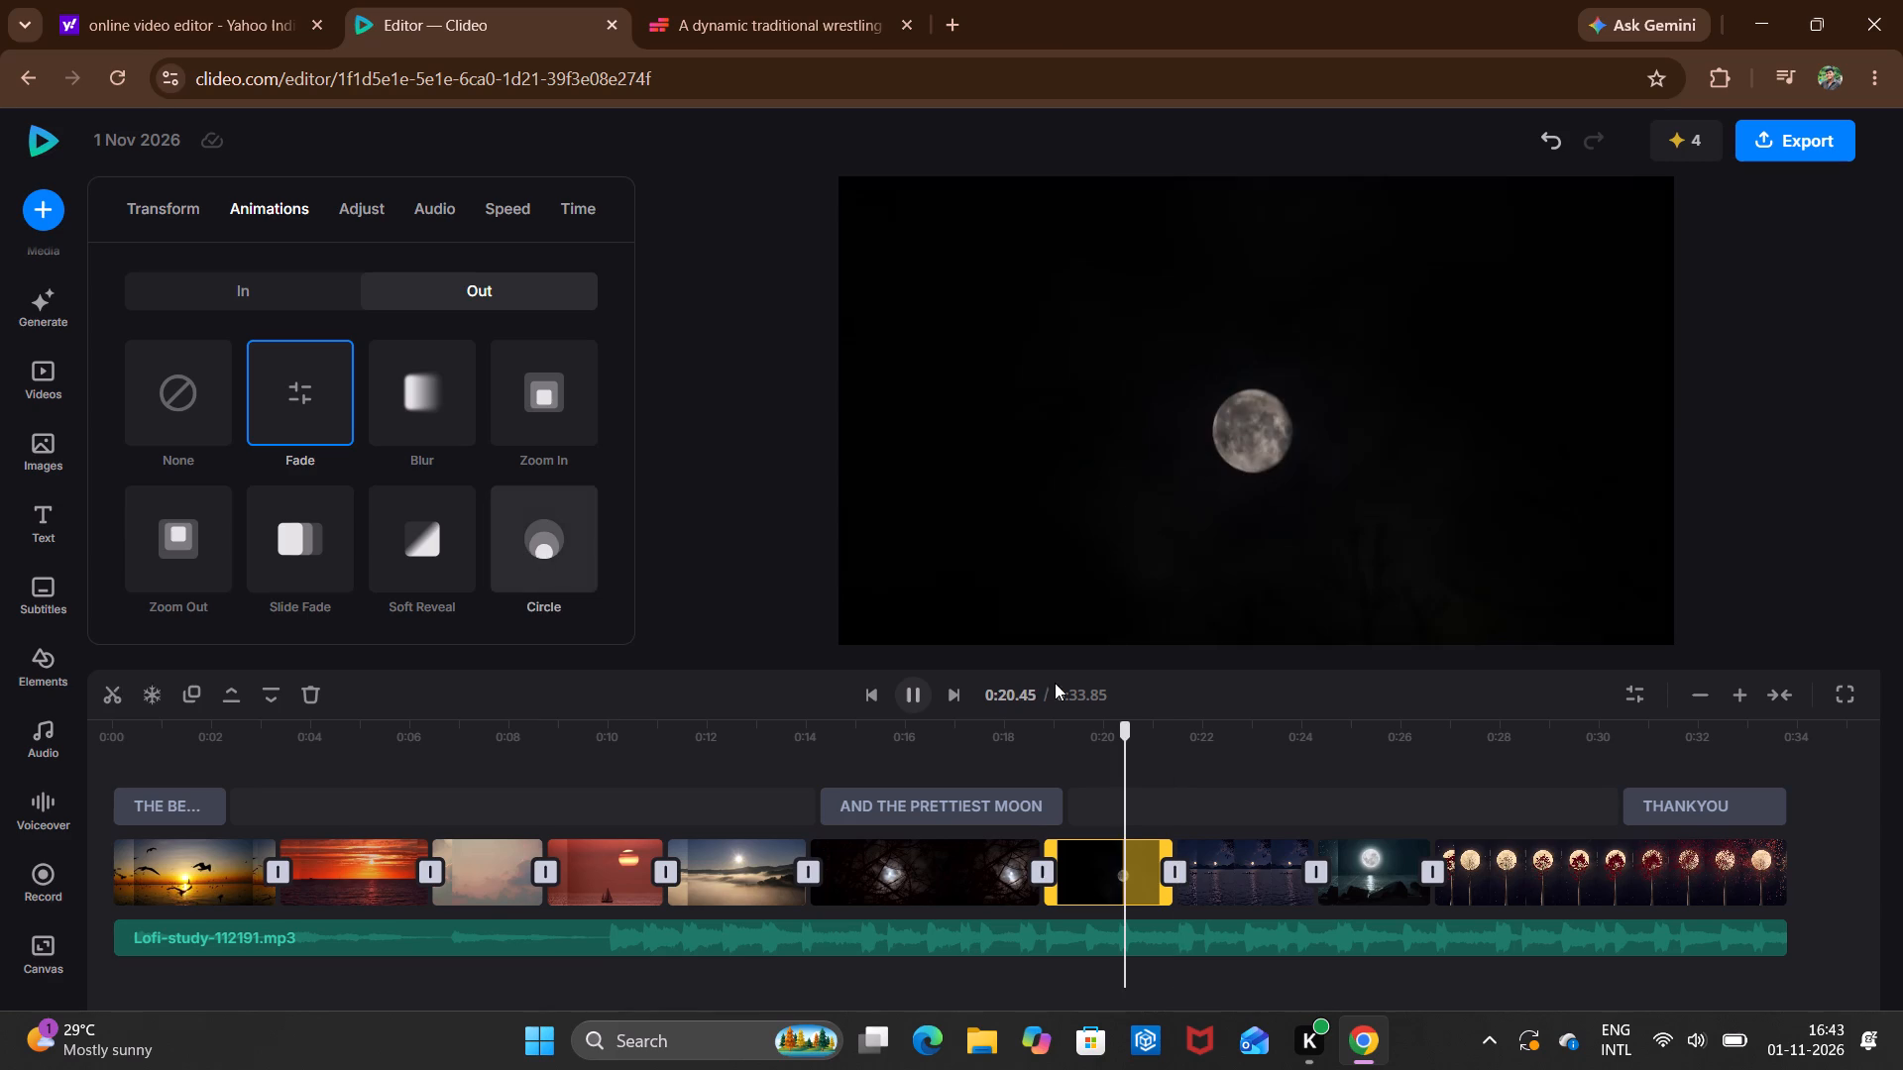
Try the Slide Fade exit animation on the clip of the boat under the moon and replace it with Circle.
click(1232, 876)
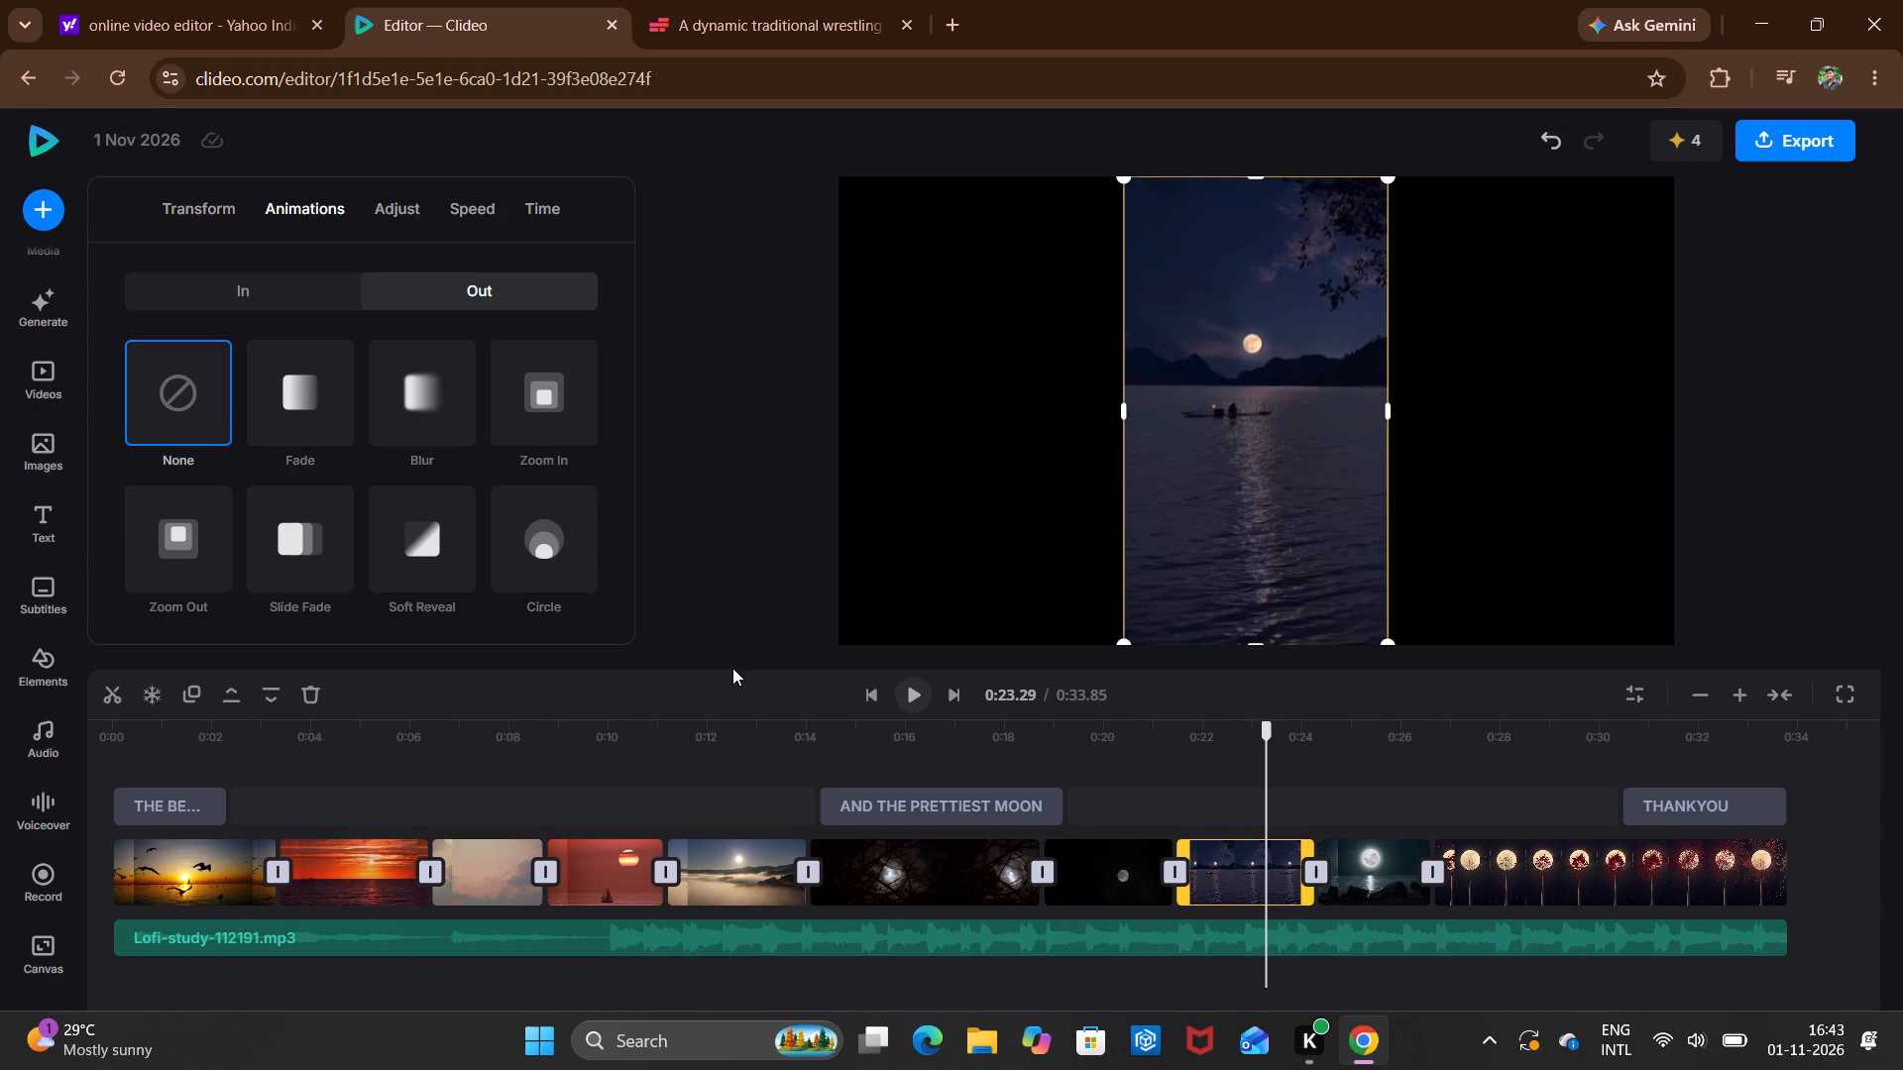
click(320, 523)
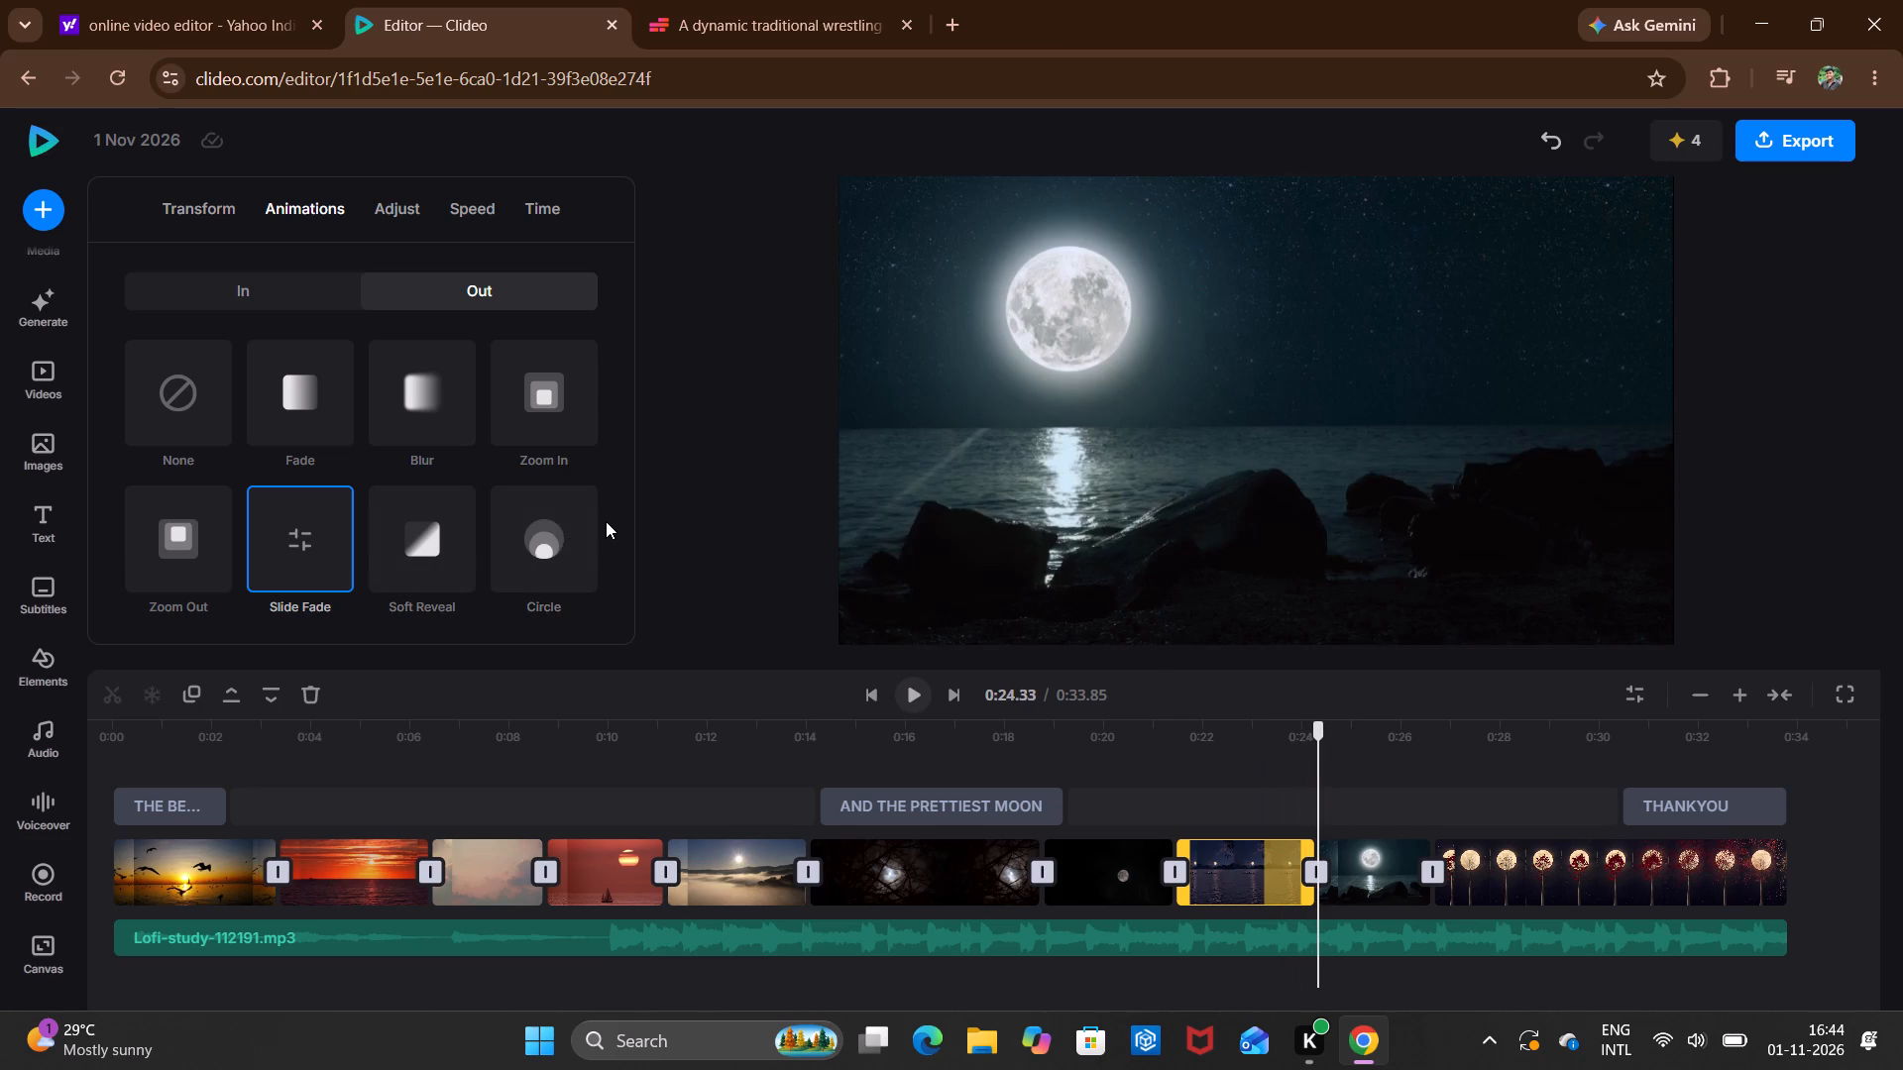
click(535, 534)
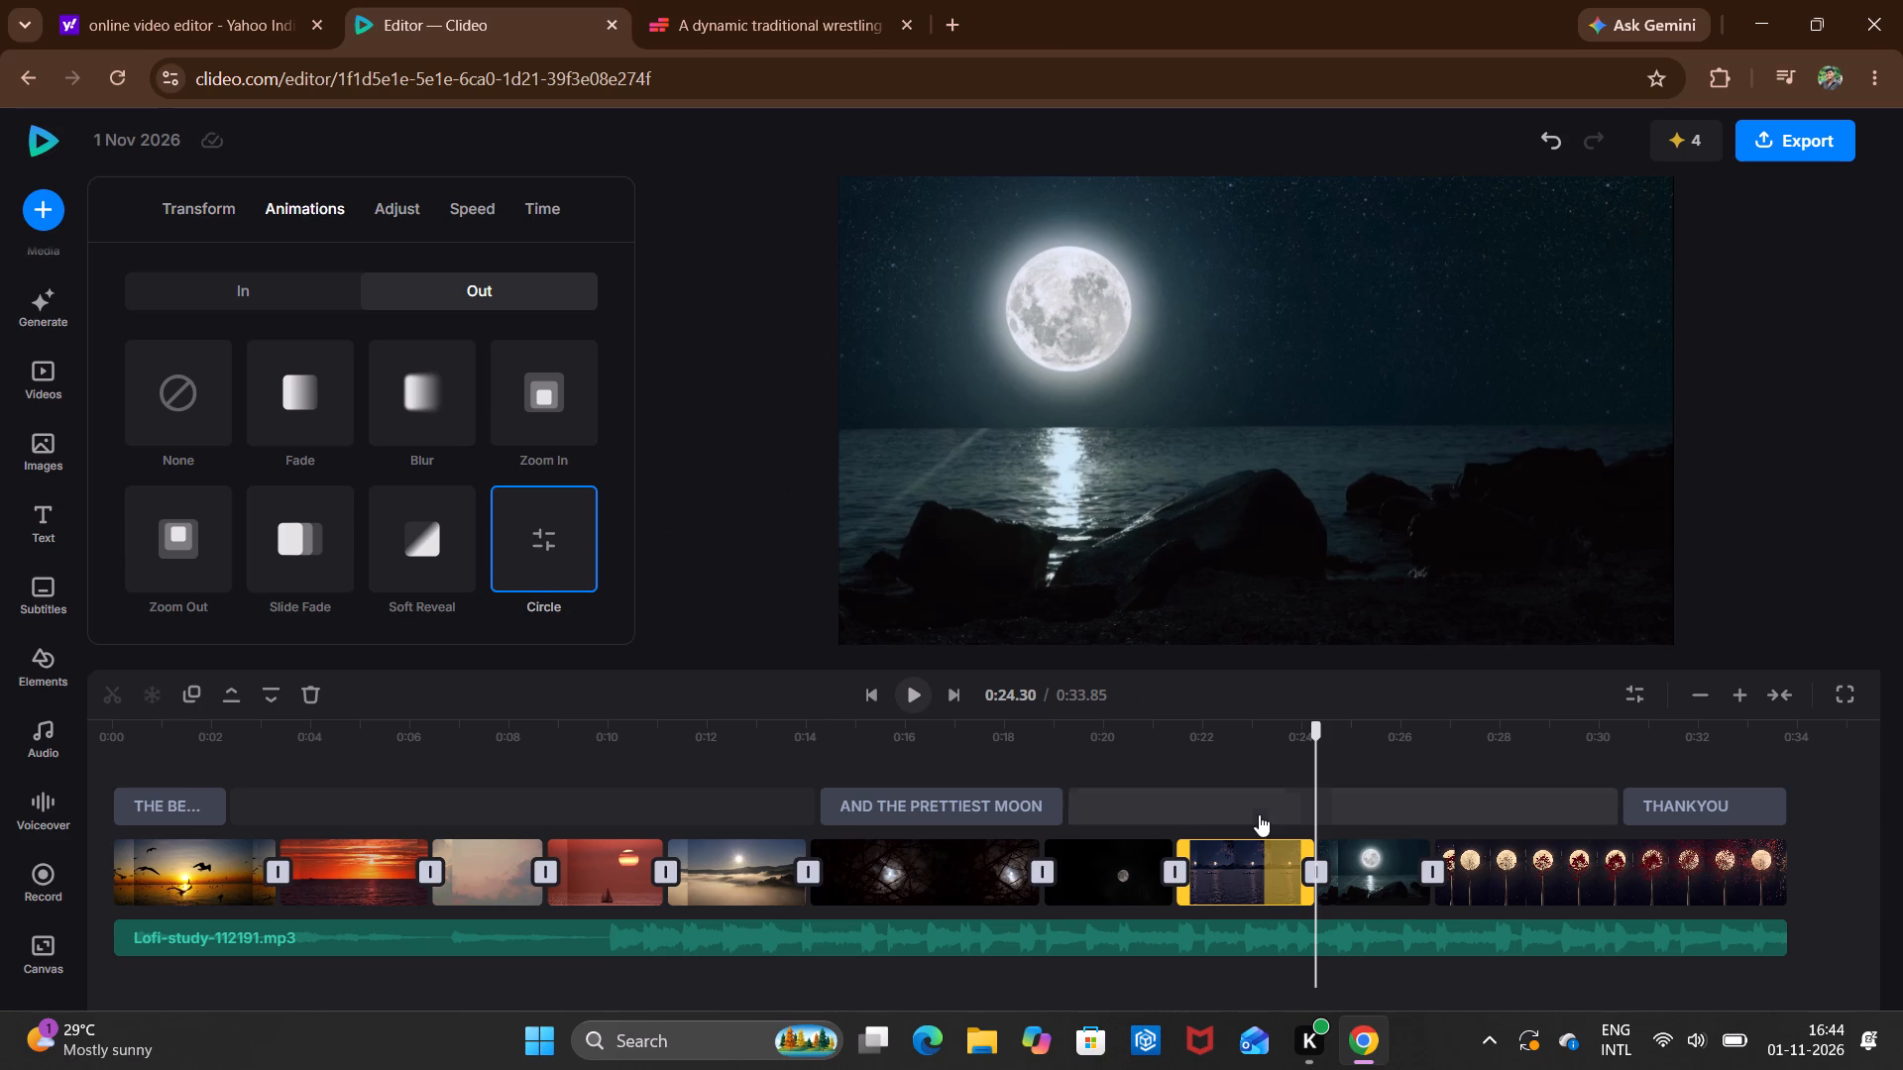
Apply the Circle animation as both exit and entrance to the clip of the moon over the rocky shore.
click(1374, 890)
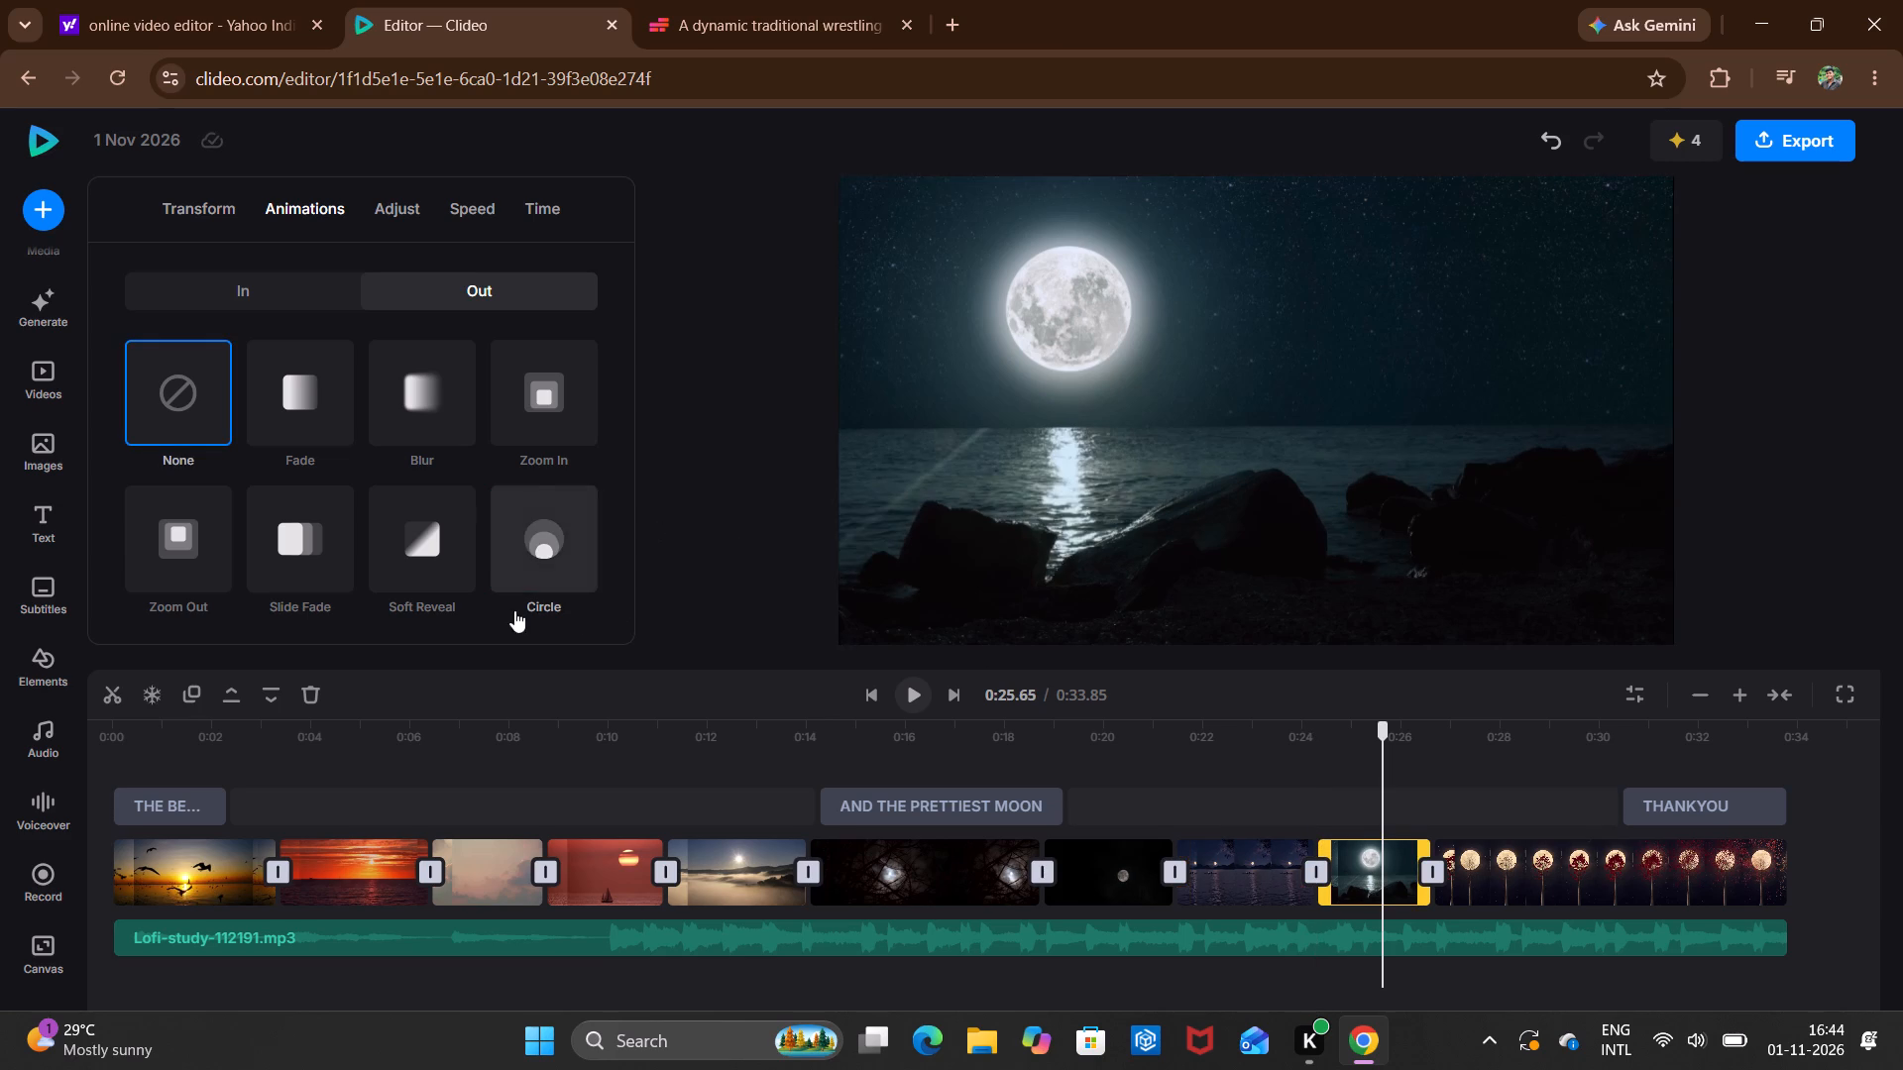
click(537, 496)
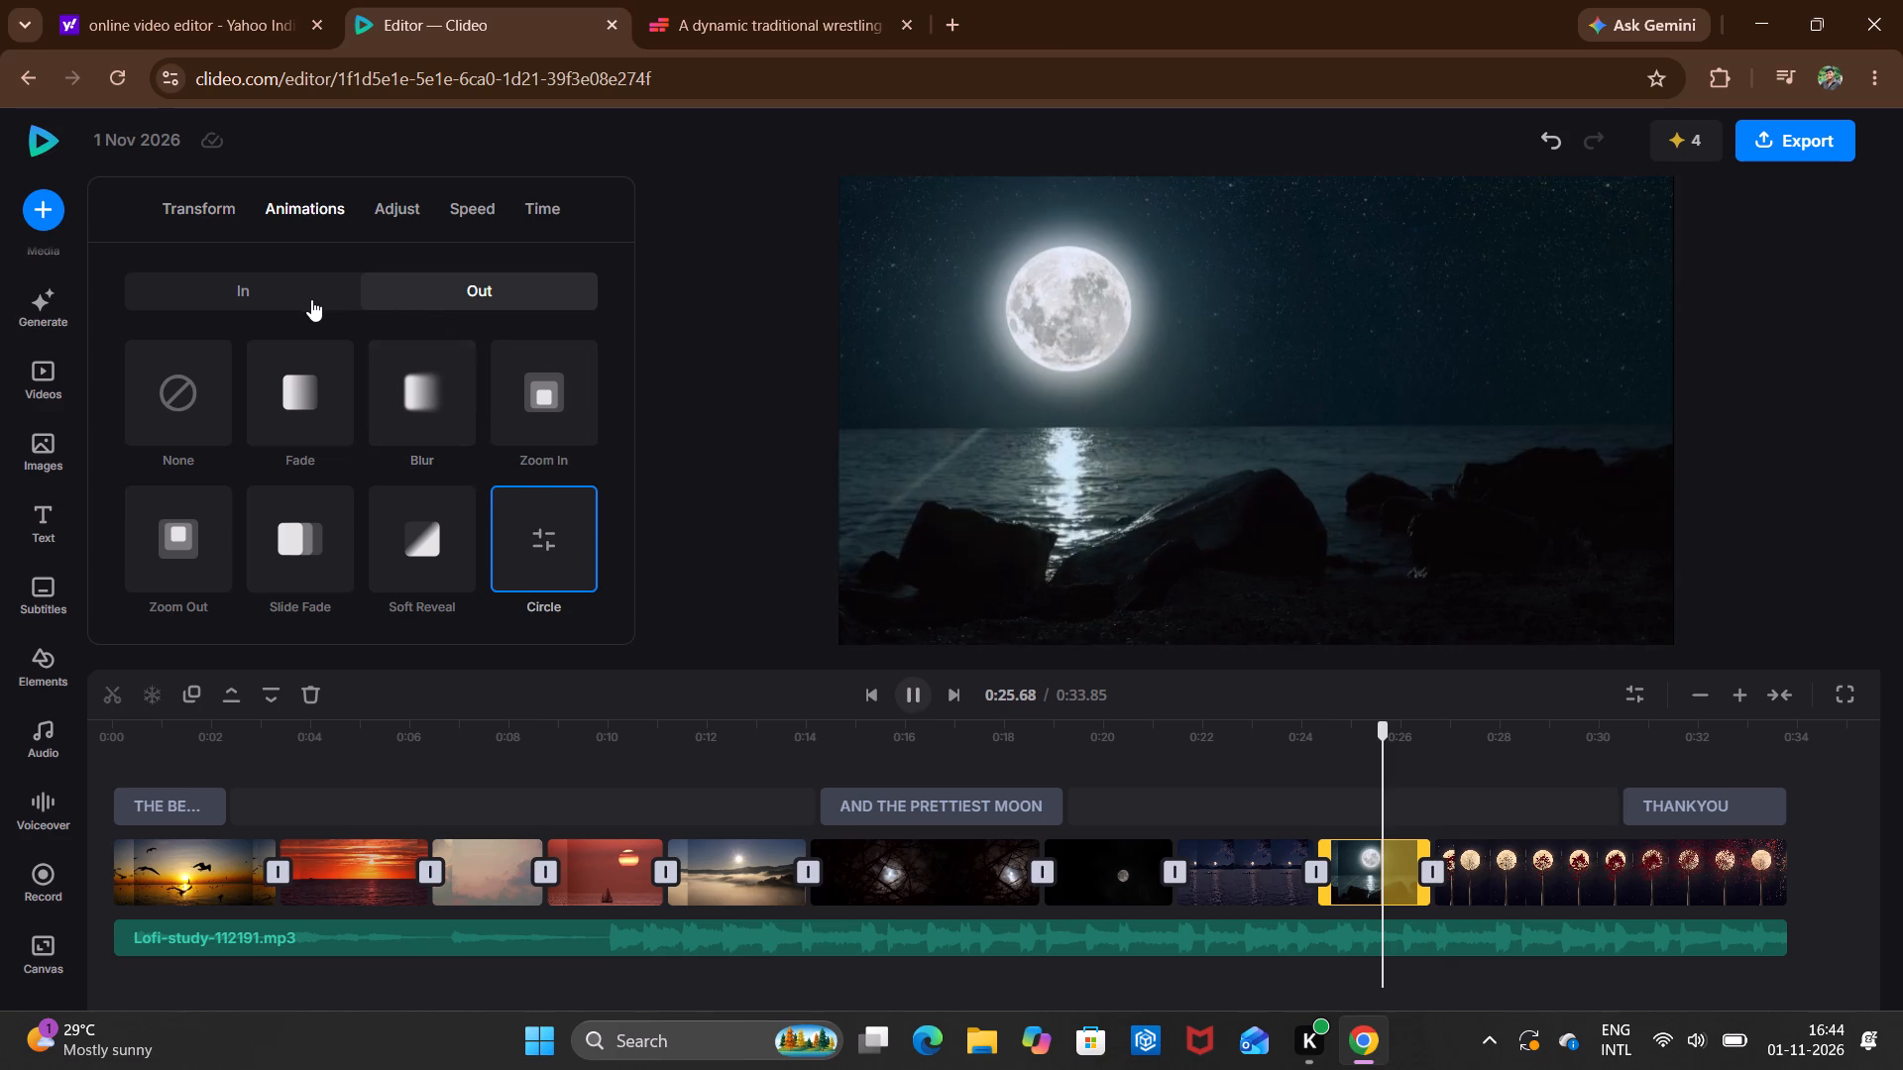
click(302, 297)
click(527, 534)
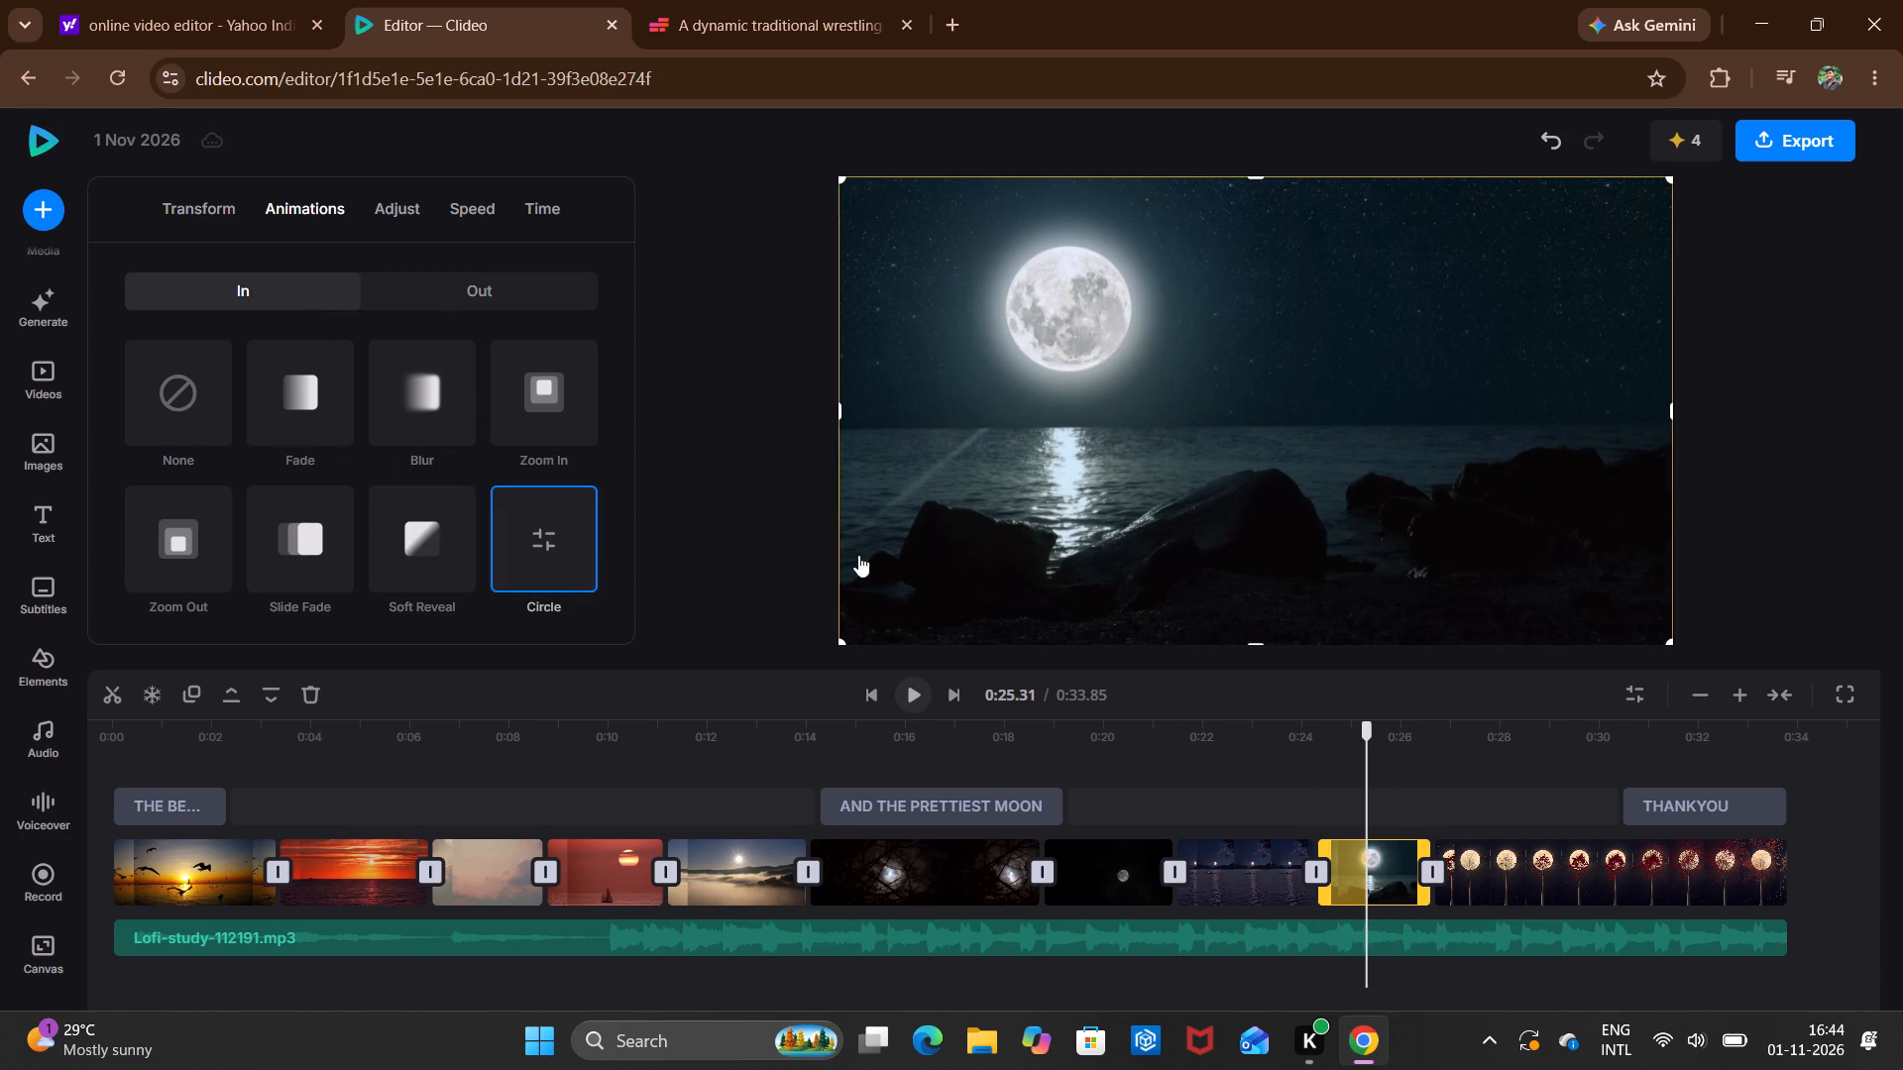
Apply the Blur entrance animation to the final clip of the moon behind a tree, with a duration of 1.5 s.
click(1456, 879)
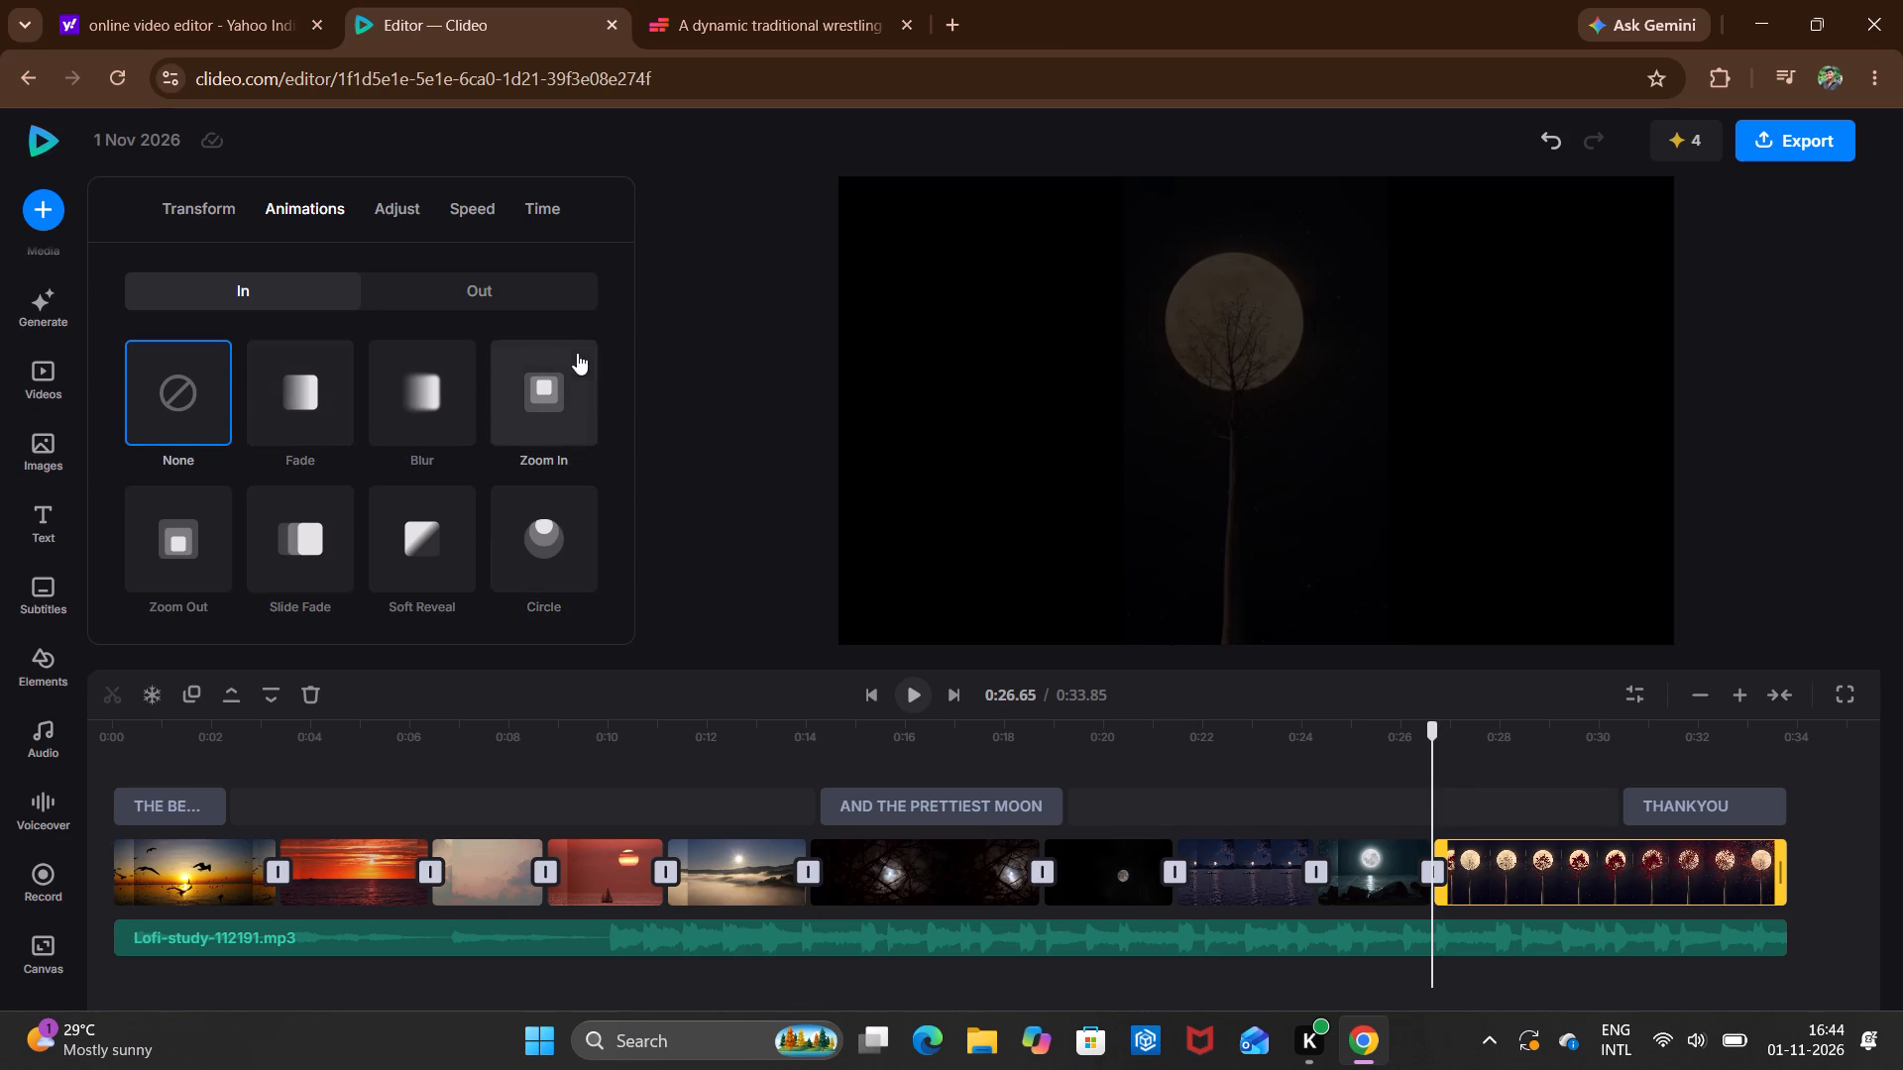
click(427, 403)
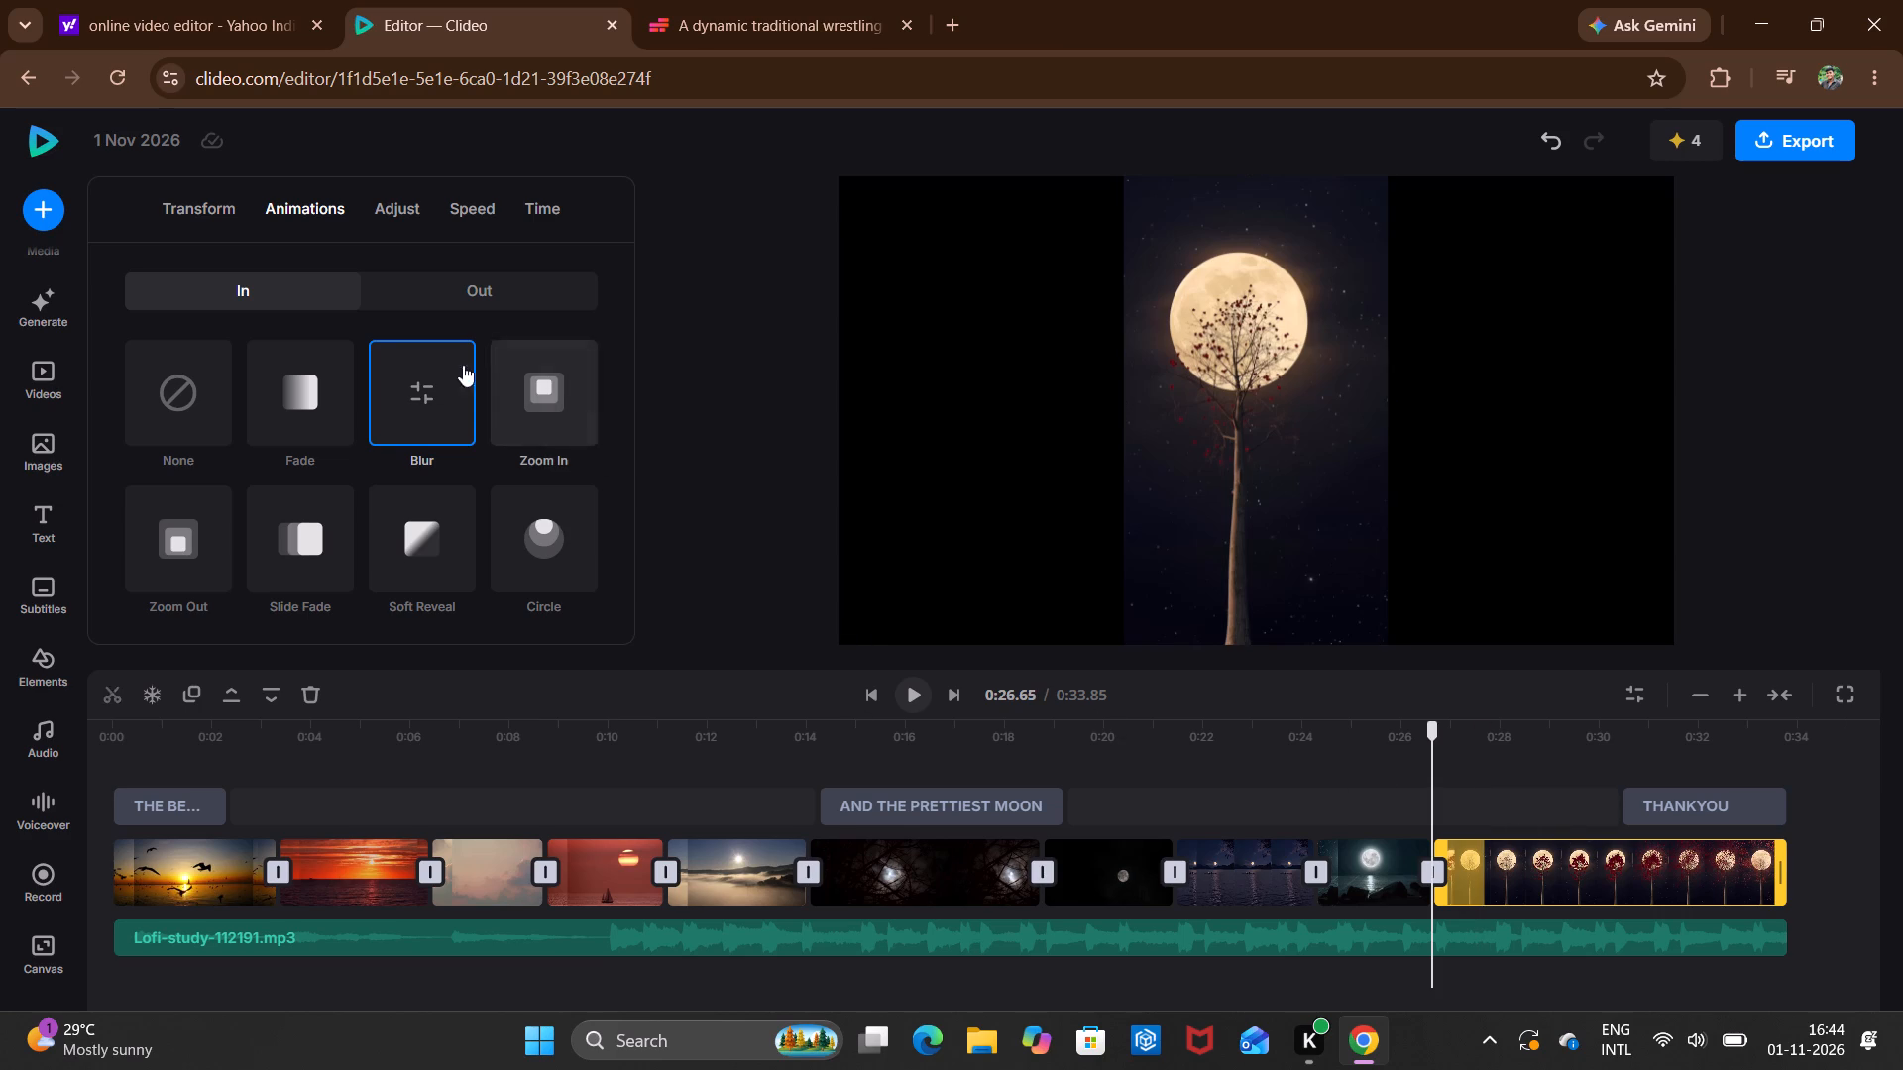
click(441, 383)
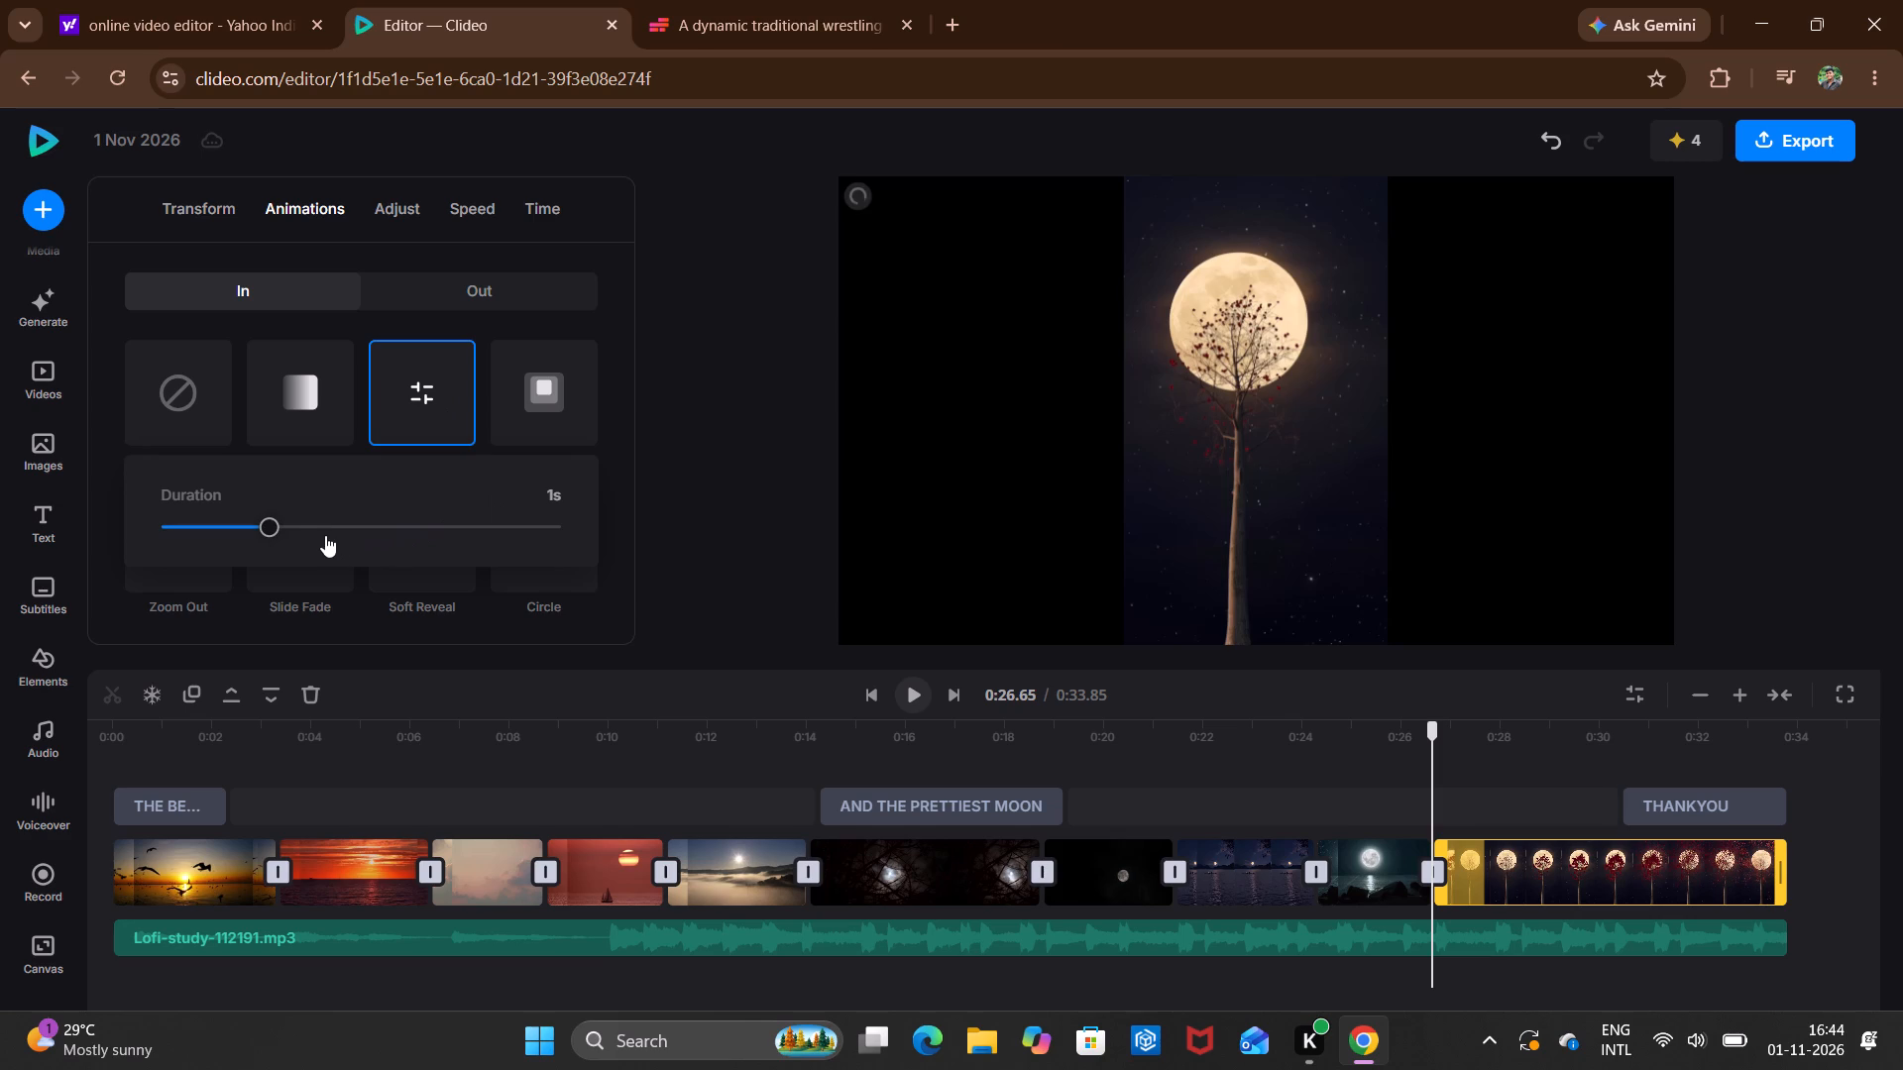
click(315, 527)
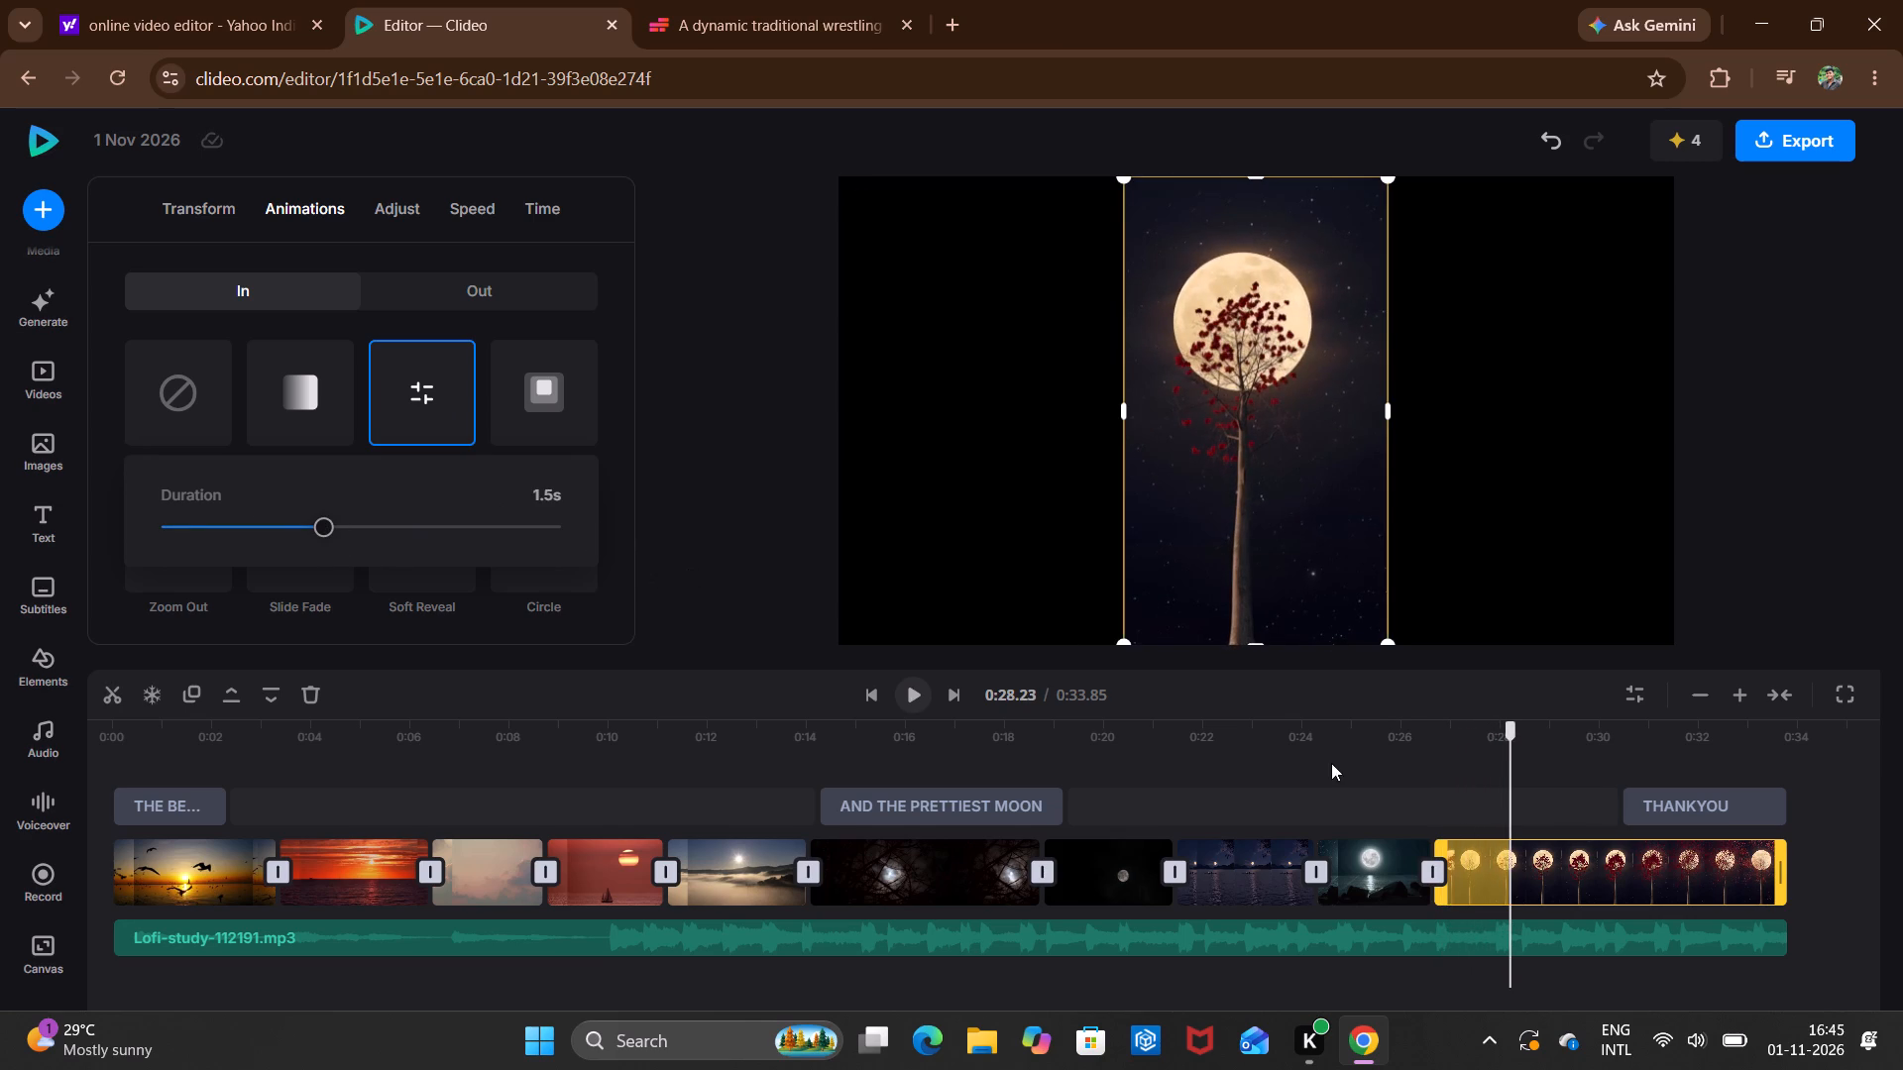
Apply the Zoom In exit animation to the final clip of the moon behind a tree.
click(1747, 864)
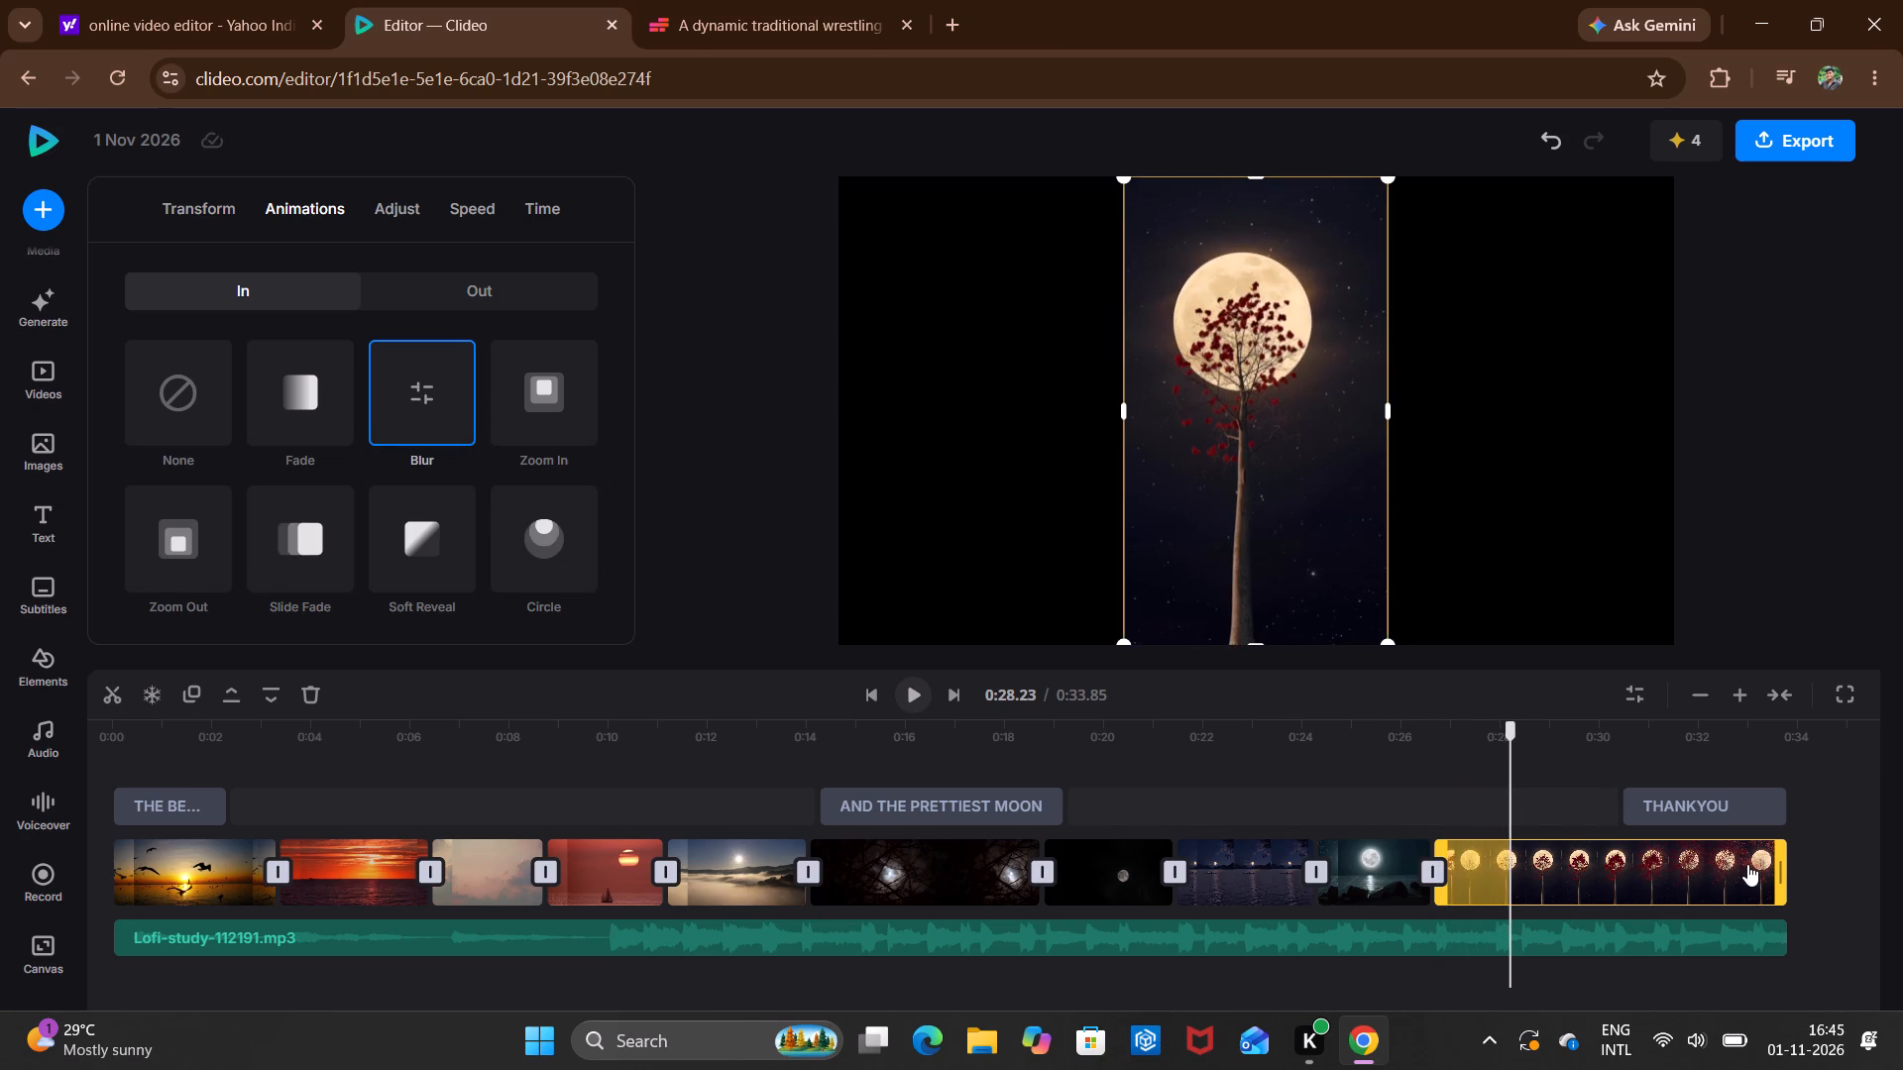
click(1760, 866)
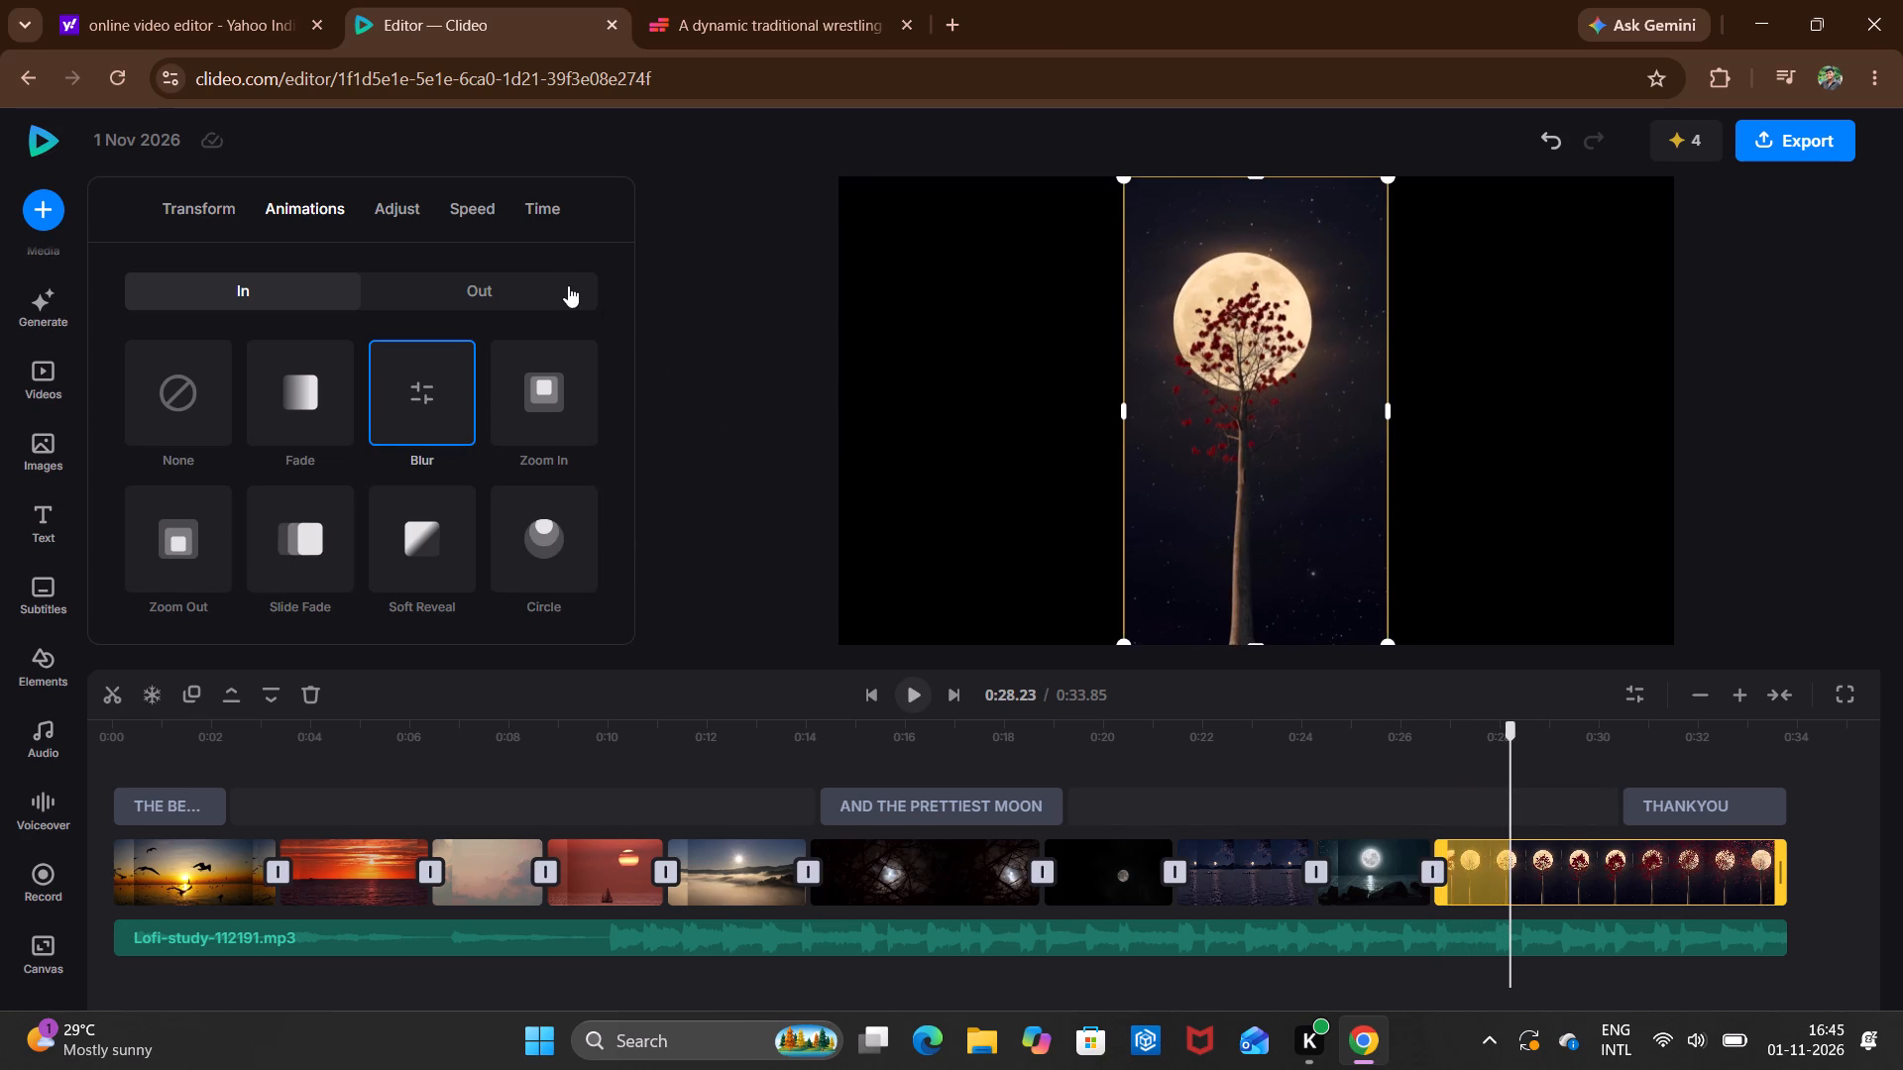
click(544, 281)
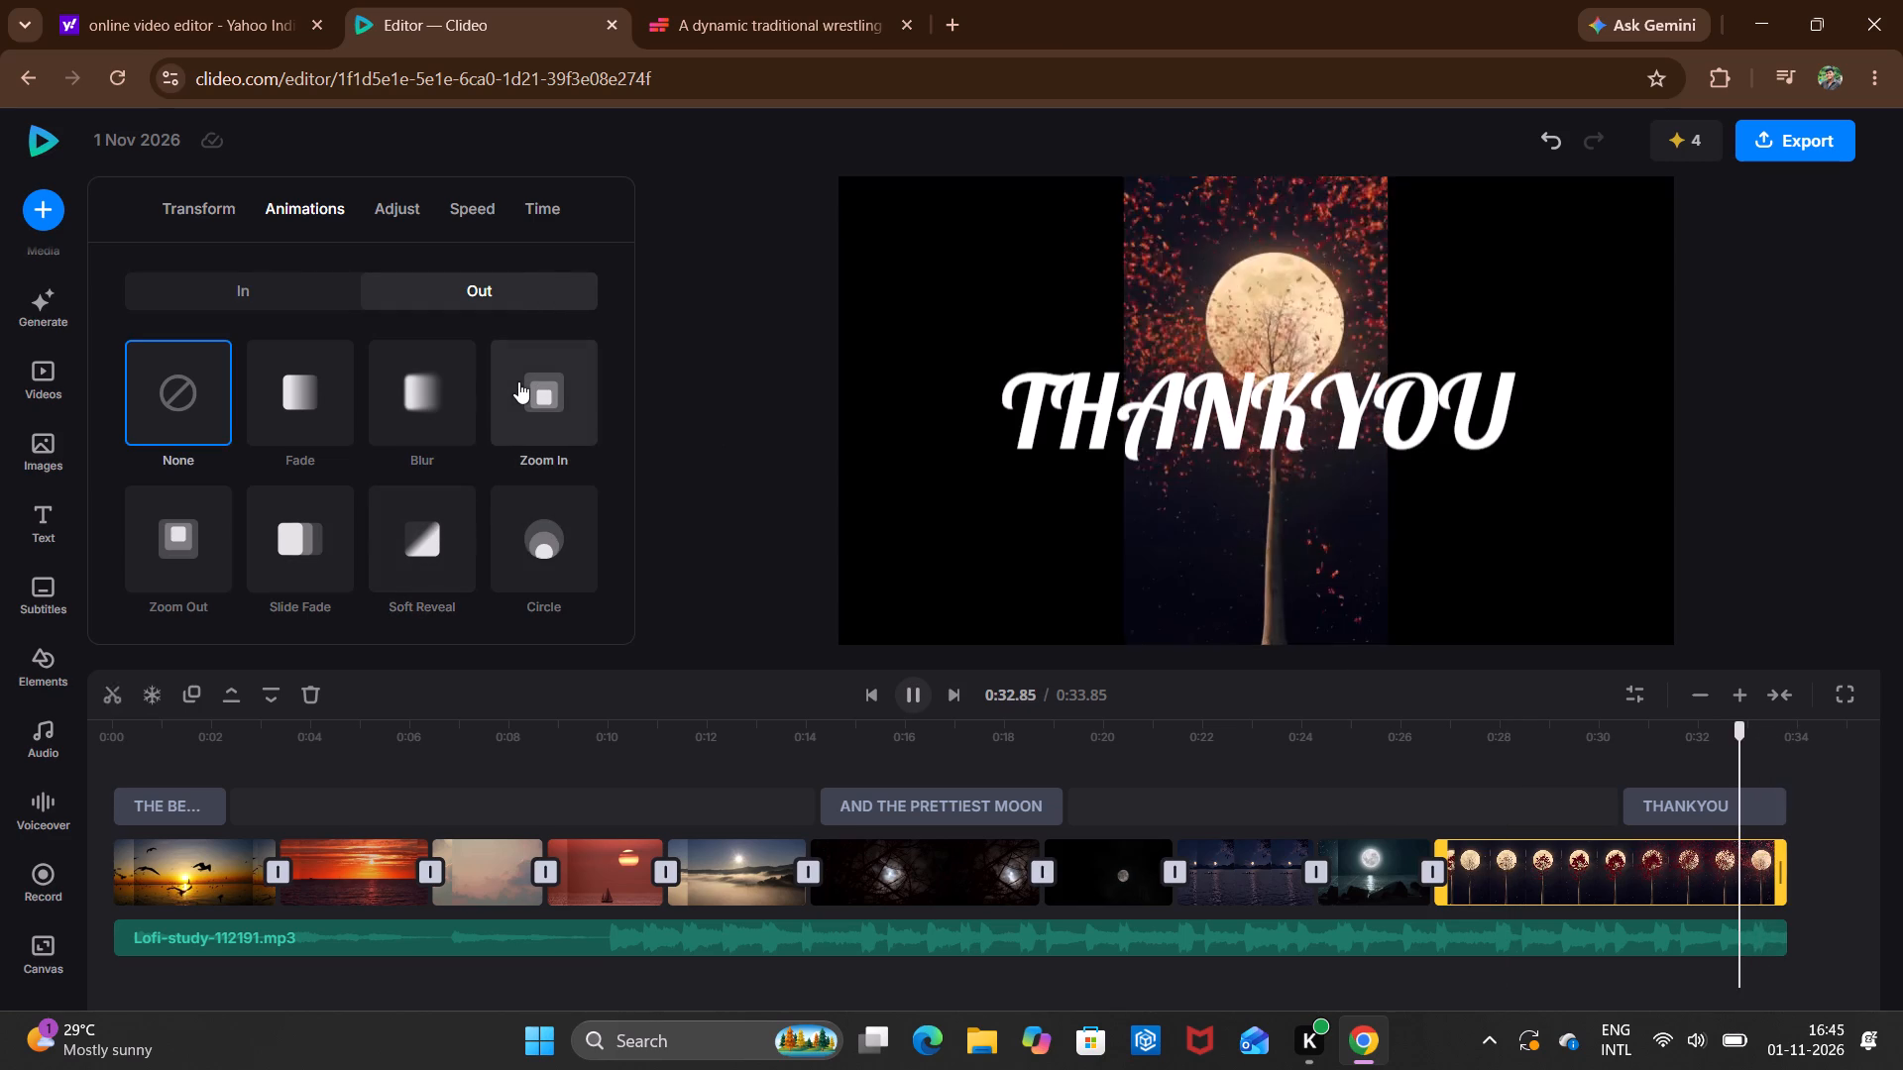
click(540, 370)
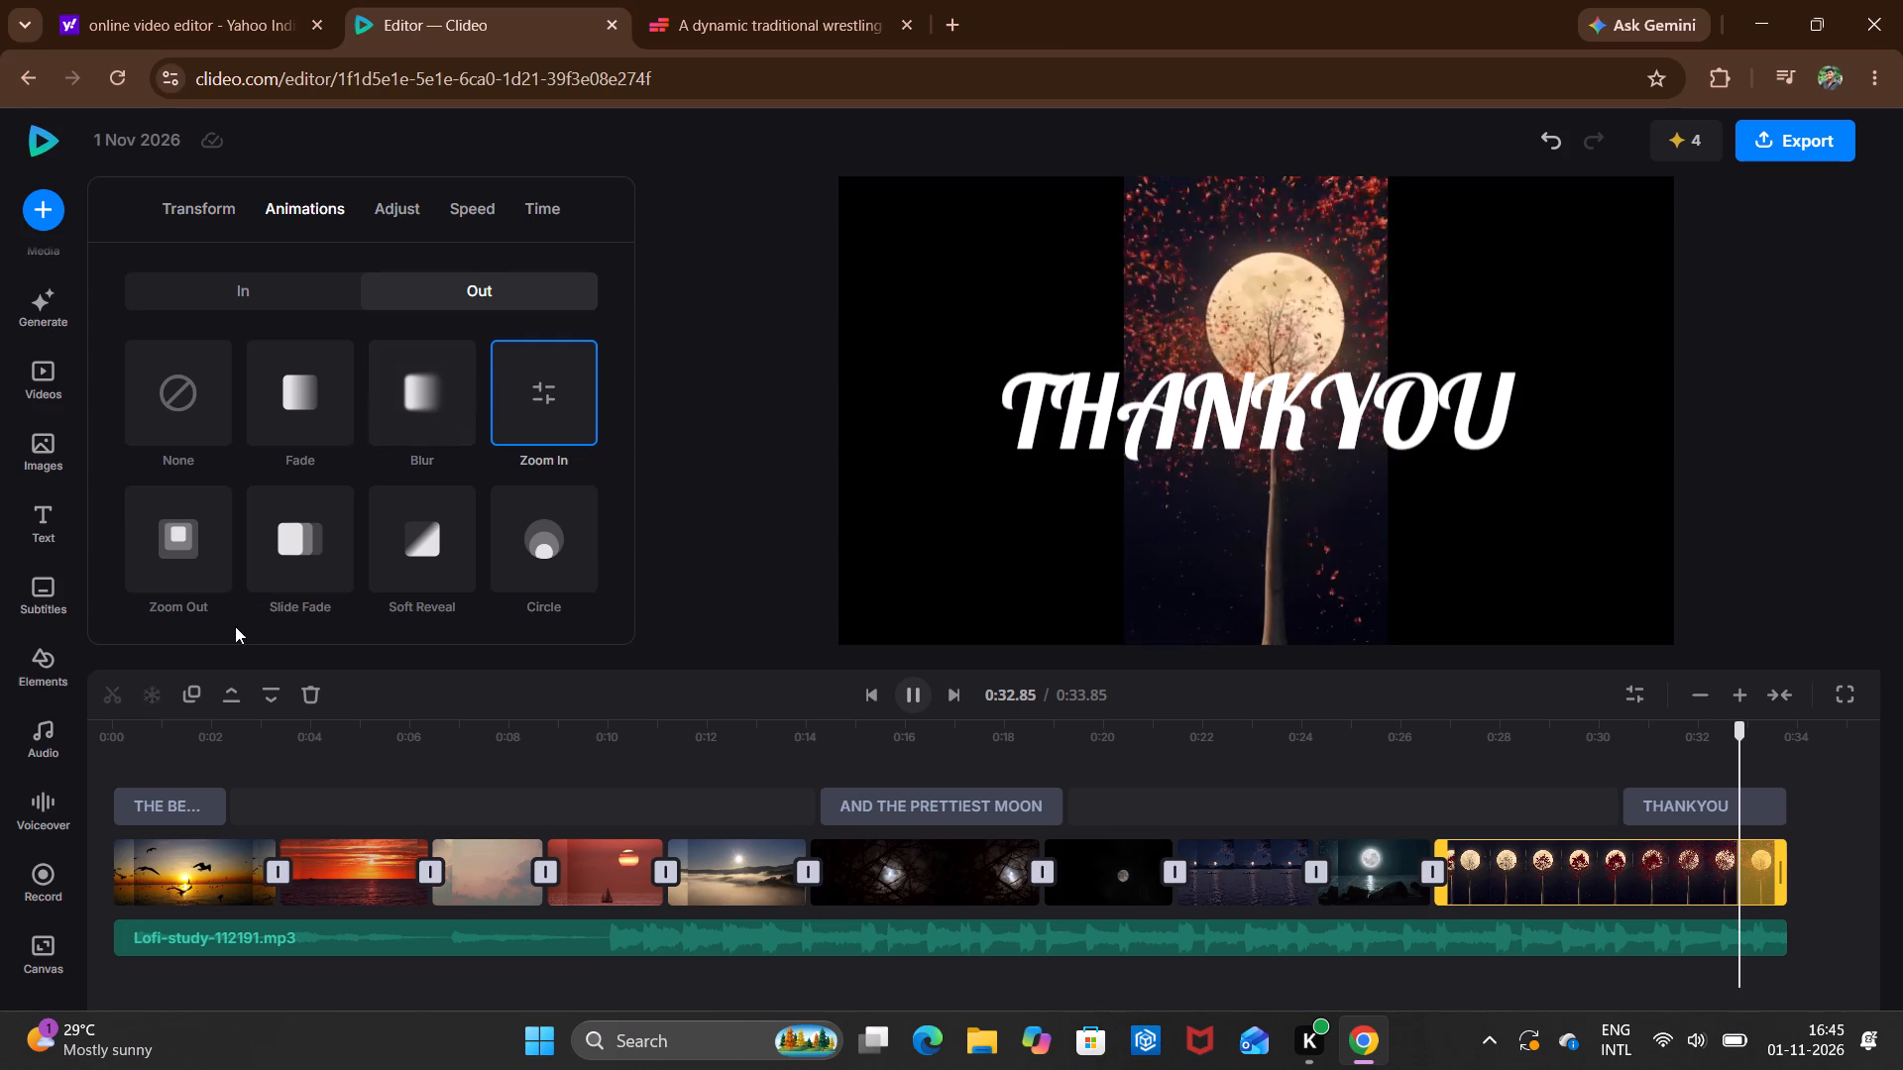
Play the video from the beginning to review its titles and clip animations, restarting the preview once.
double_click(122, 748)
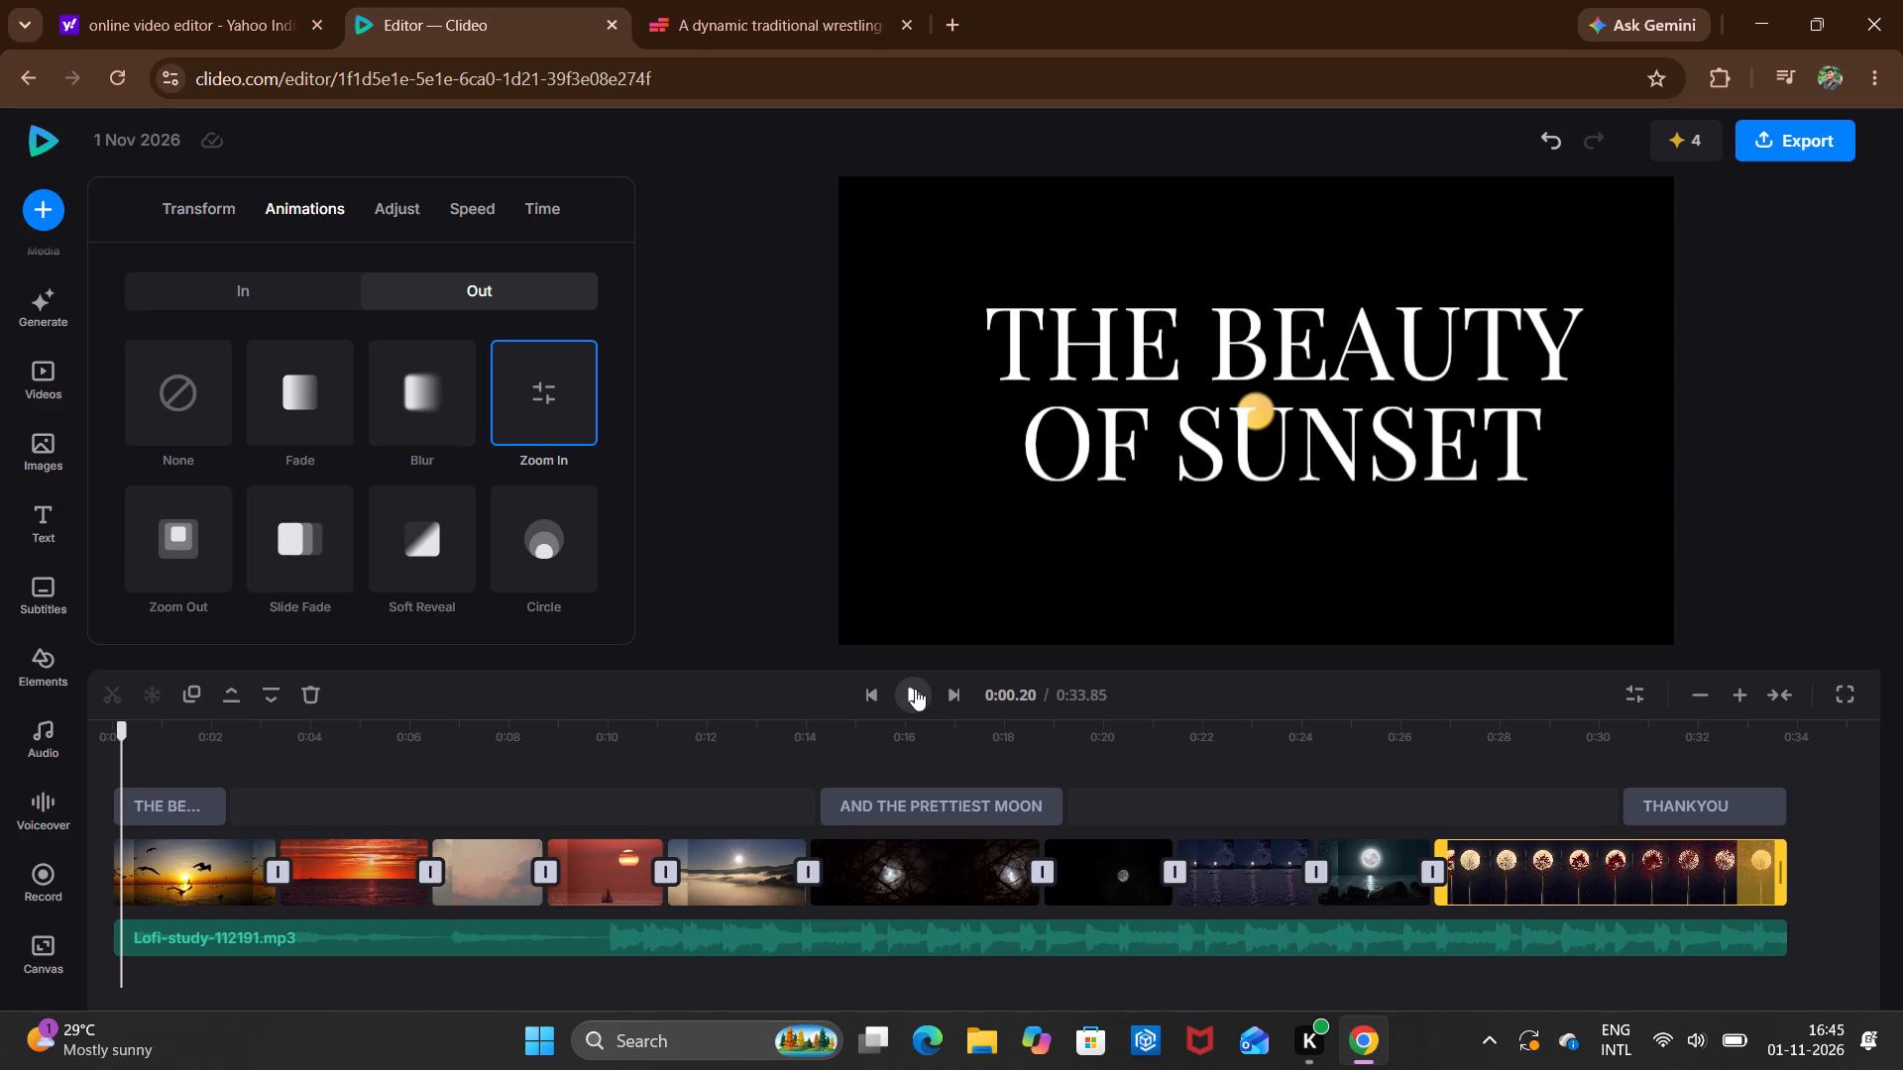
click(915, 689)
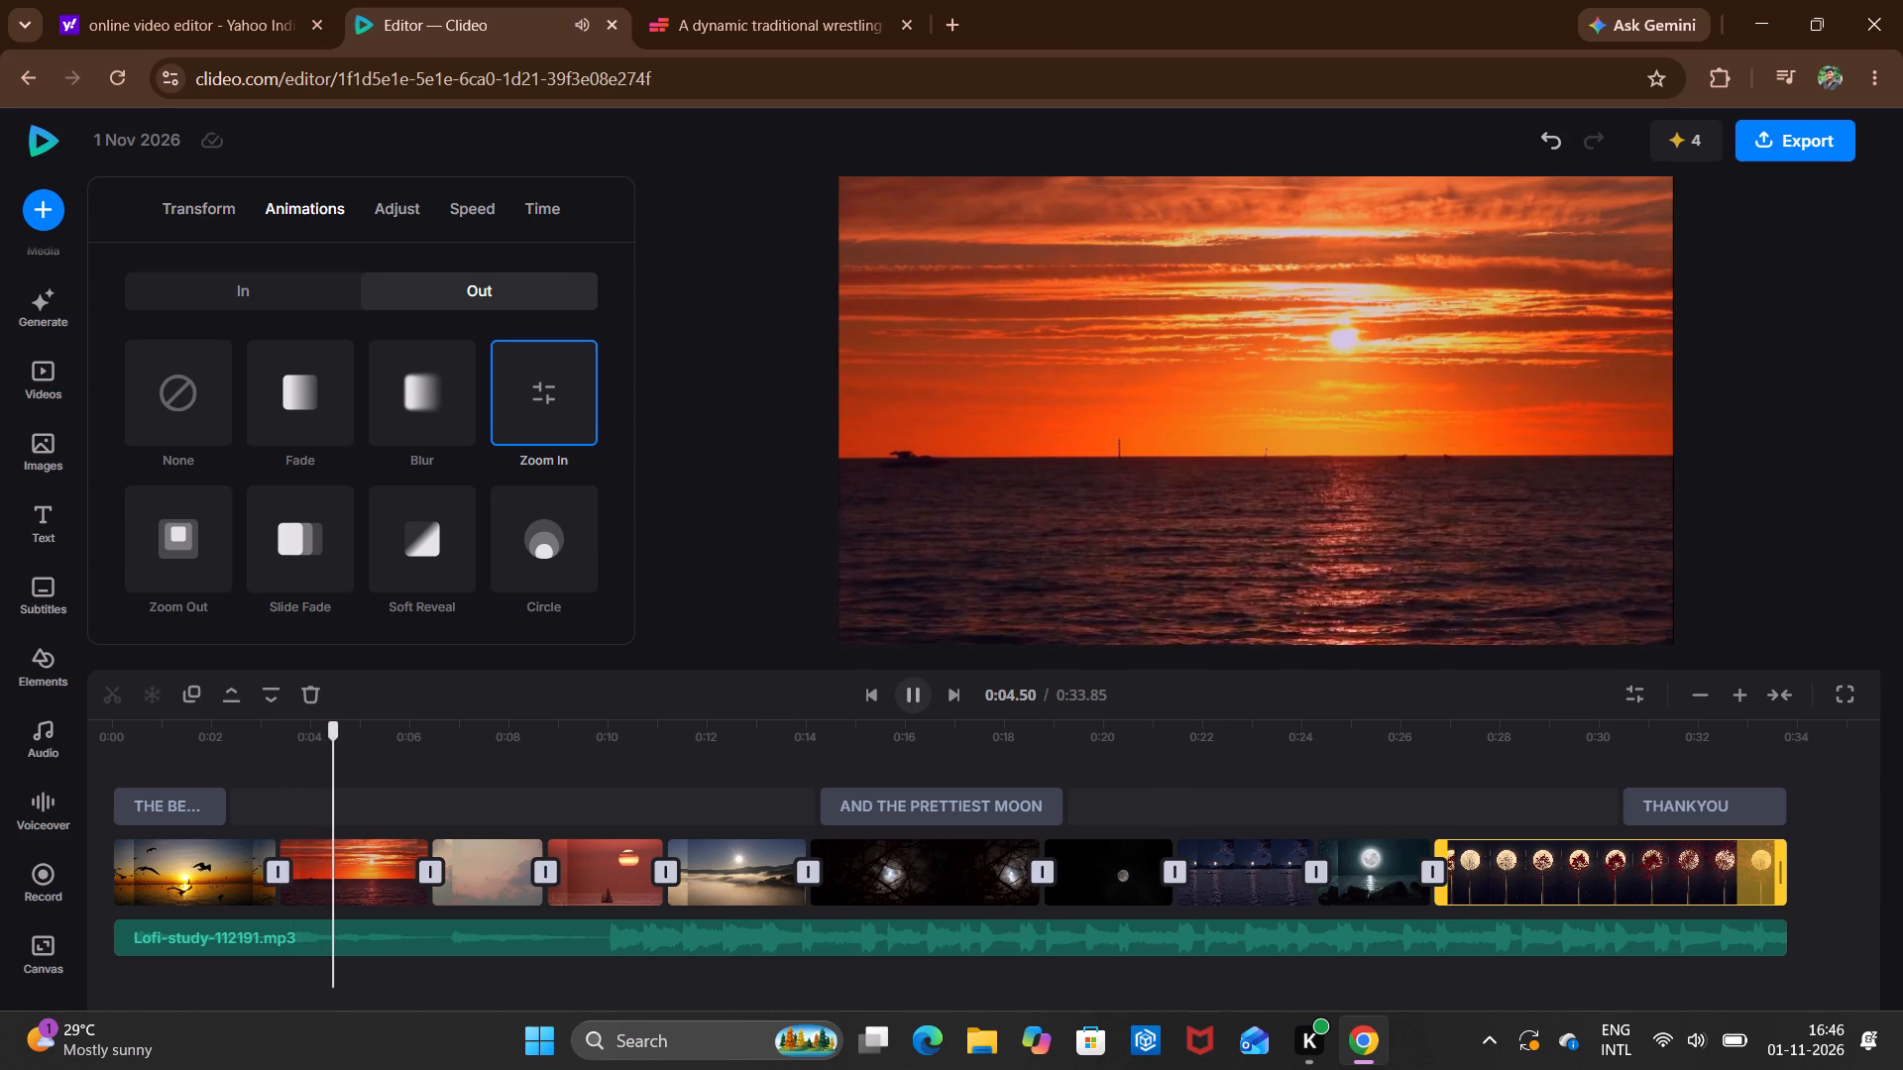
double_click(118, 745)
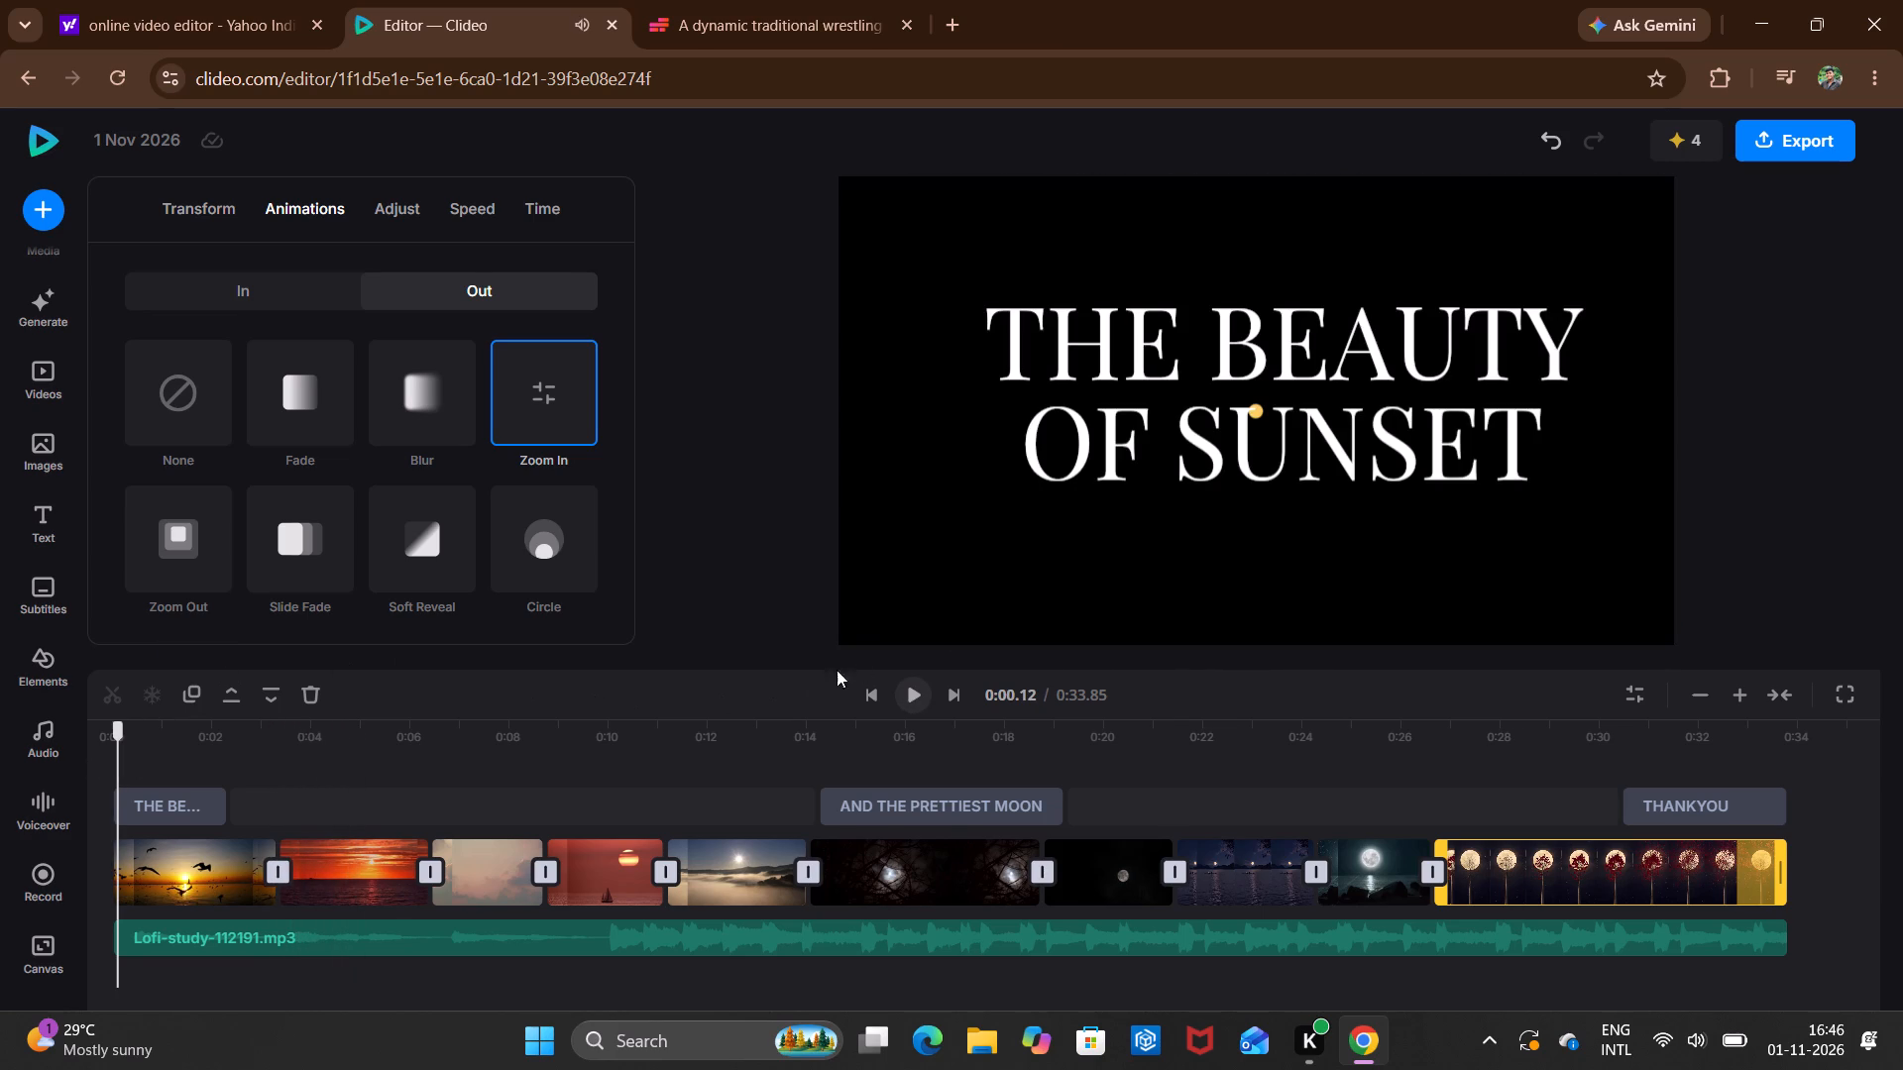
click(912, 697)
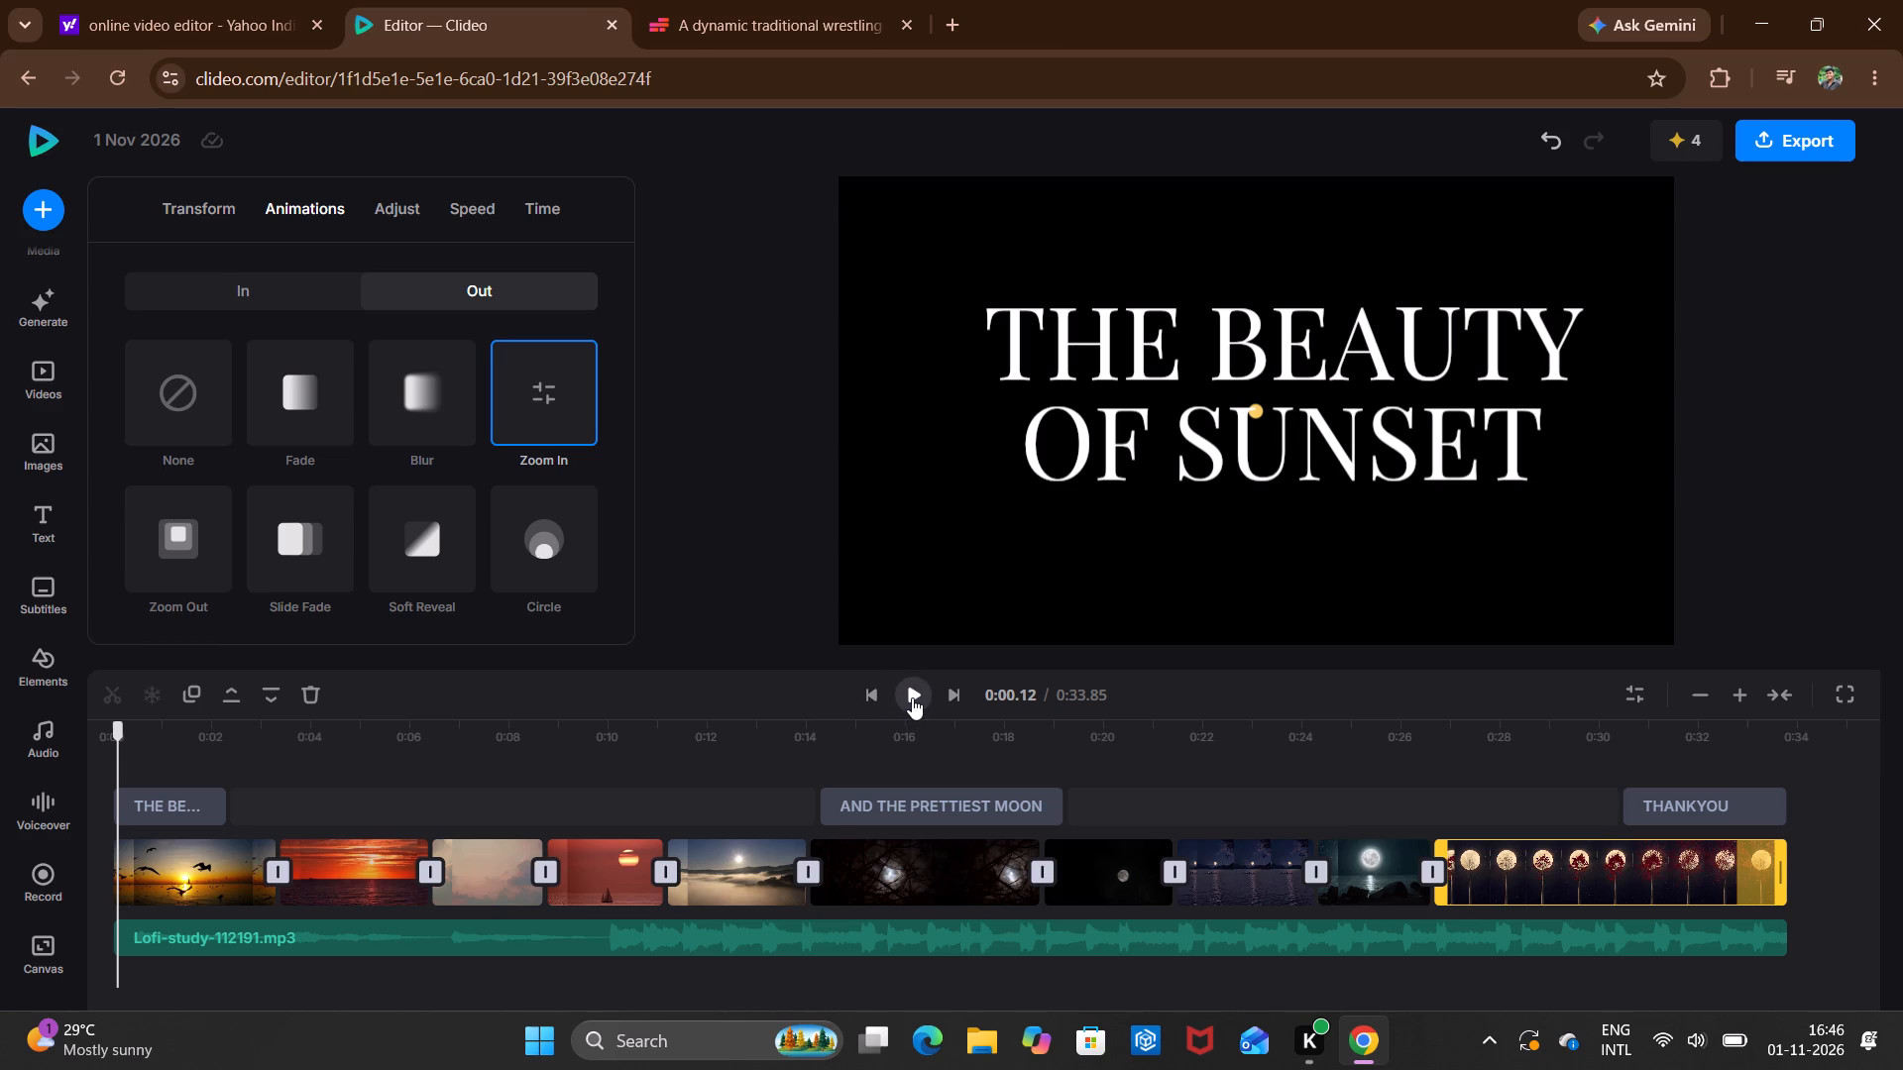
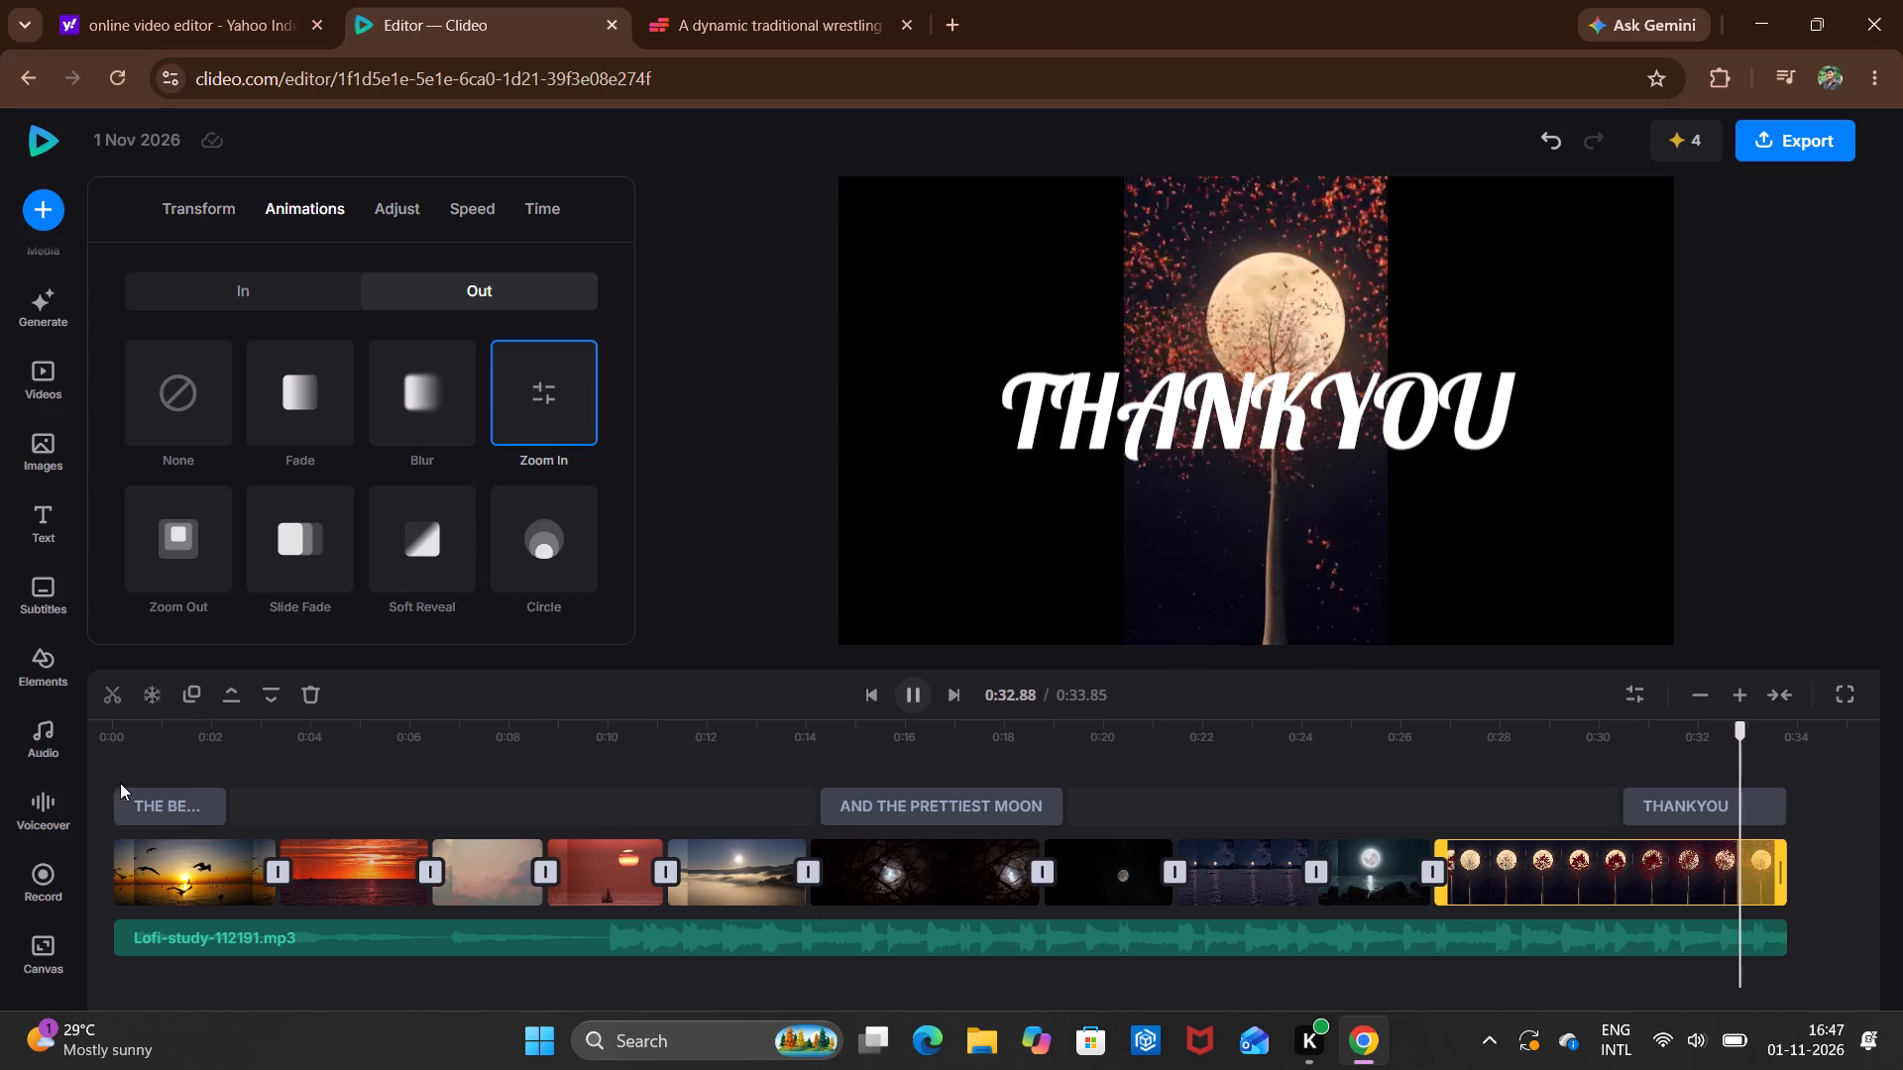
Replay the whole video from the beginning to check its titles, clip animations and closing THANKYOU text.
double_click(124, 744)
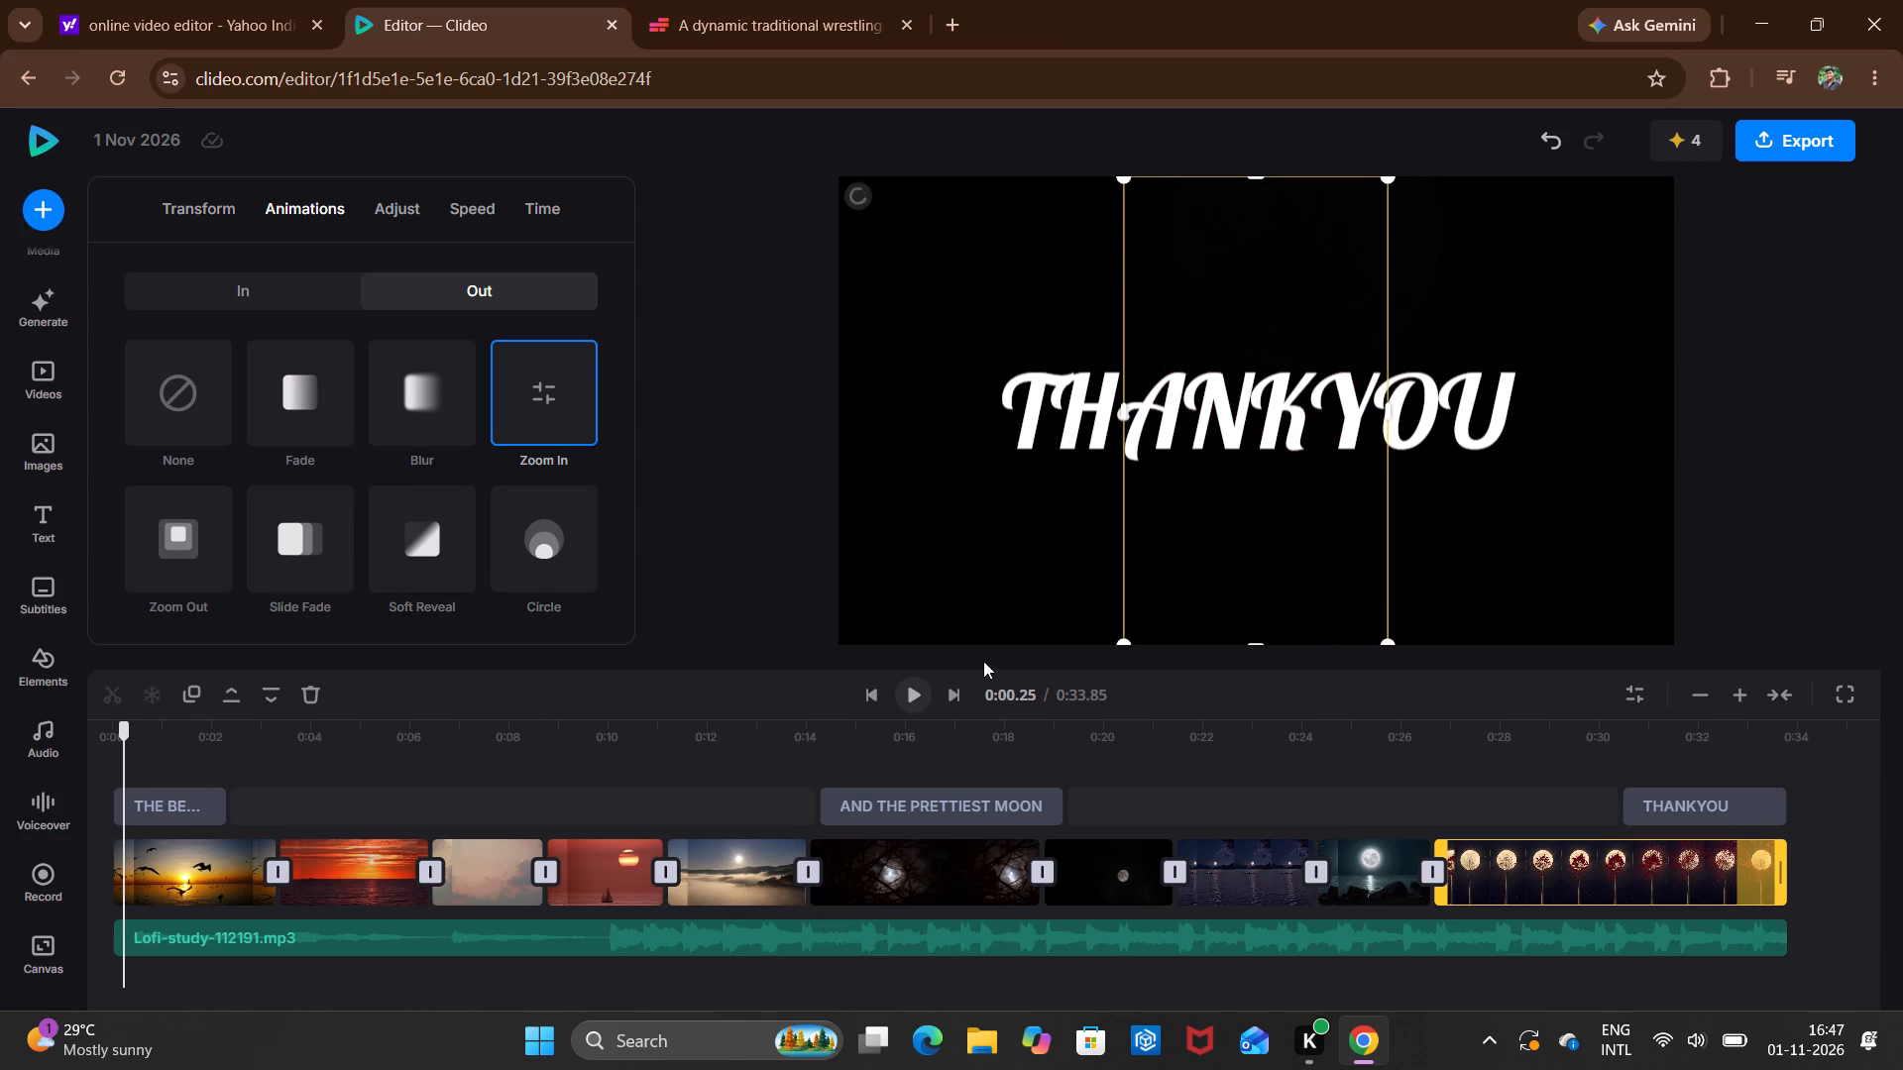
click(910, 703)
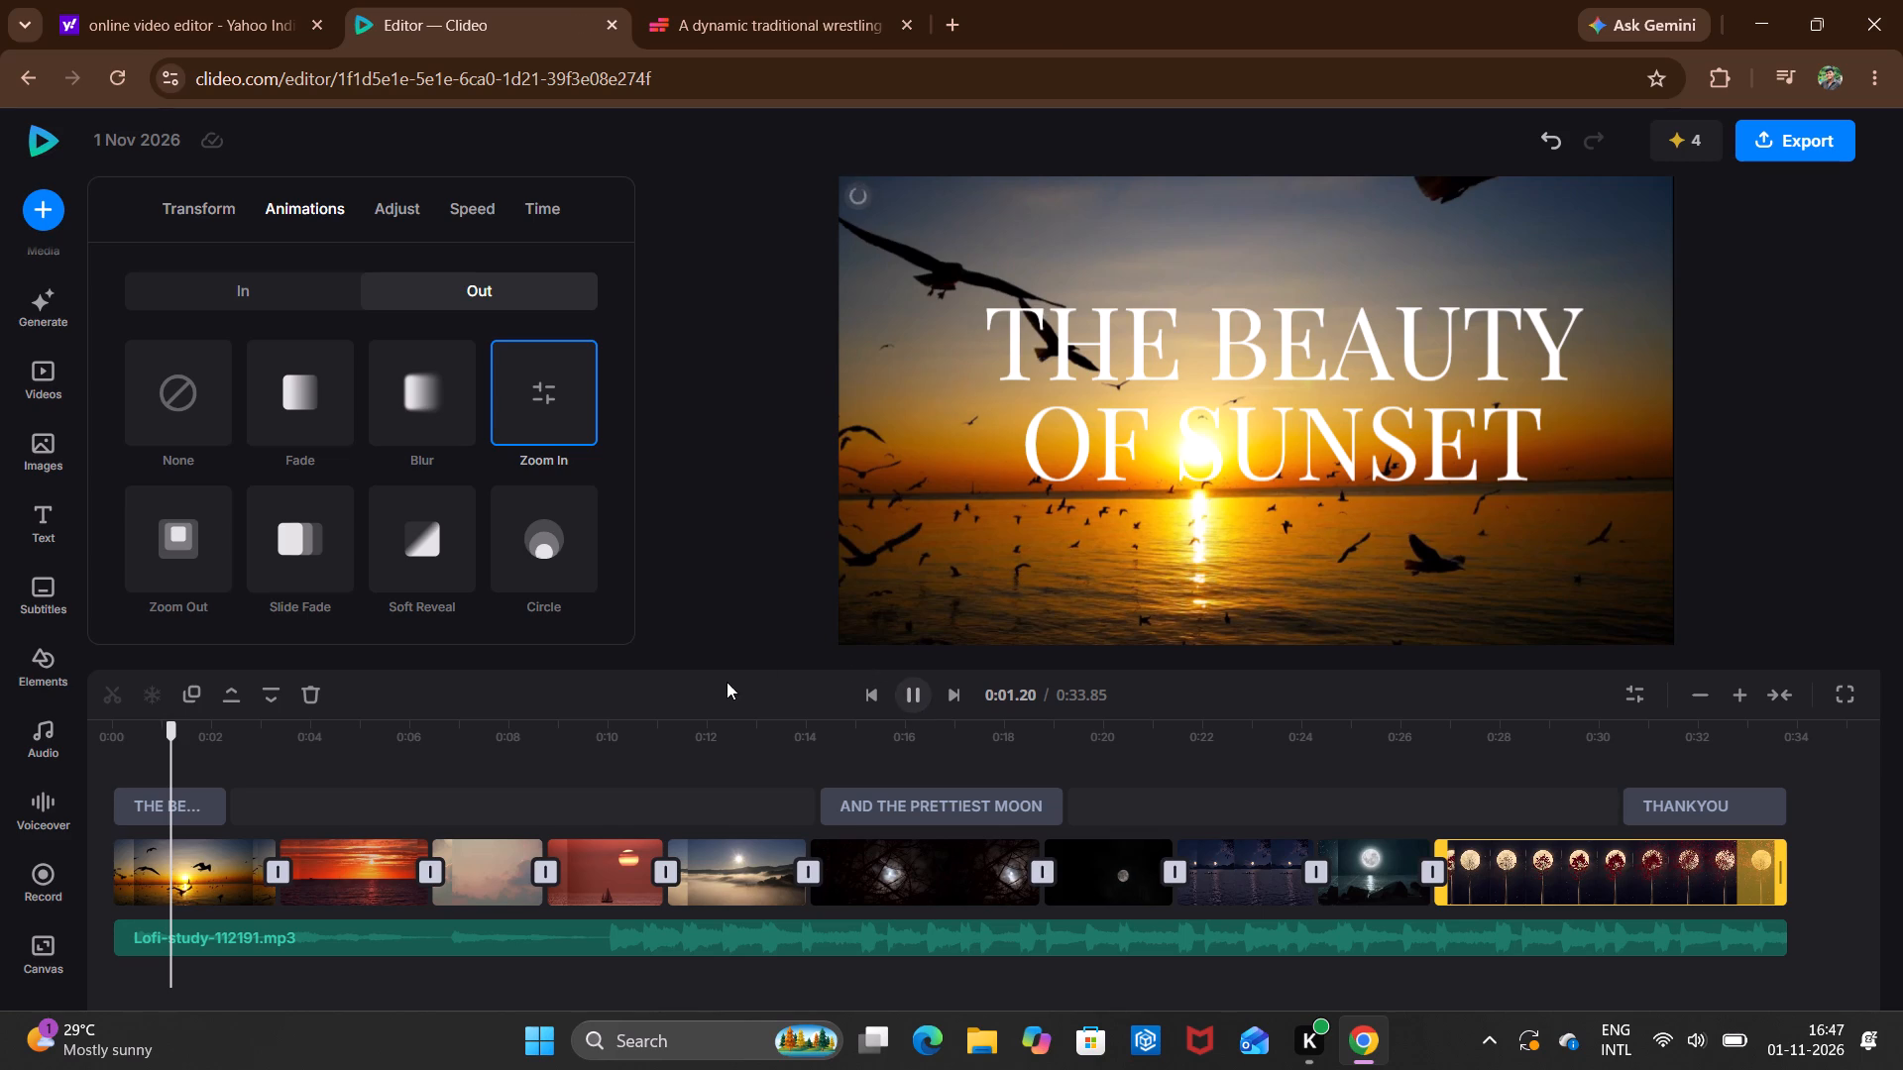
click(925, 684)
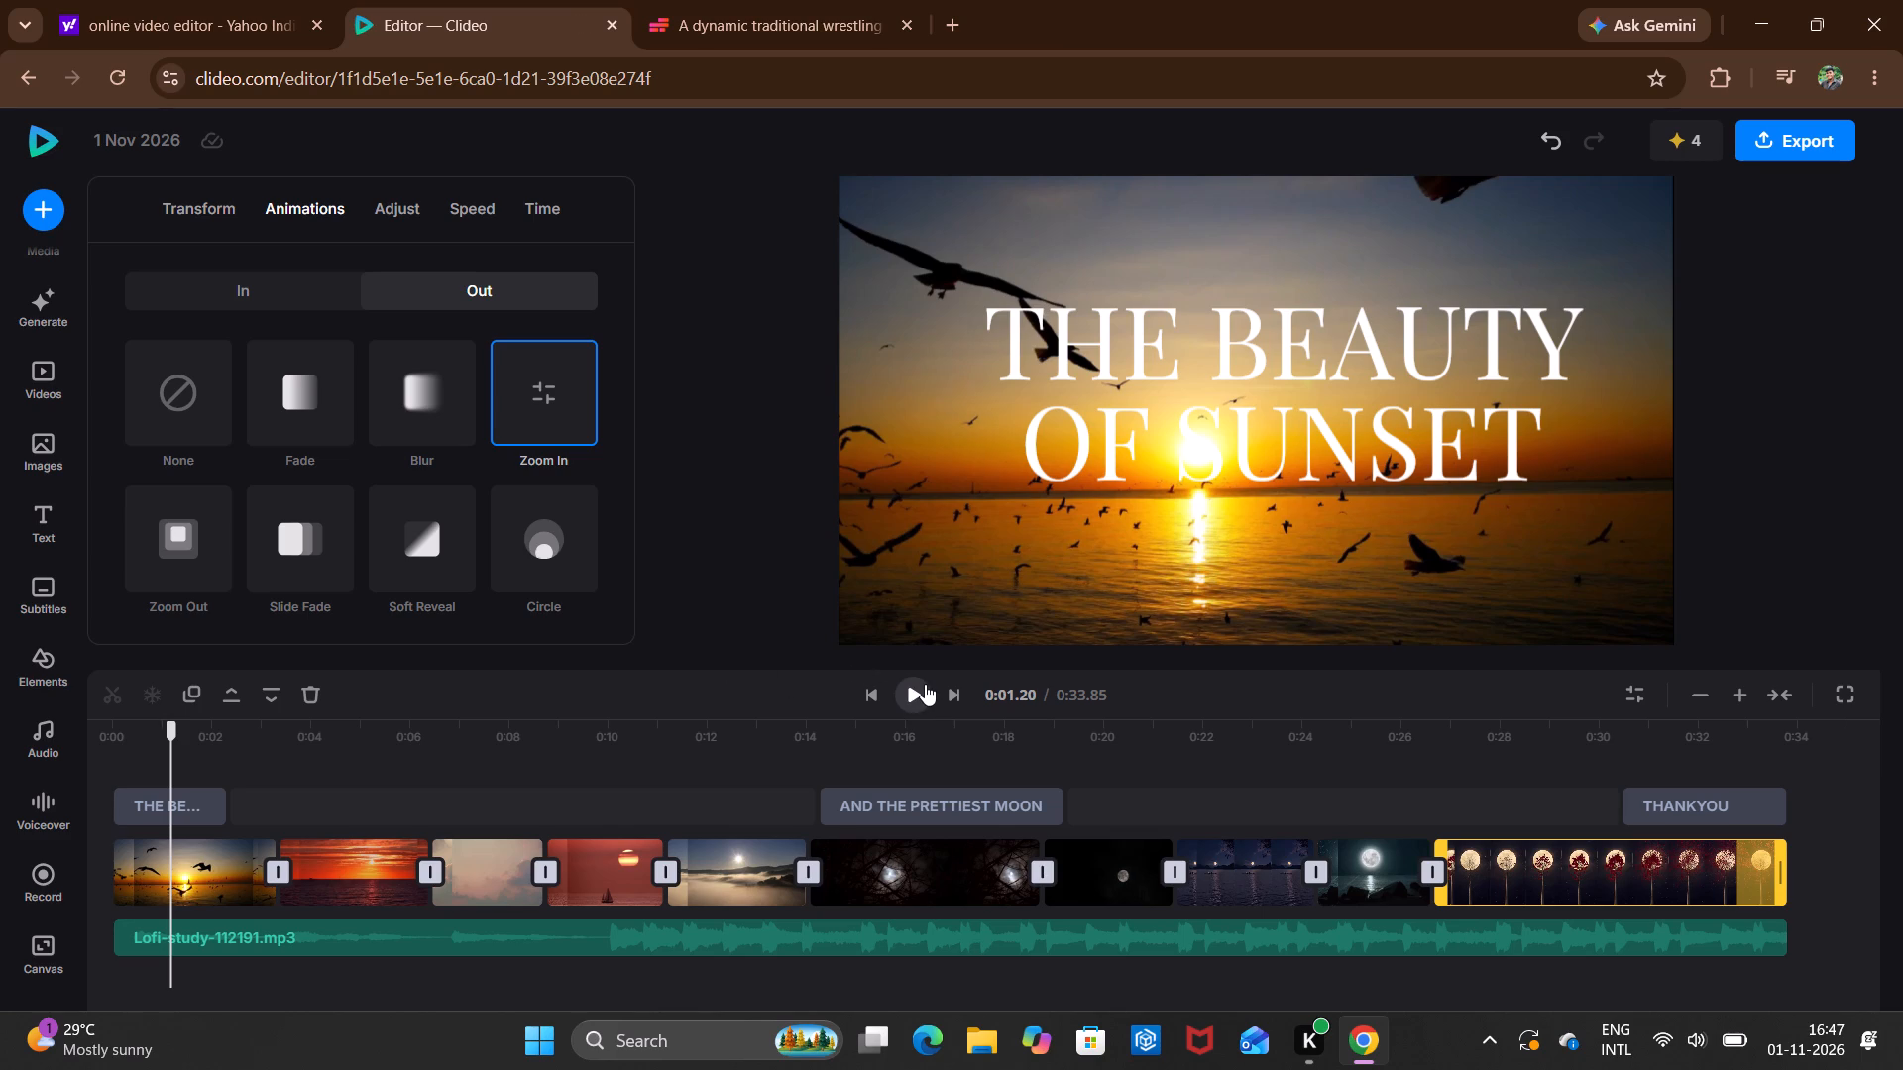
click(925, 684)
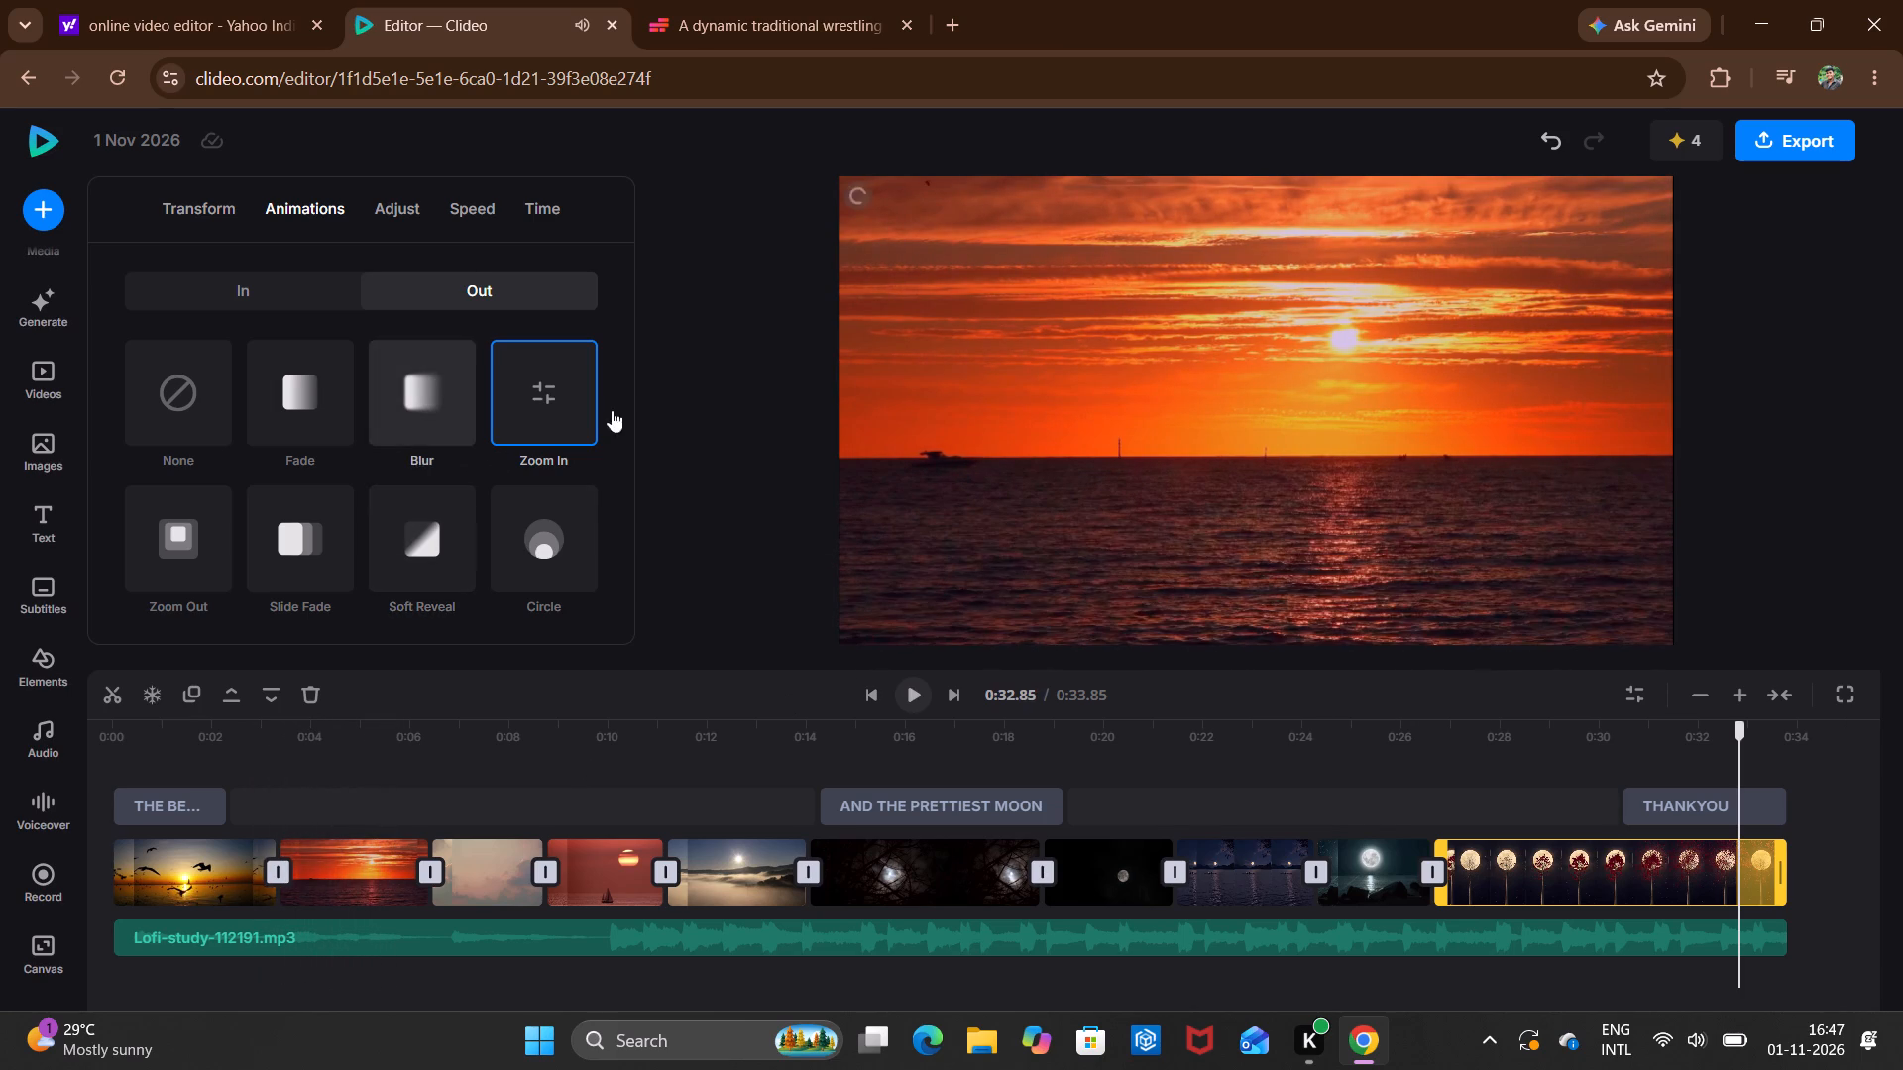
click(762, 398)
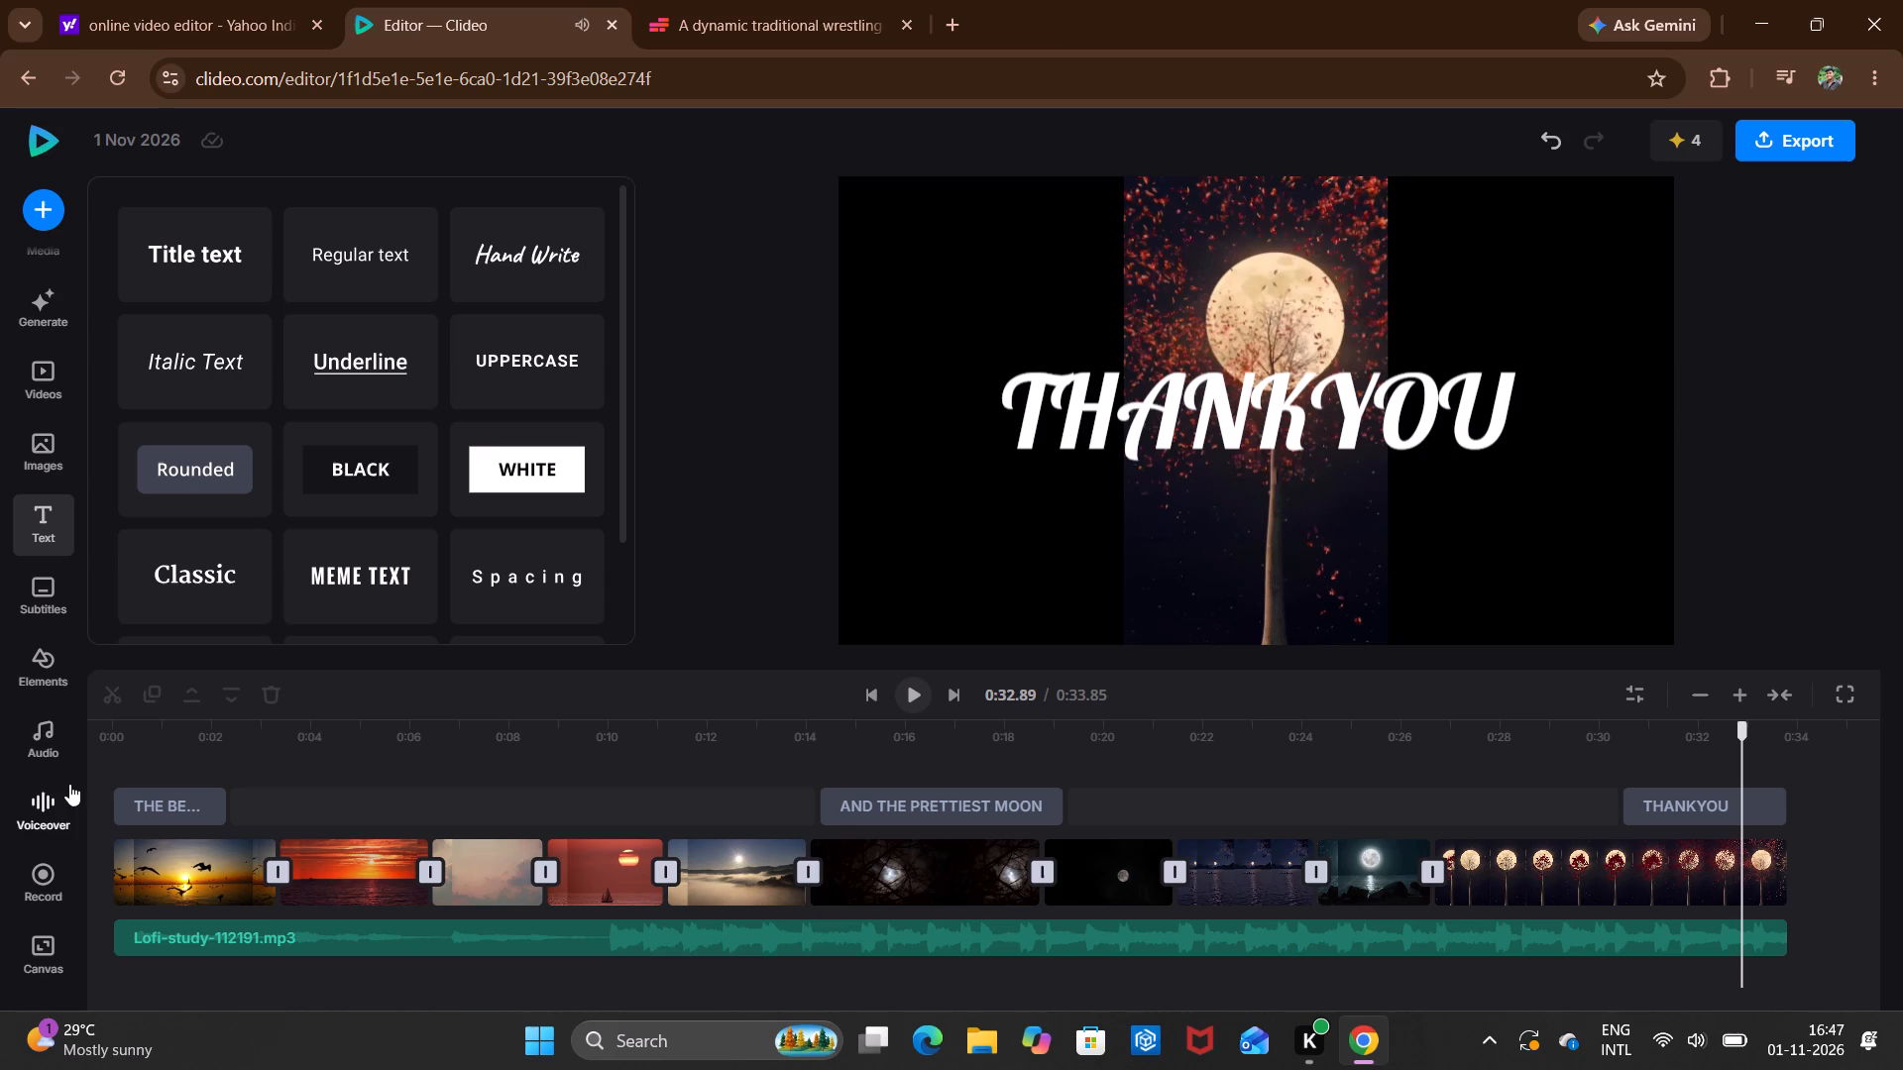
double_click(101, 752)
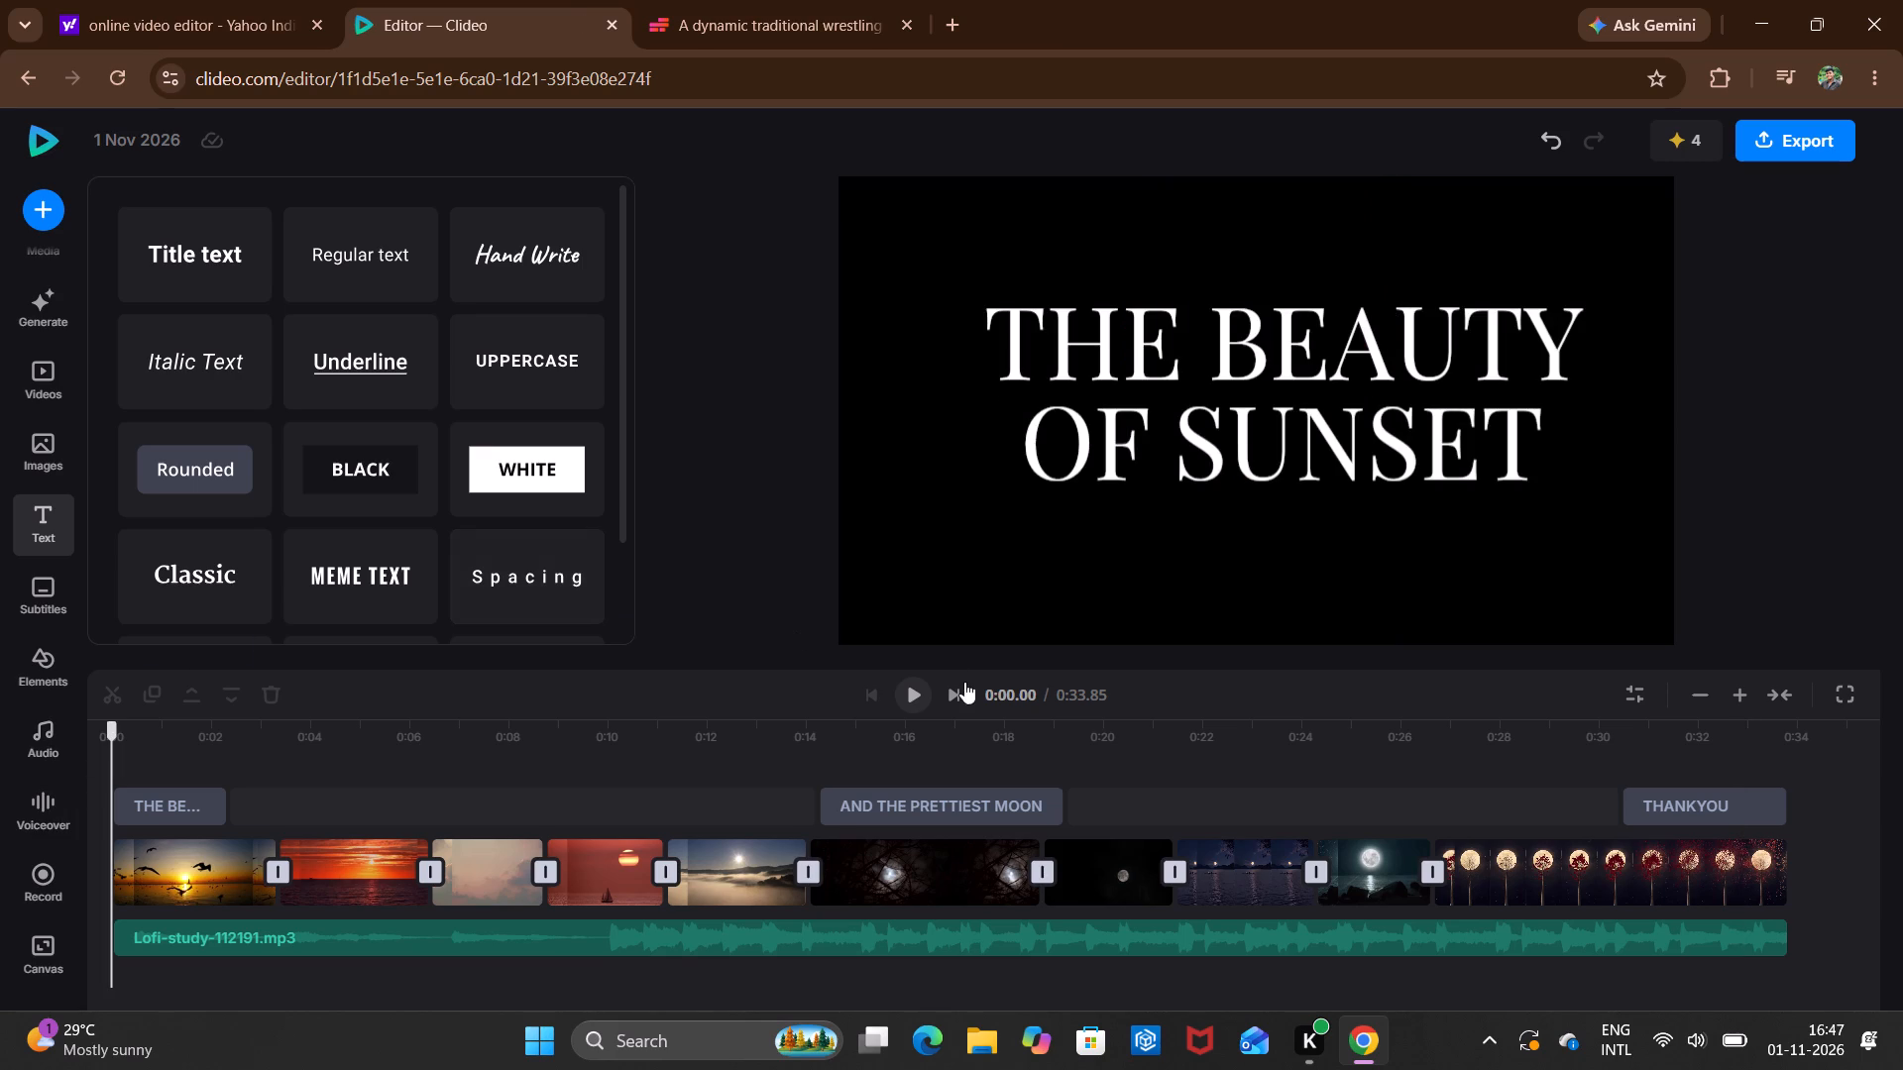
triple_click(920, 707)
double_click(920, 707)
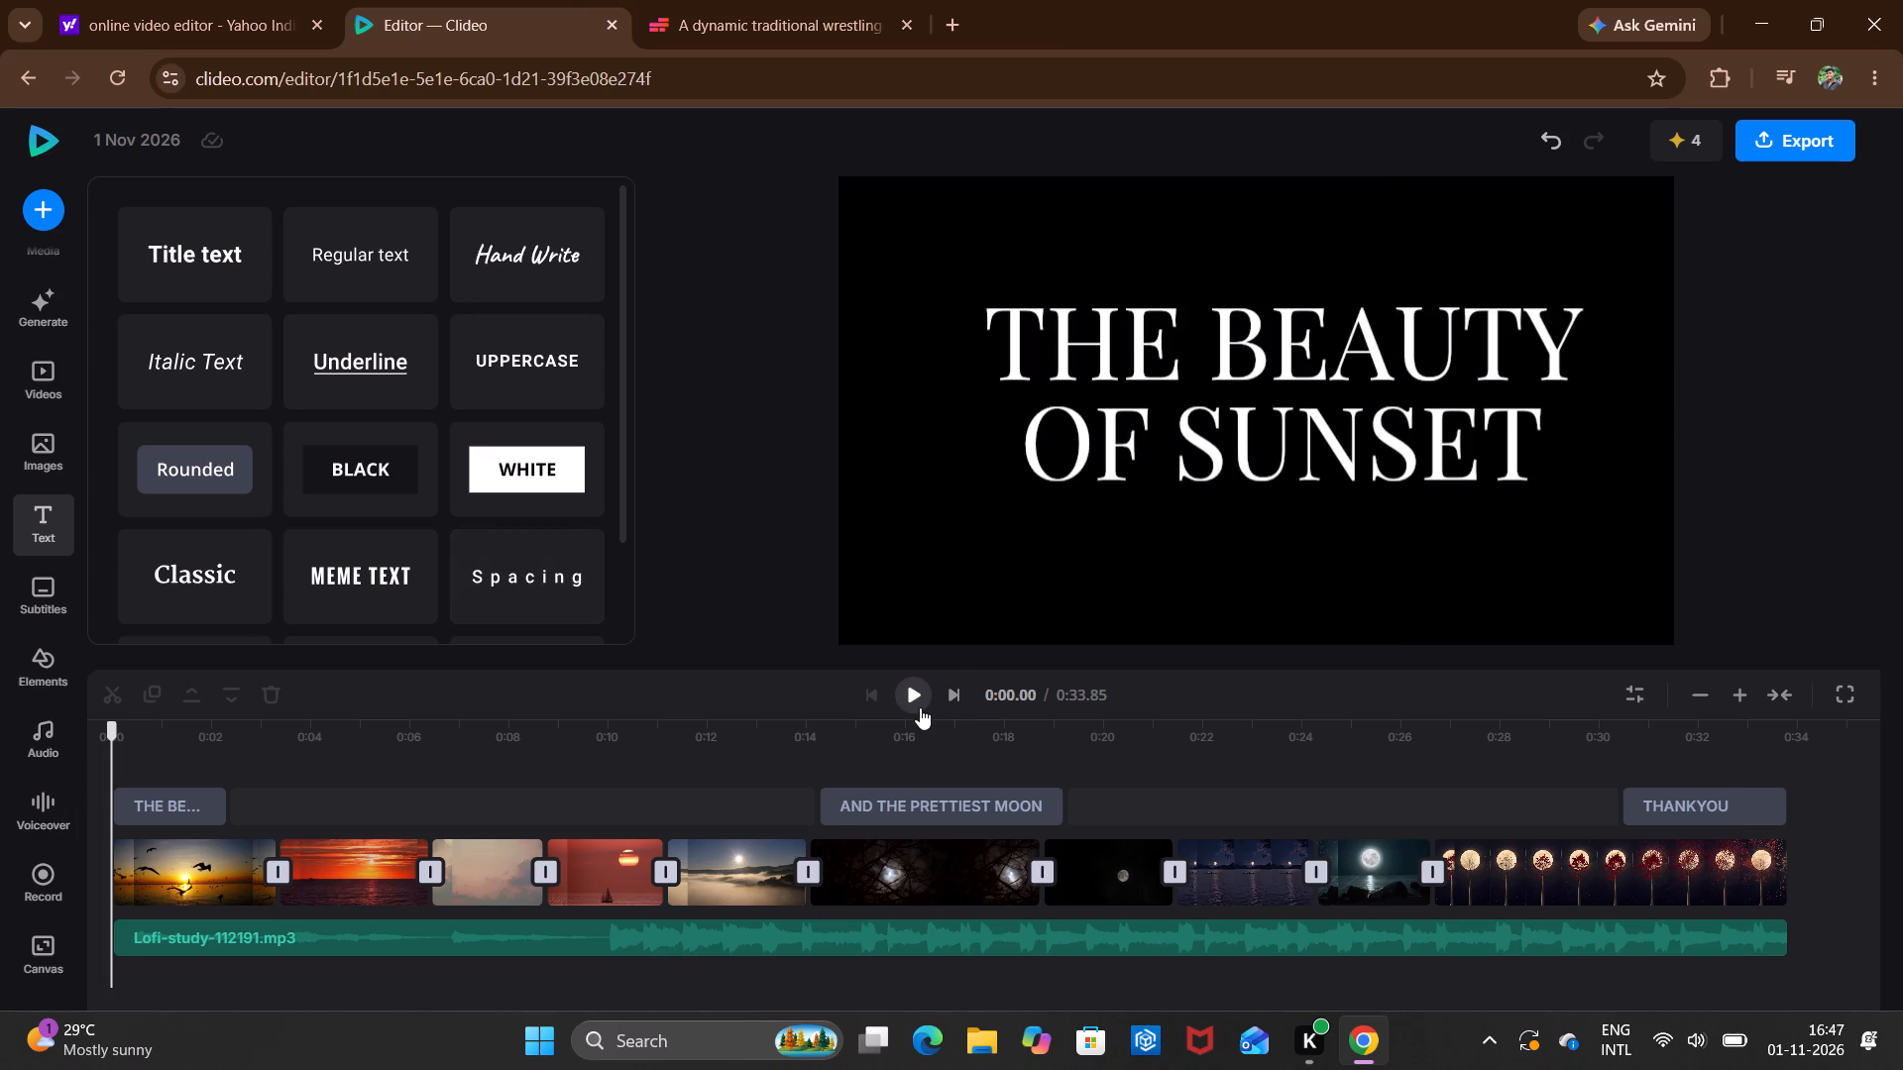
double_click(920, 707)
click(920, 707)
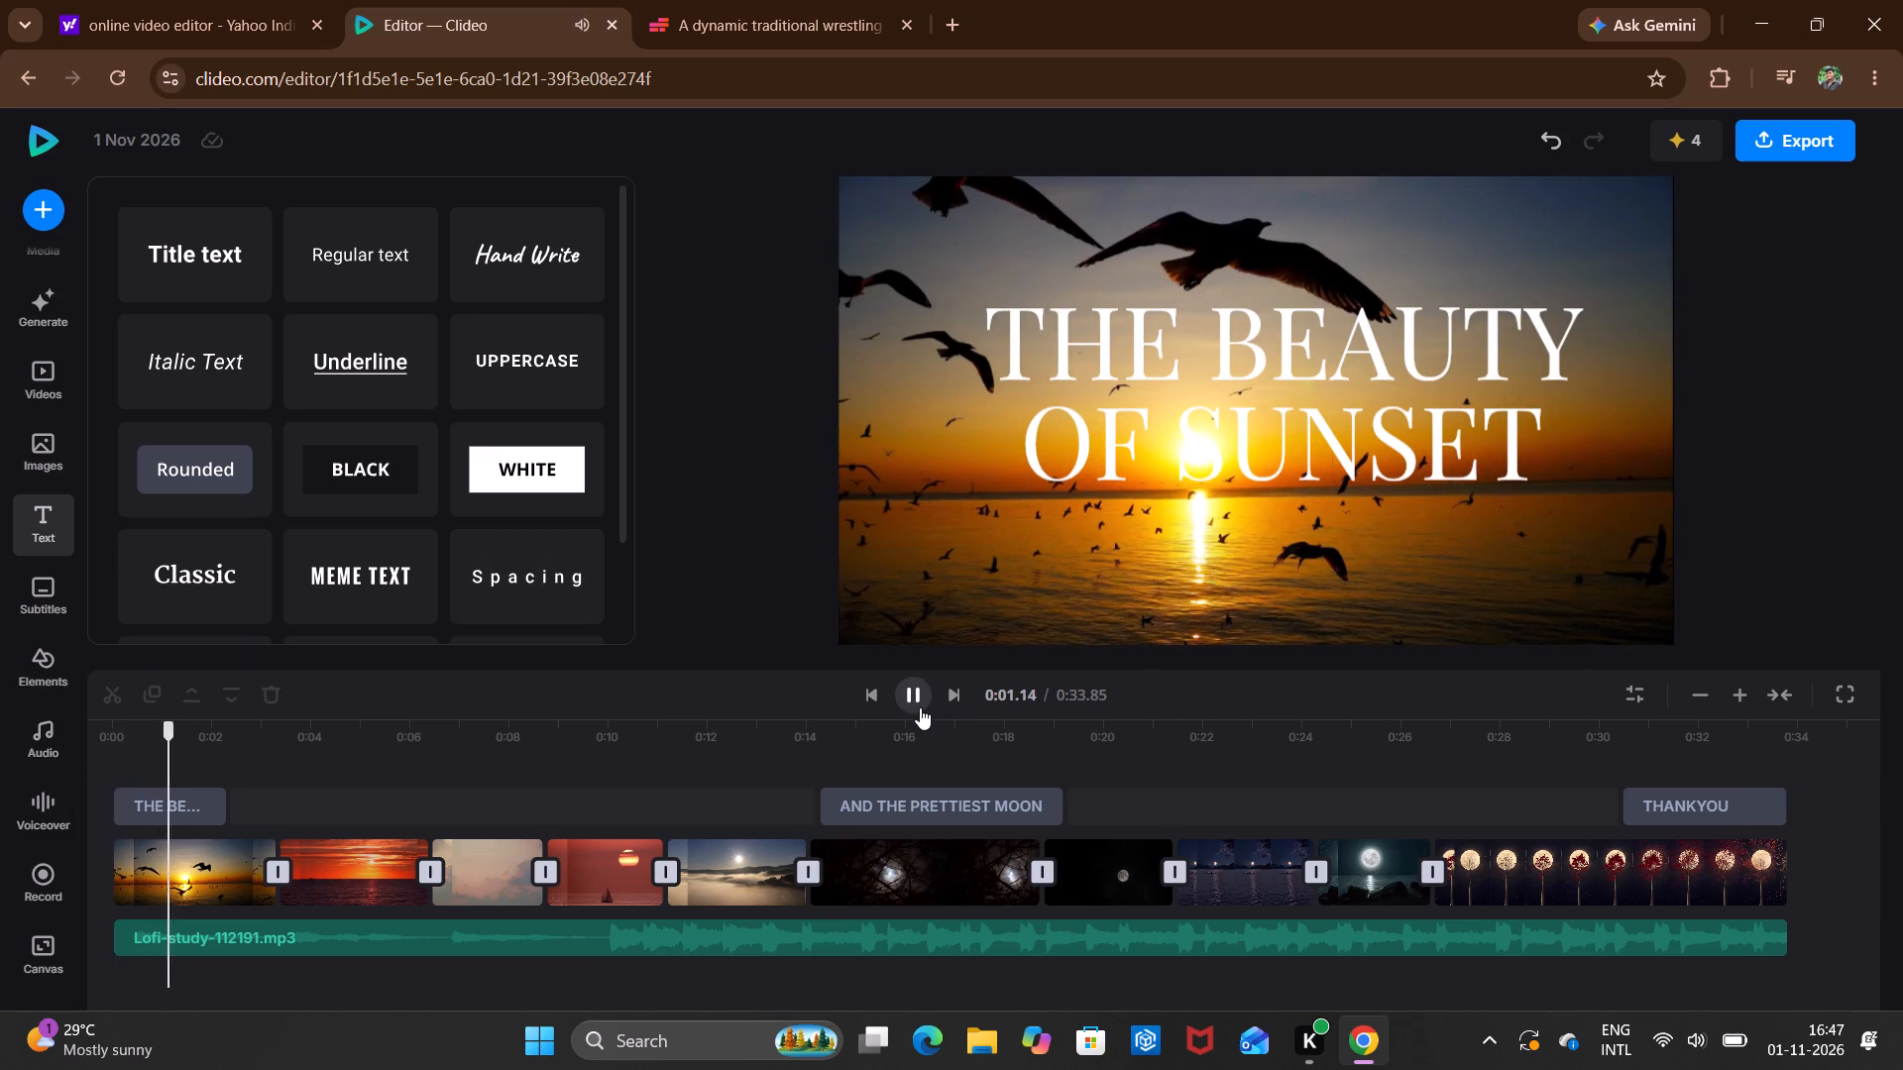
click(920, 707)
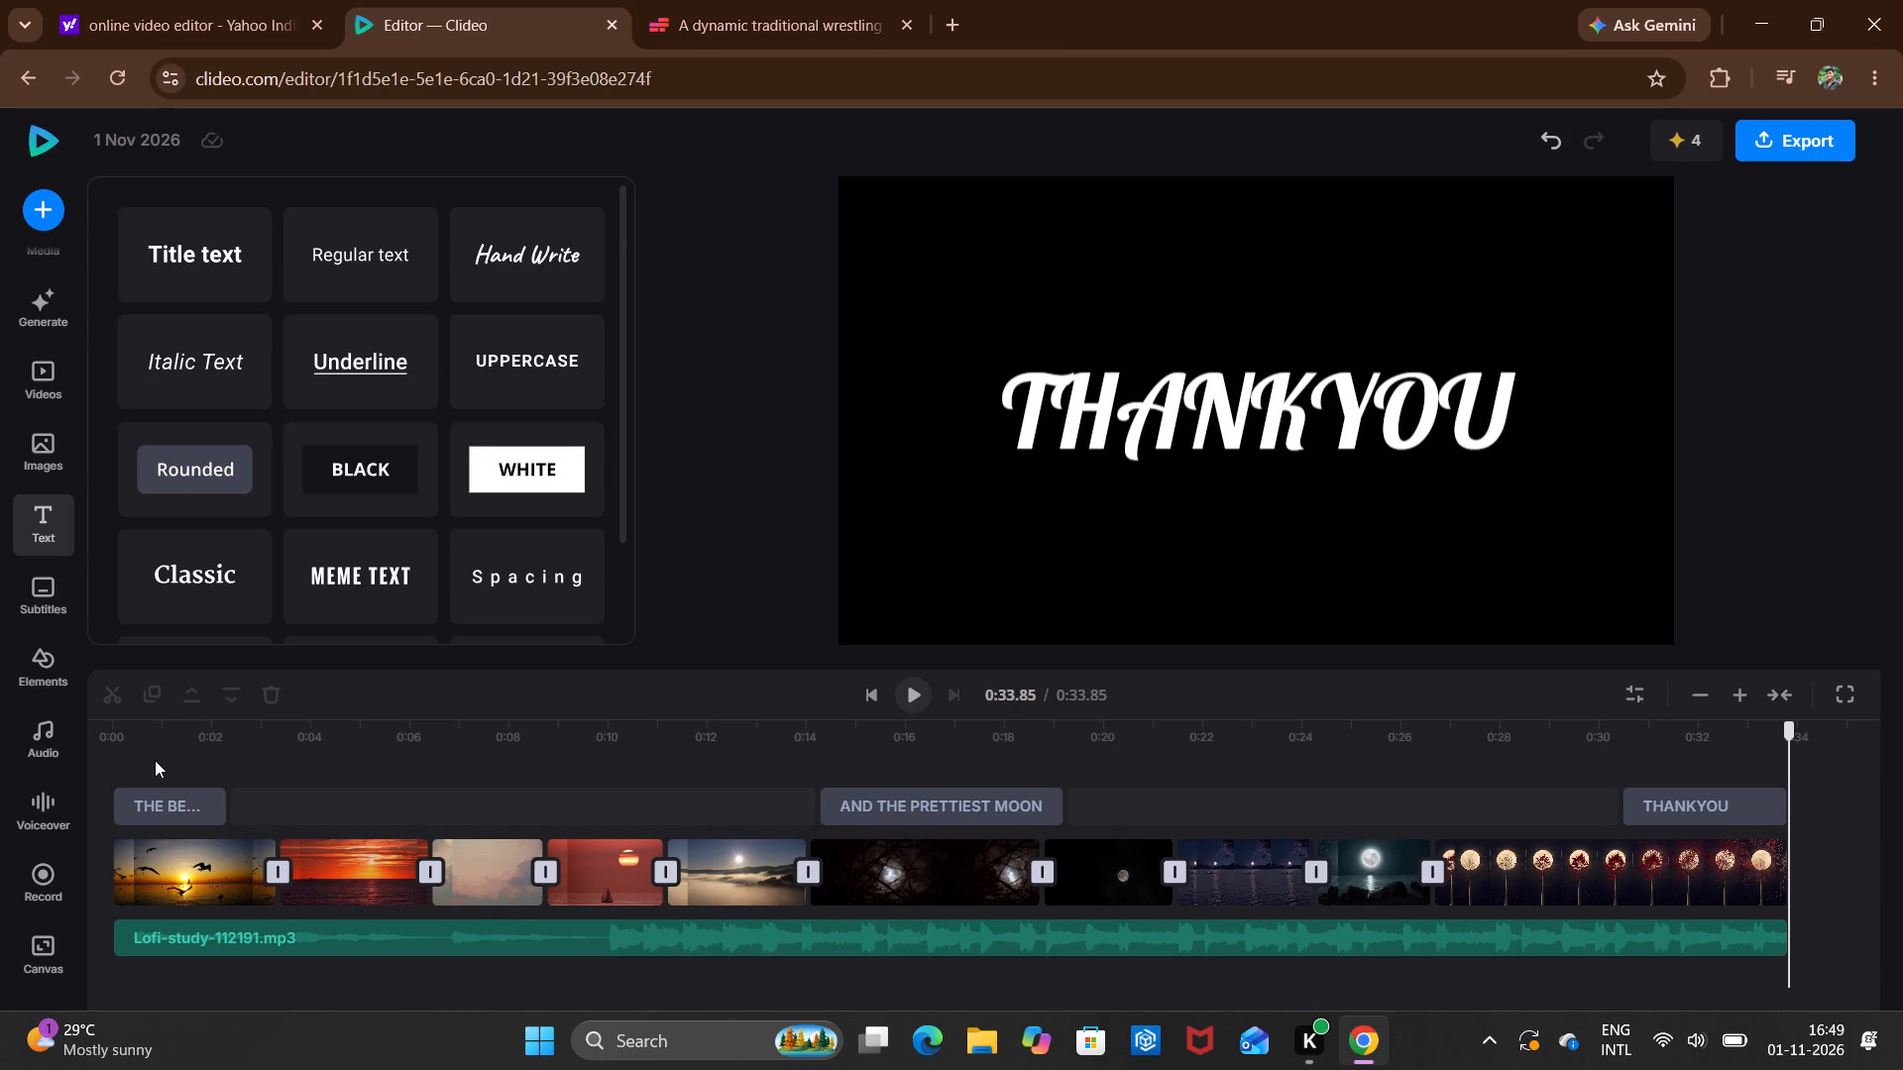
Export the finished video at 720p standard HD quality.
click(1774, 134)
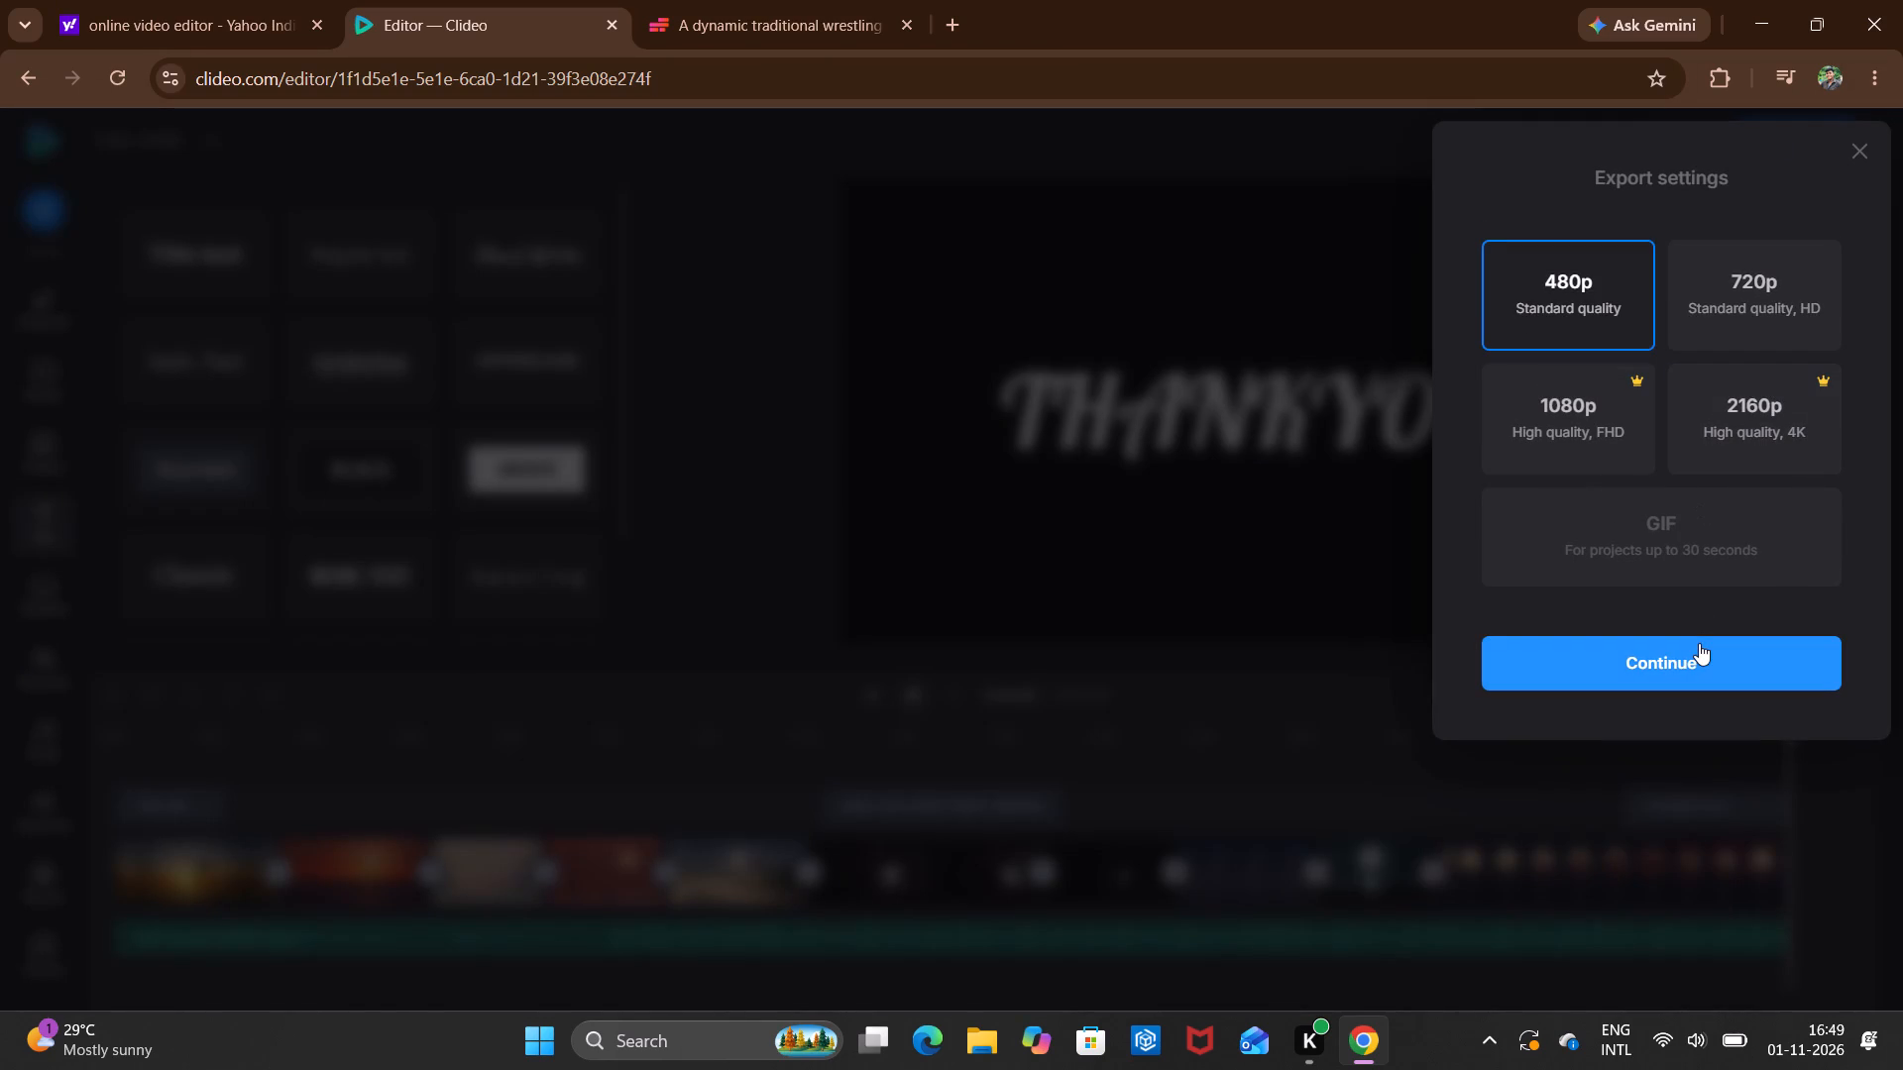
click(1727, 282)
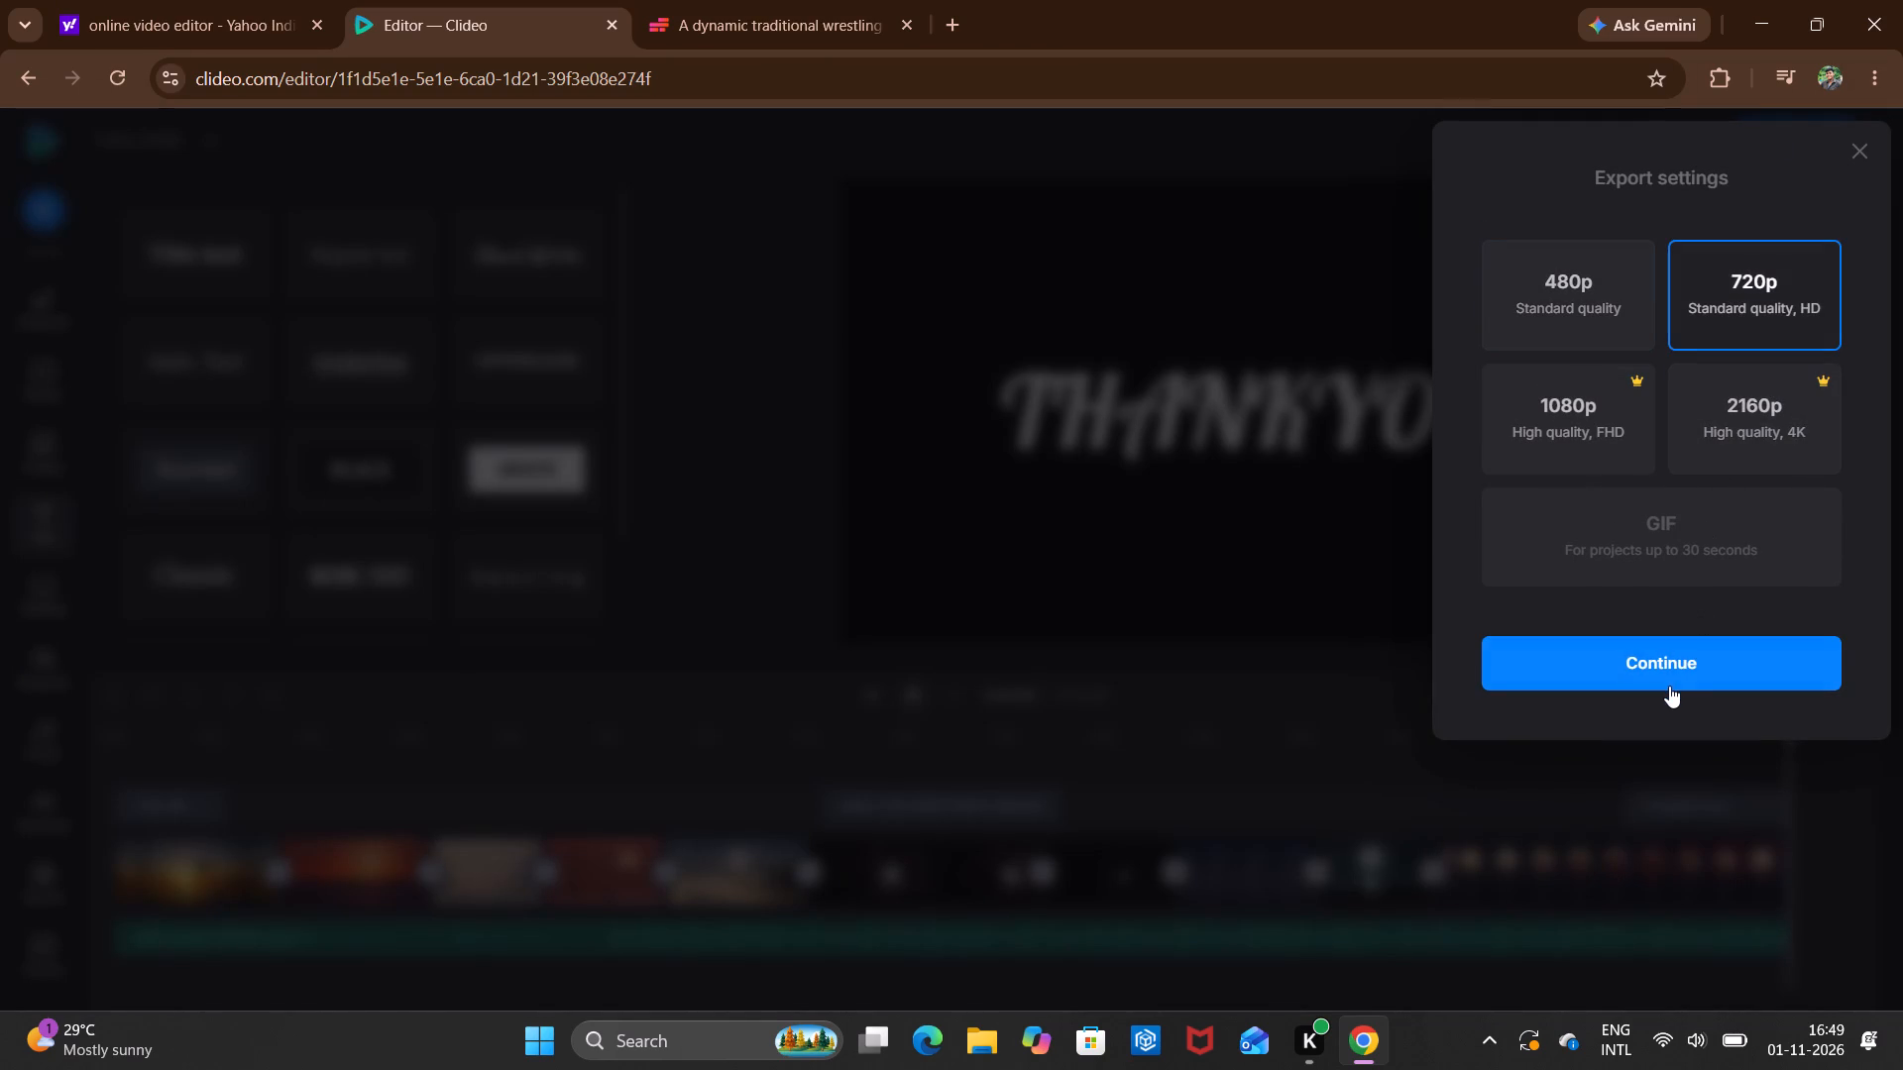
click(1703, 658)
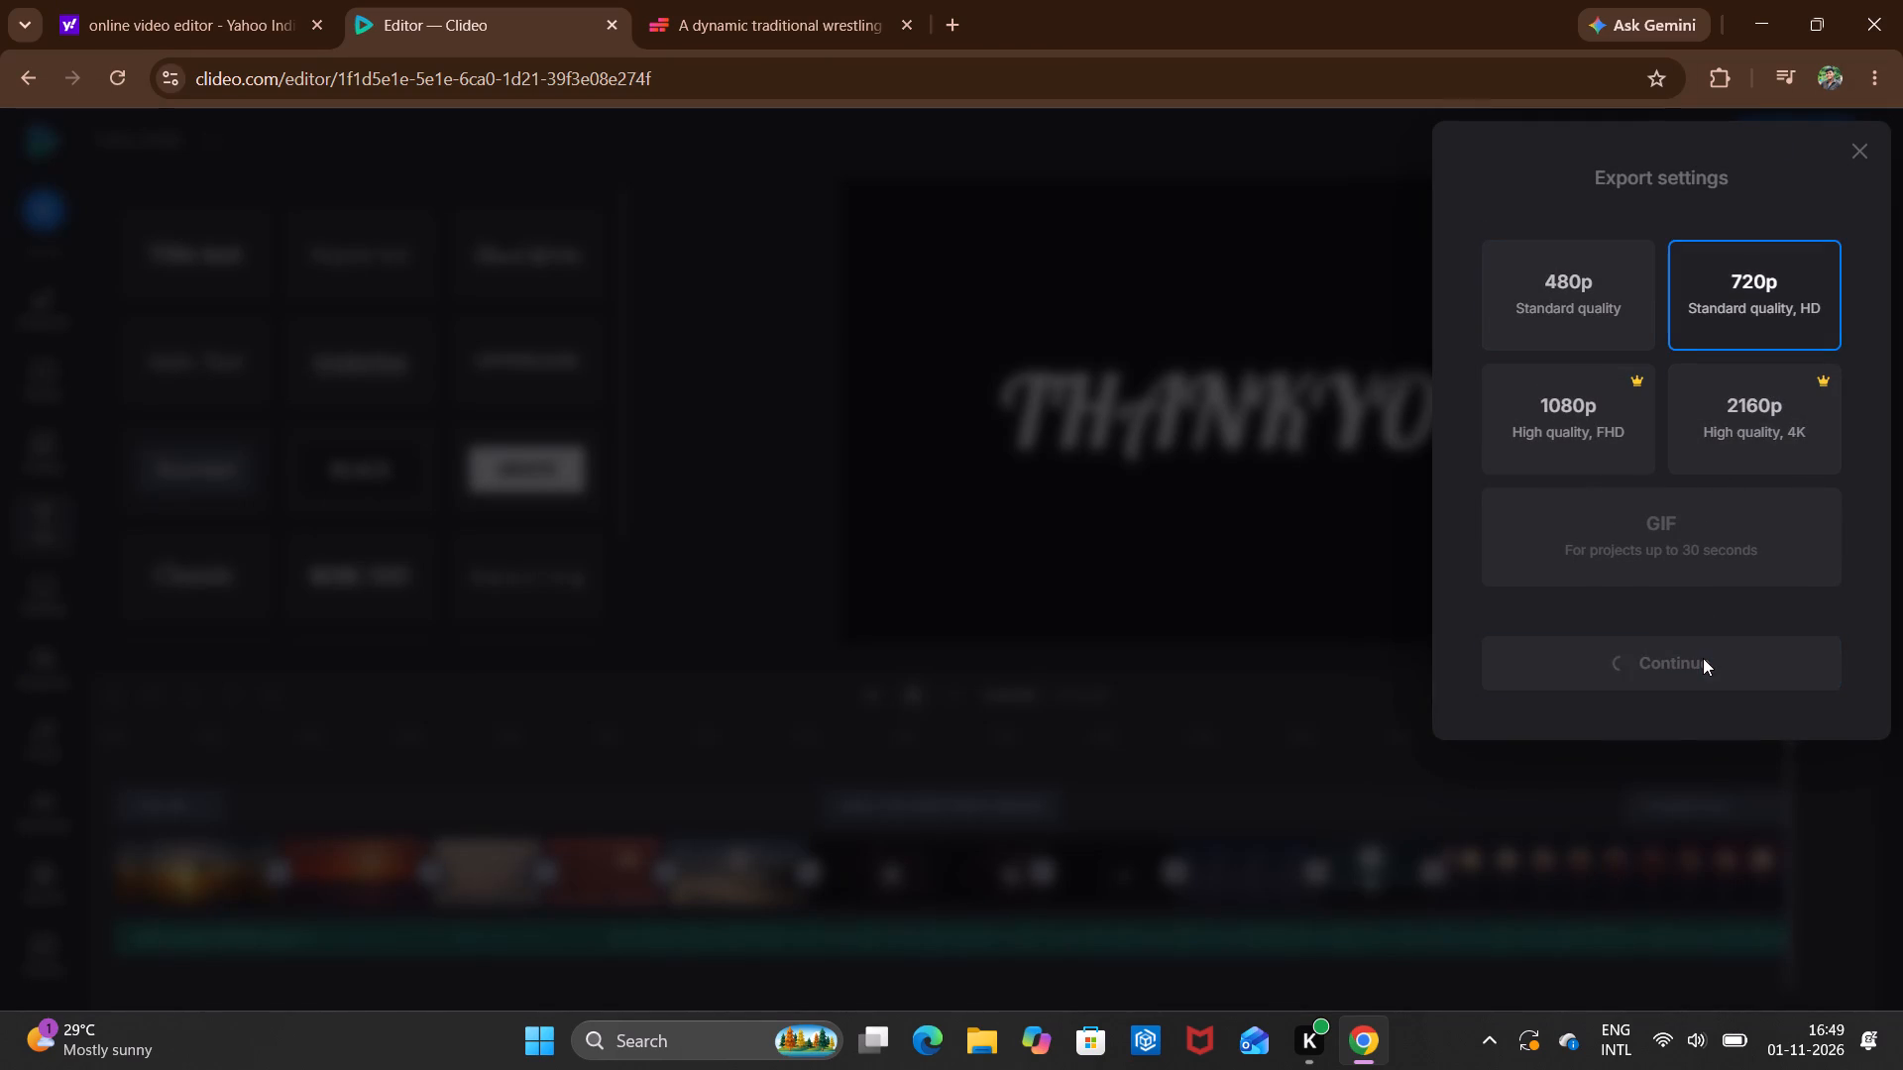
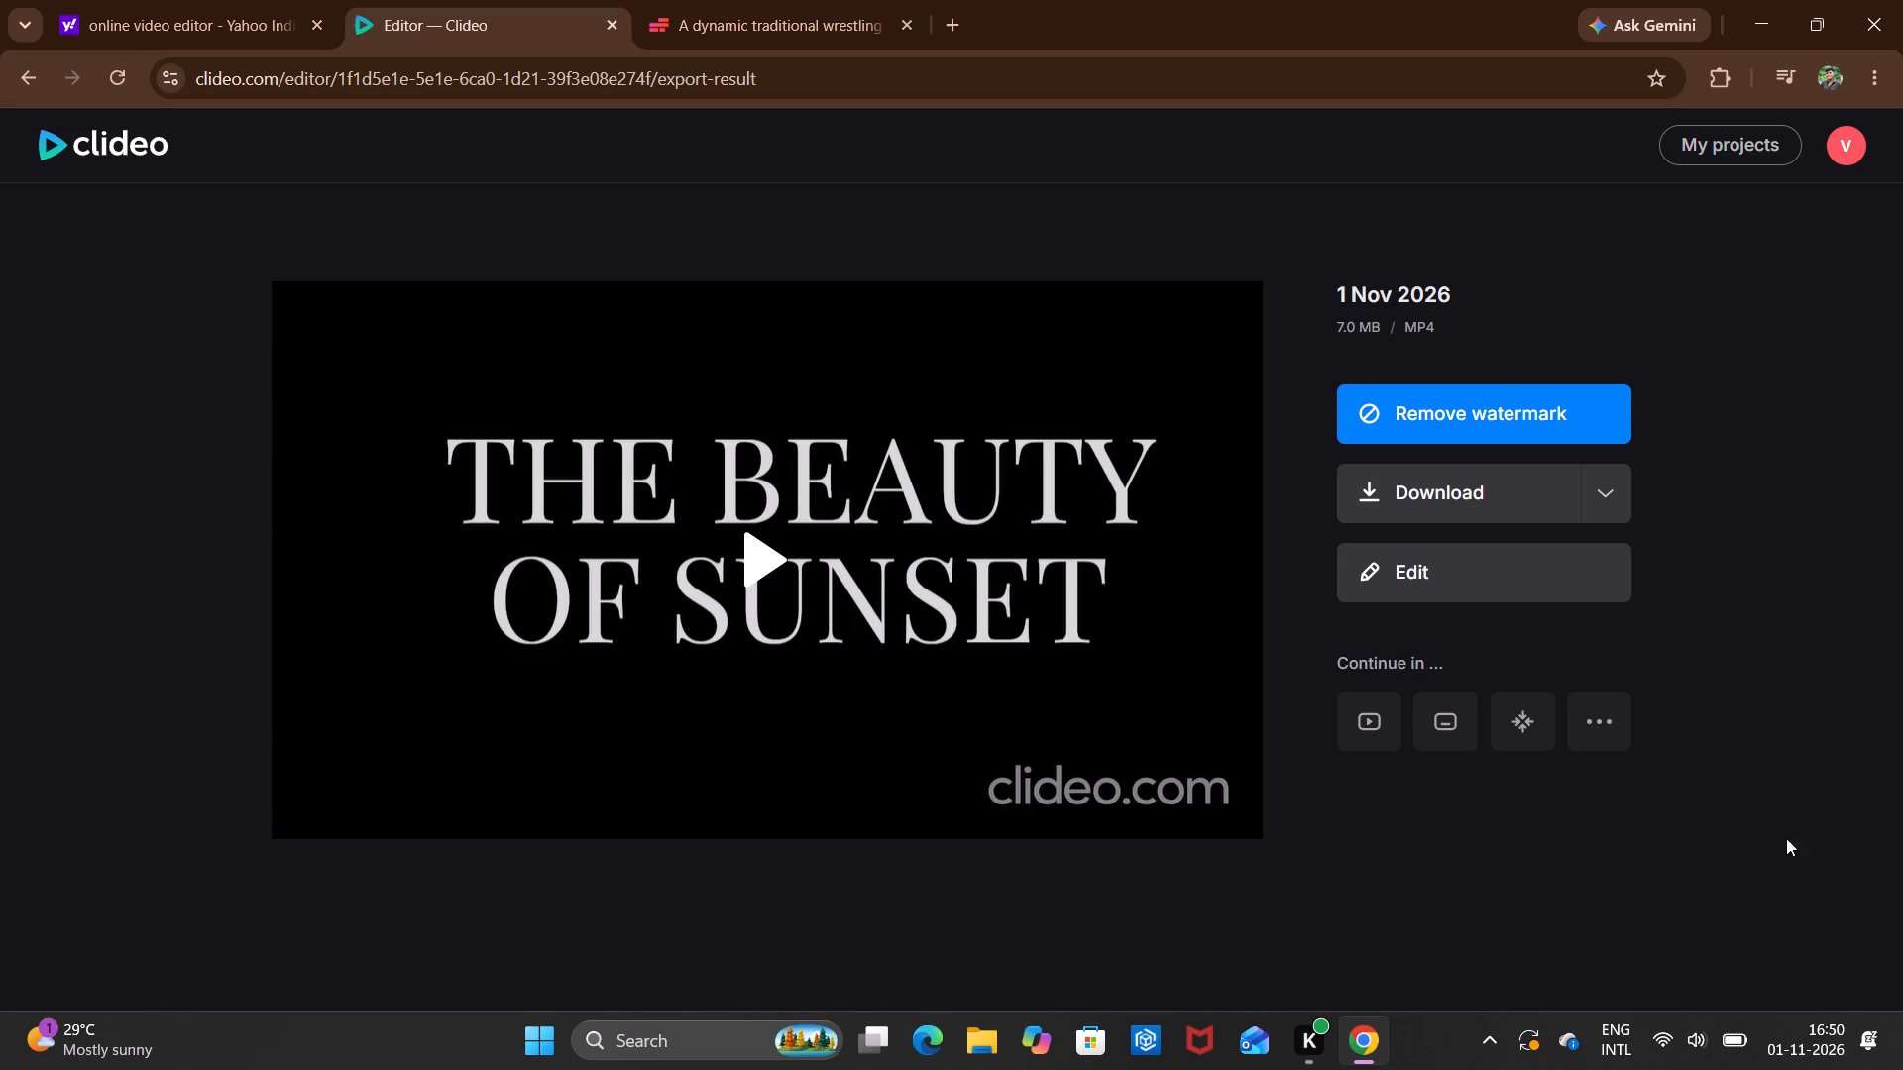
Download the exported sunset video to the computer as an MP4 and dismiss the McAfee WebAdvisor scan notification.
click(1531, 501)
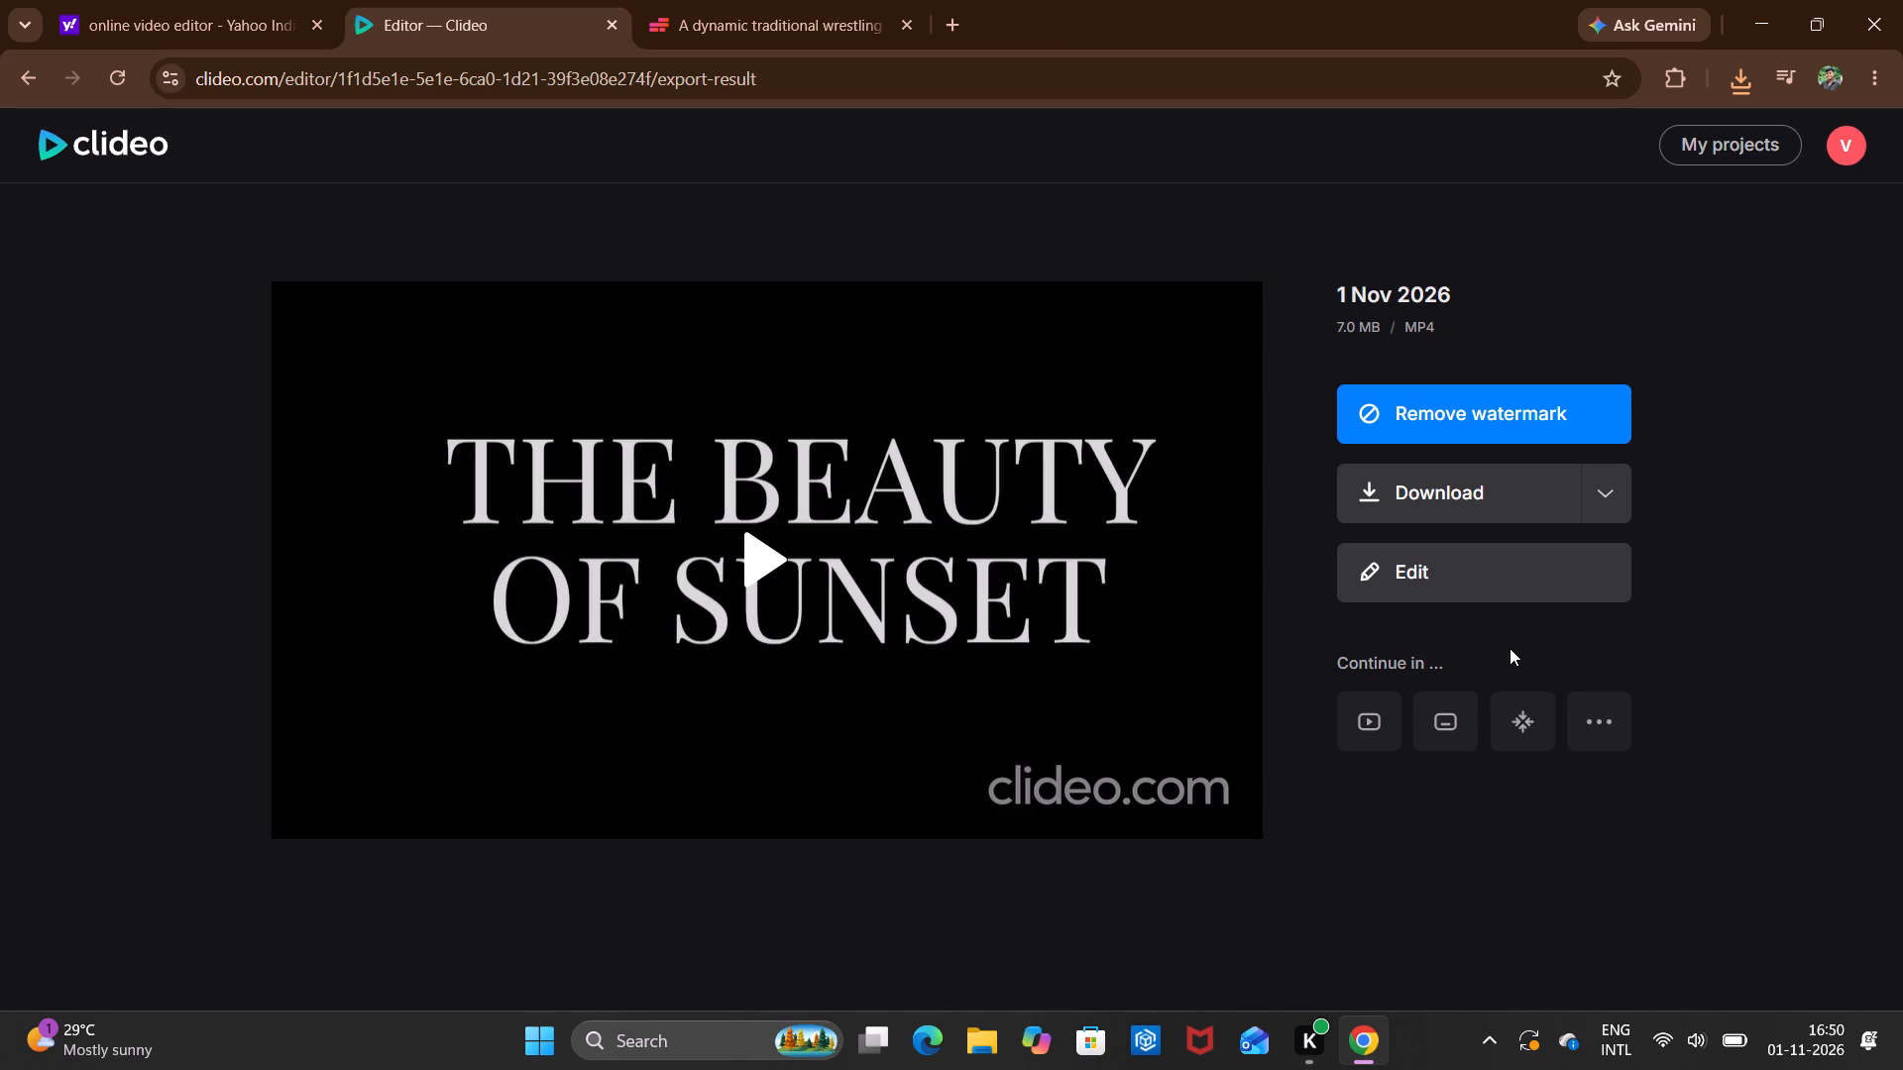
click(1509, 484)
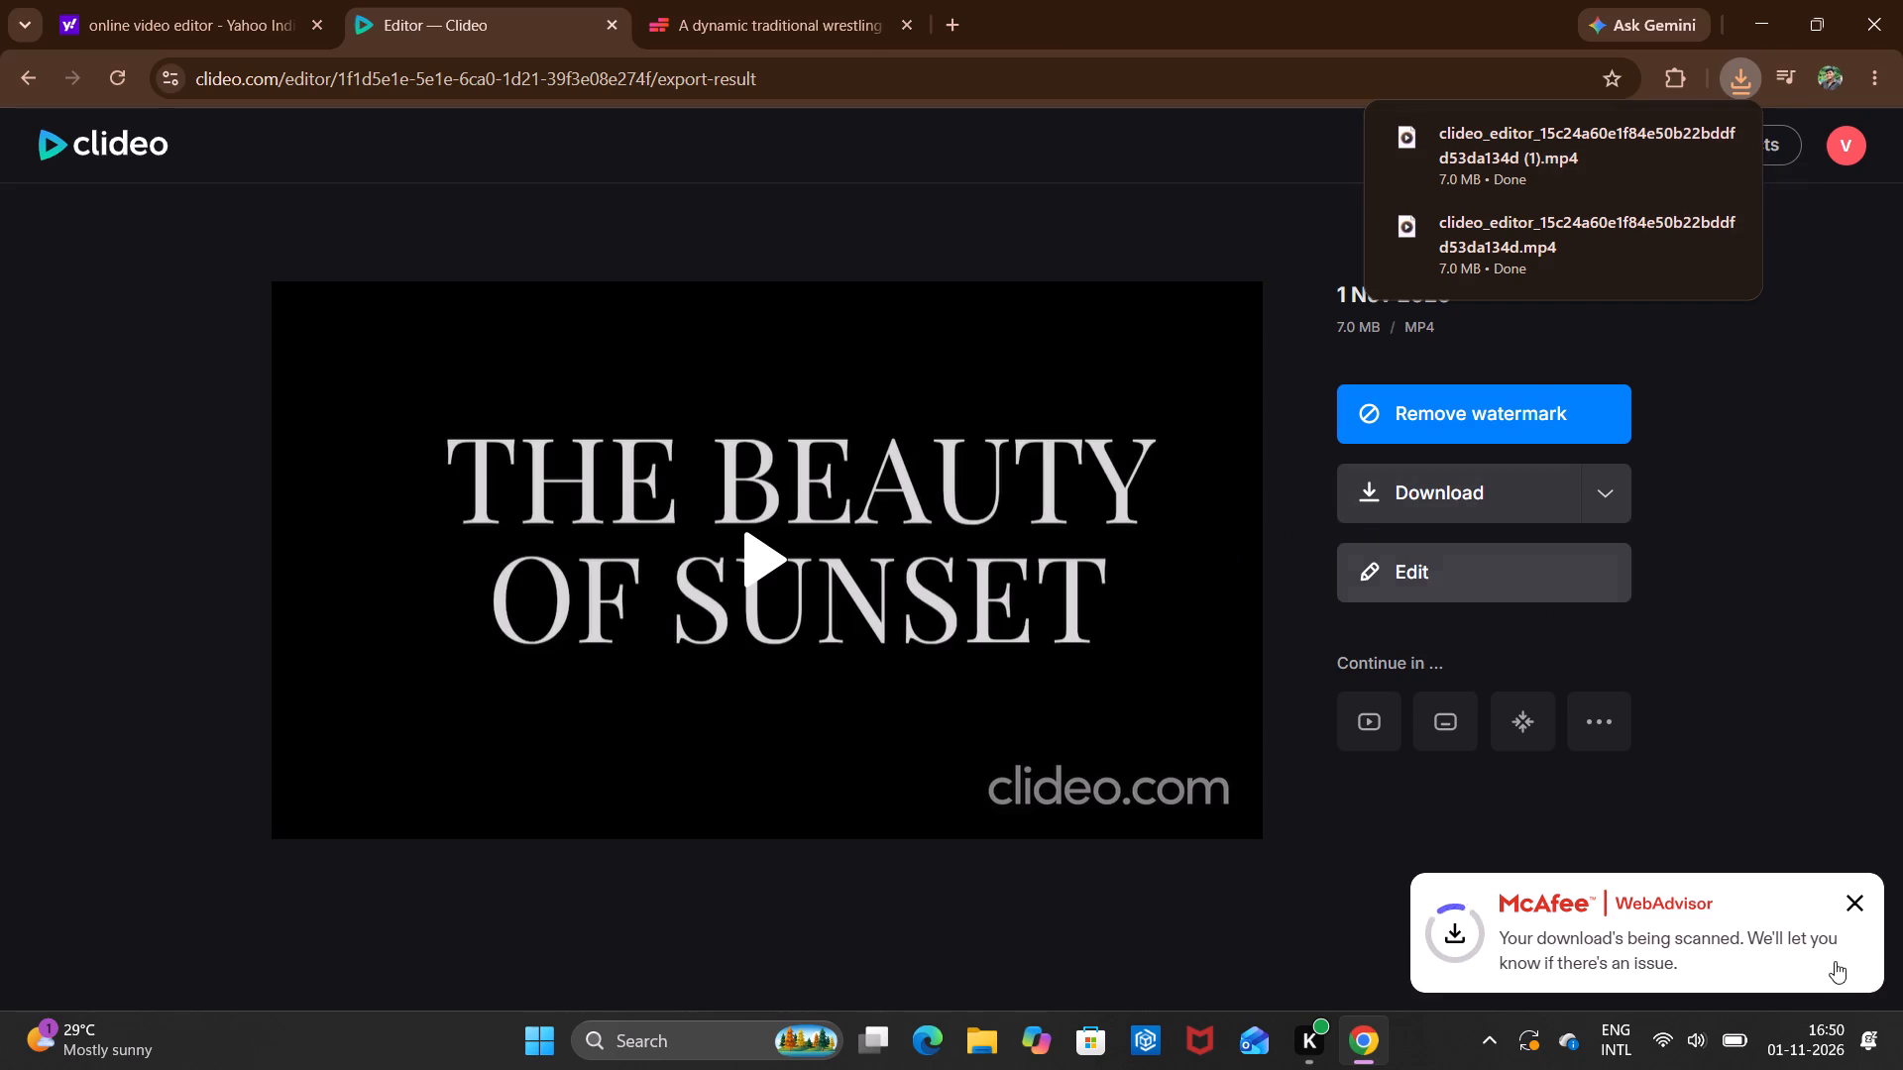
click(1843, 898)
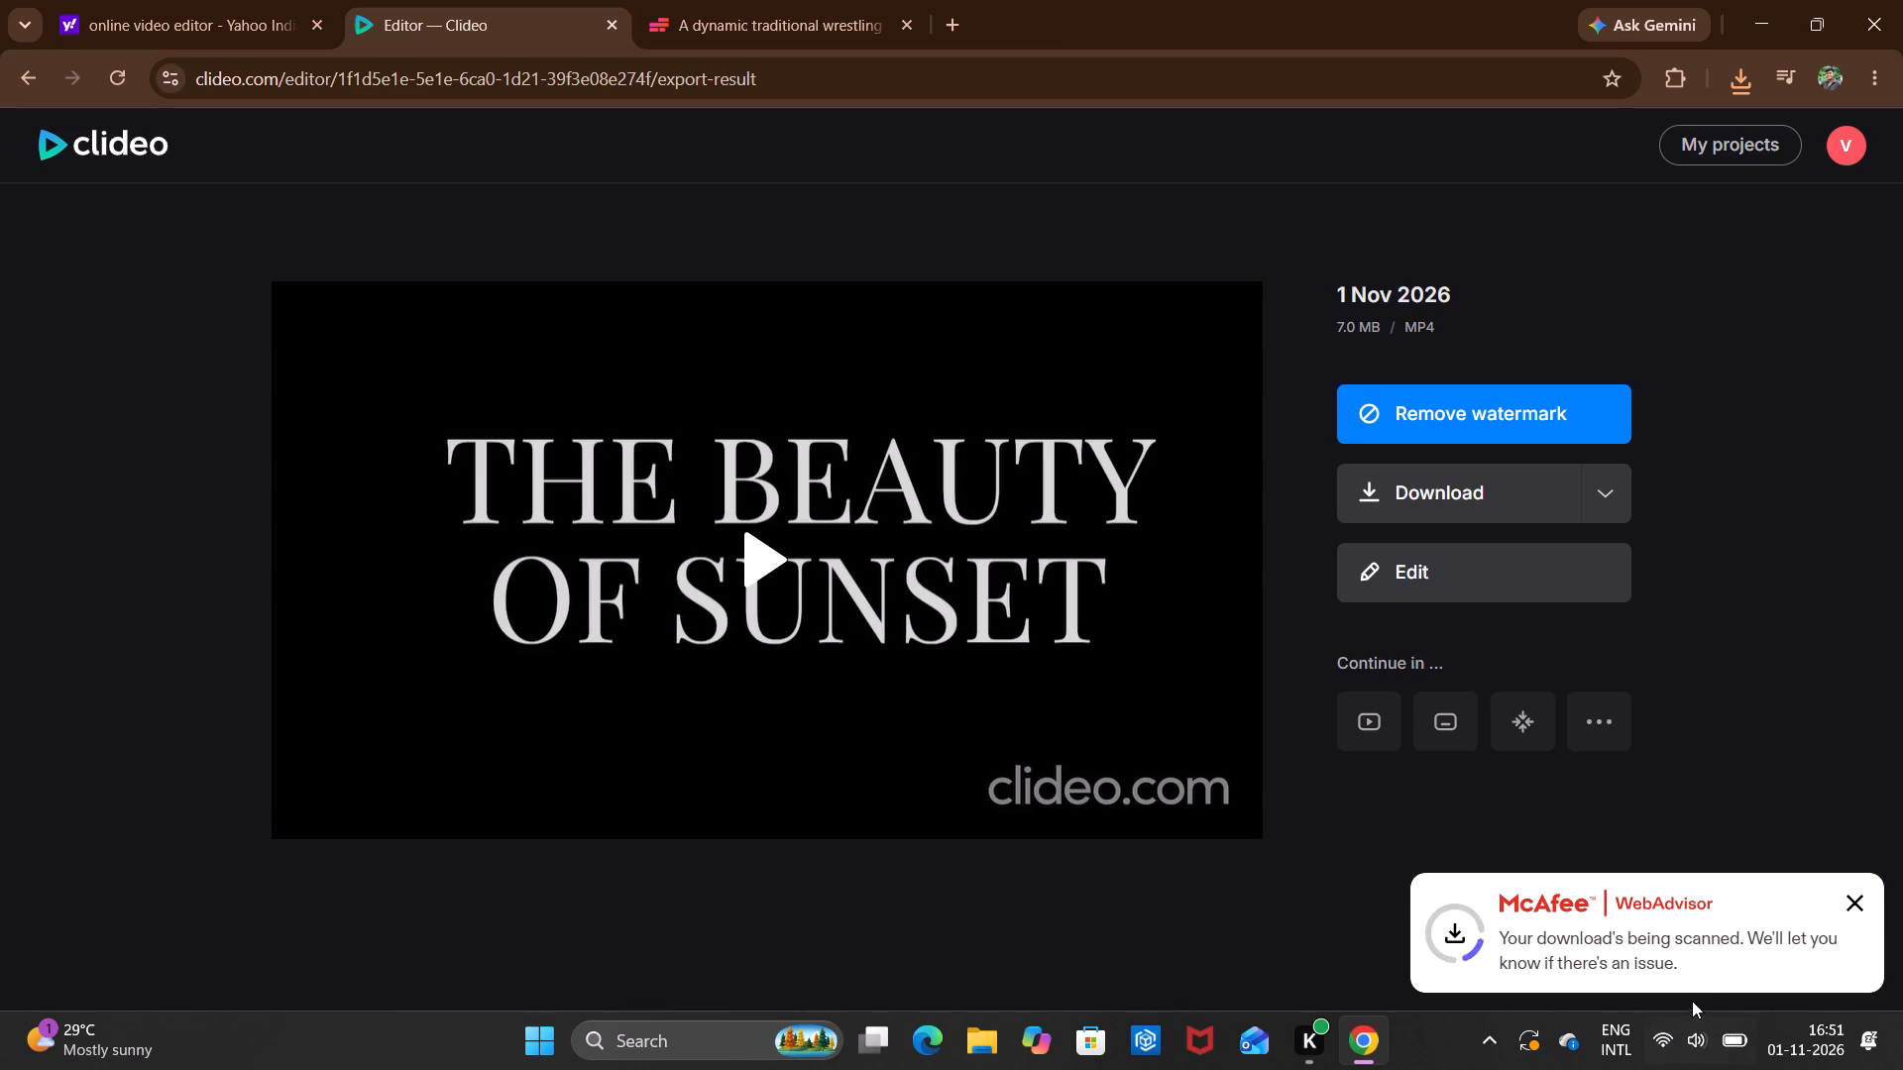
click(1858, 895)
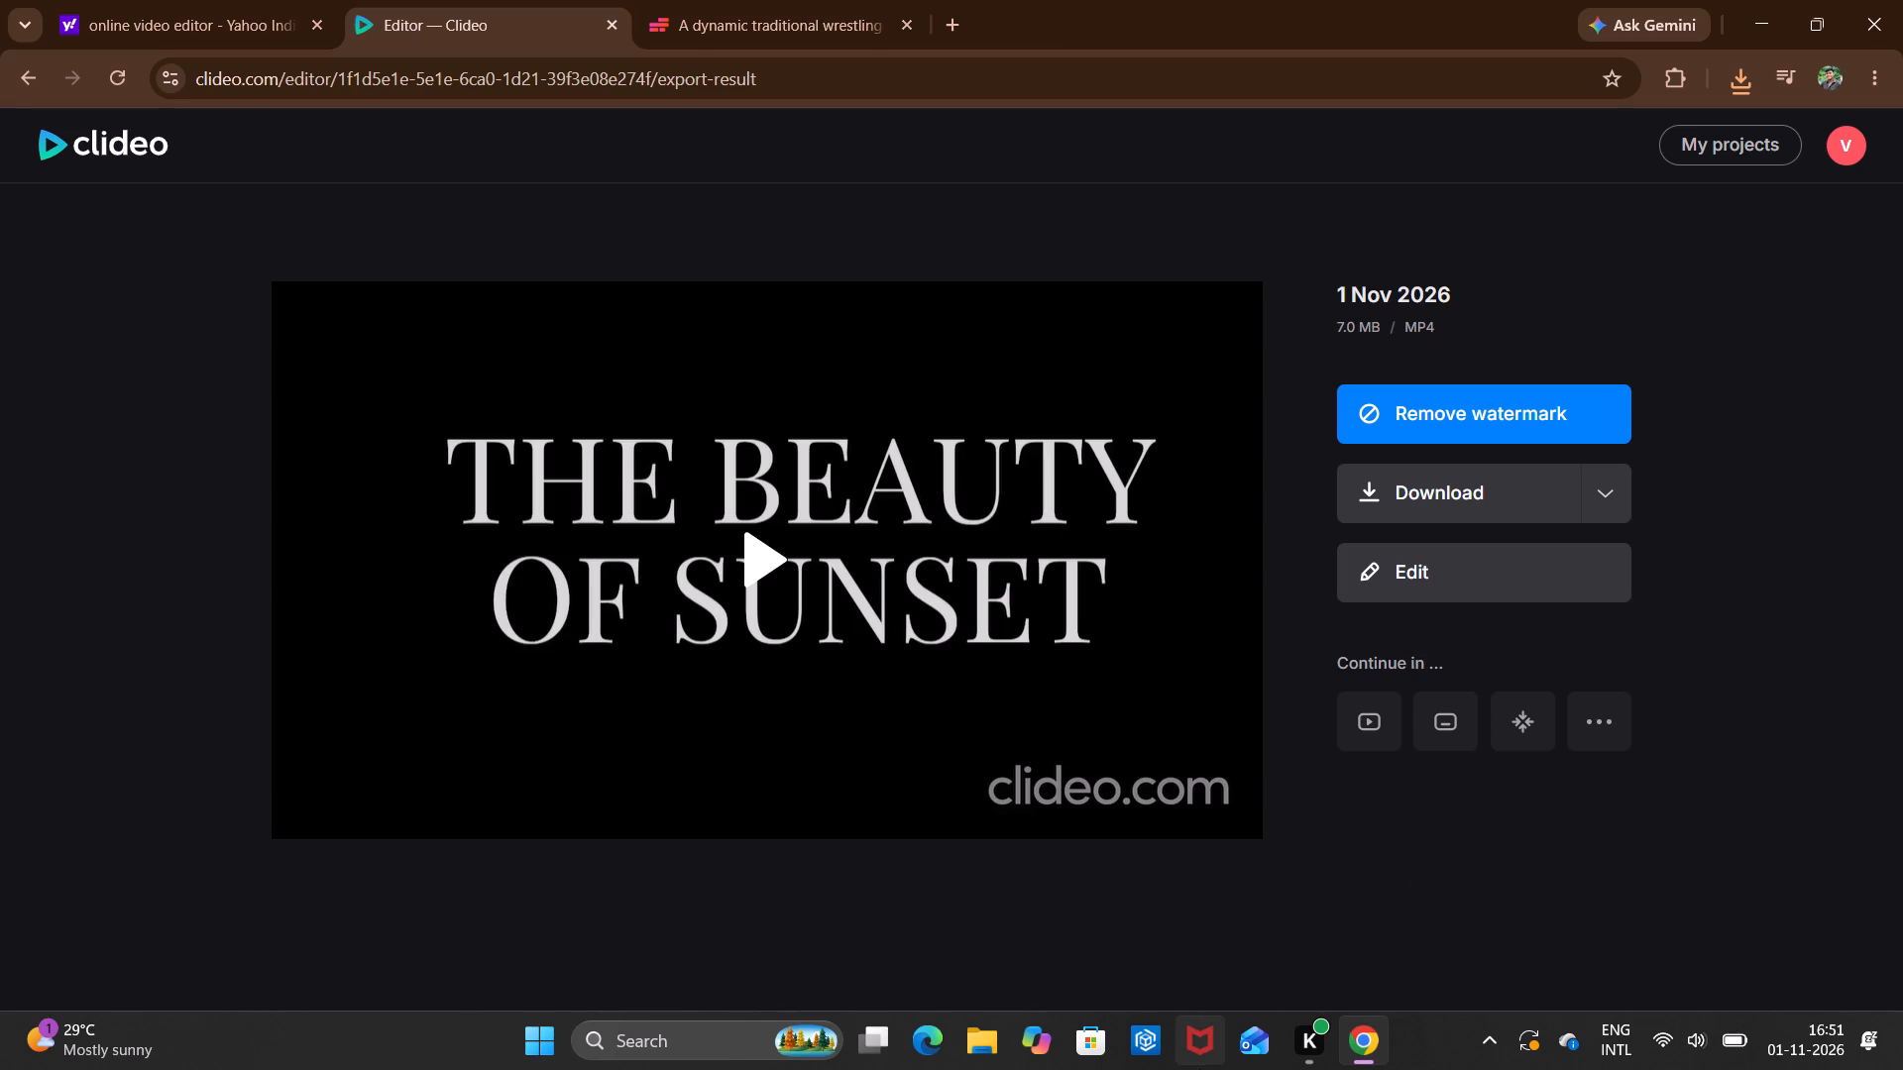